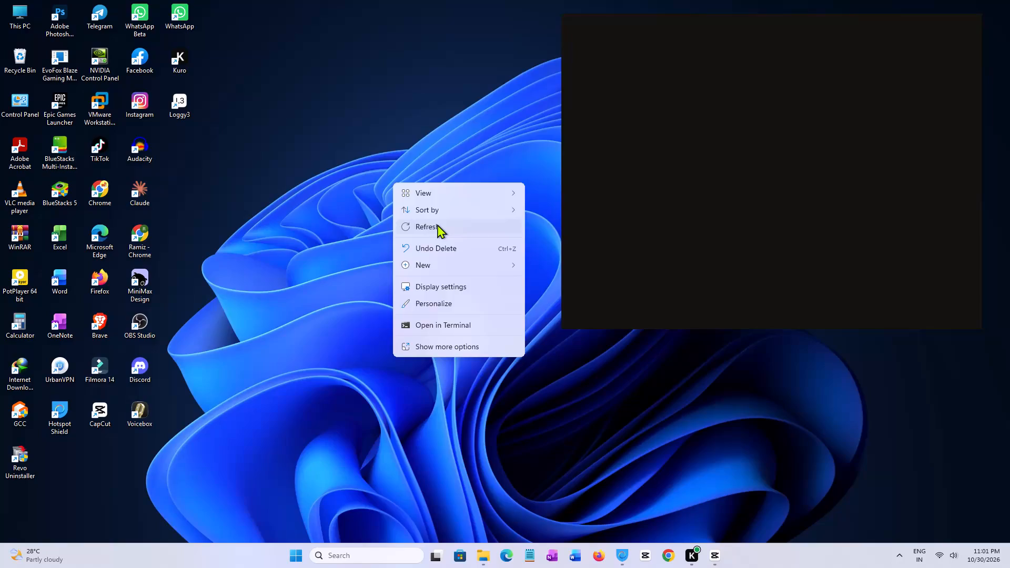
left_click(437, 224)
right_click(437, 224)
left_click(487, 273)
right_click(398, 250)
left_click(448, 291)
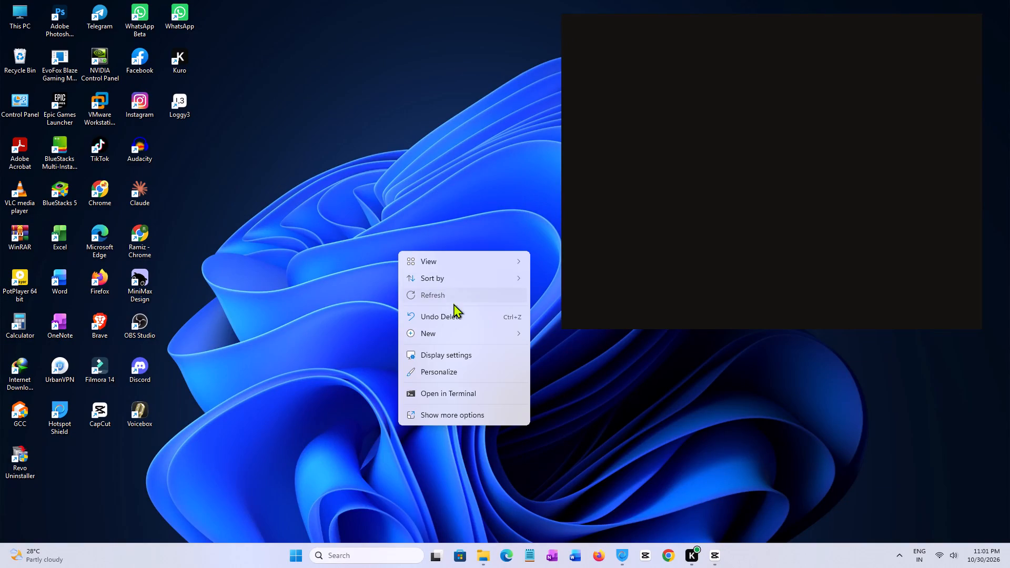
Switch to the CapCut home window.
left_click(713, 559)
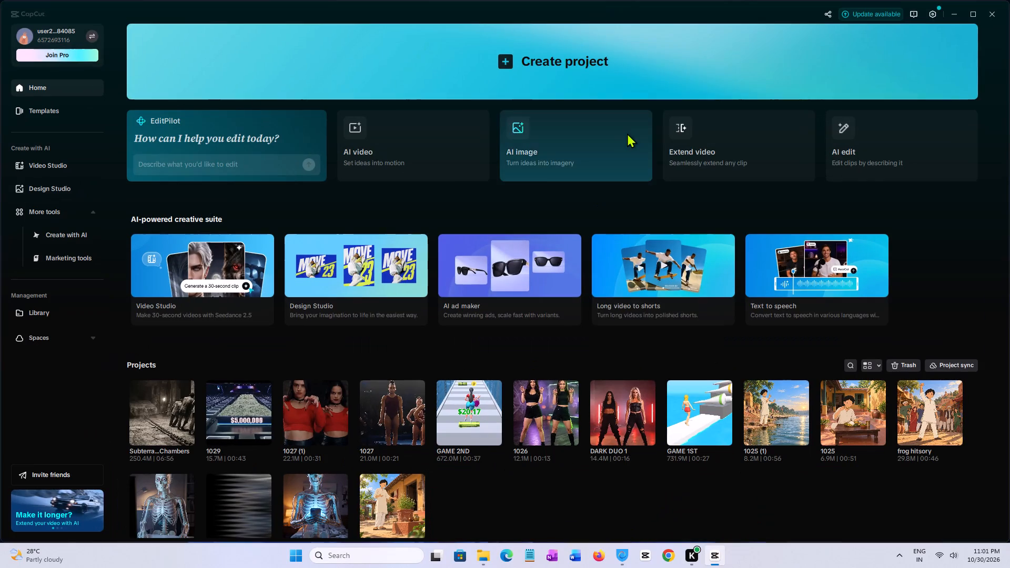
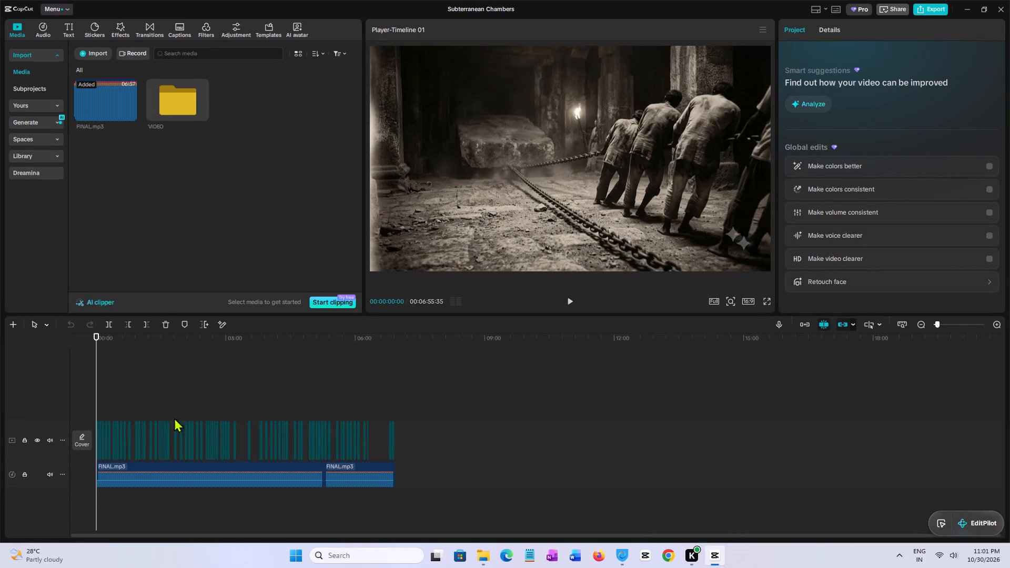
Play the opening seconds of the timeline to review the first clip against the FINAL.mp3 narration.
scroll(166, 438, "up", 20, "ctrl")
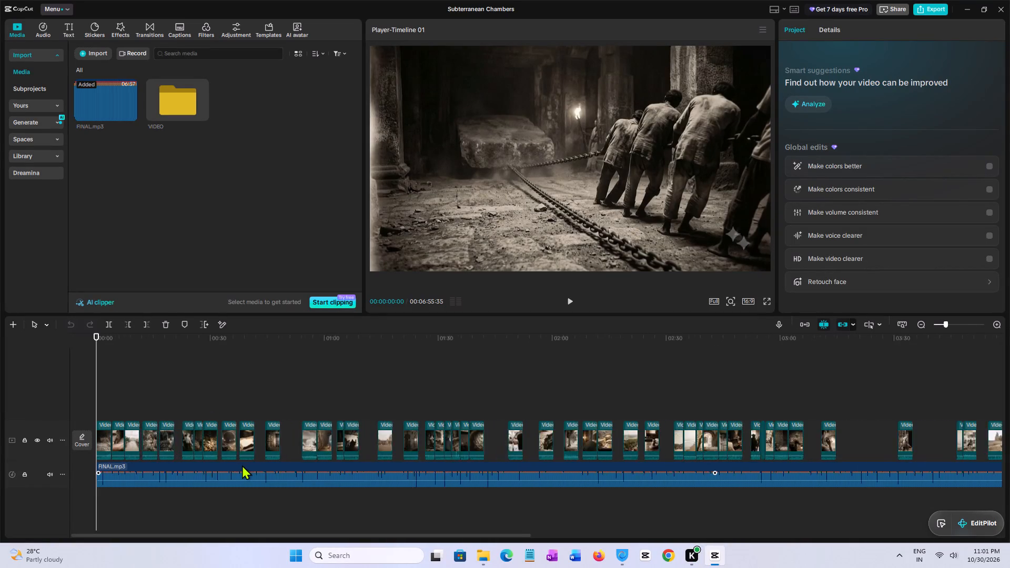
scroll(242, 465, "up", 11, "ctrl")
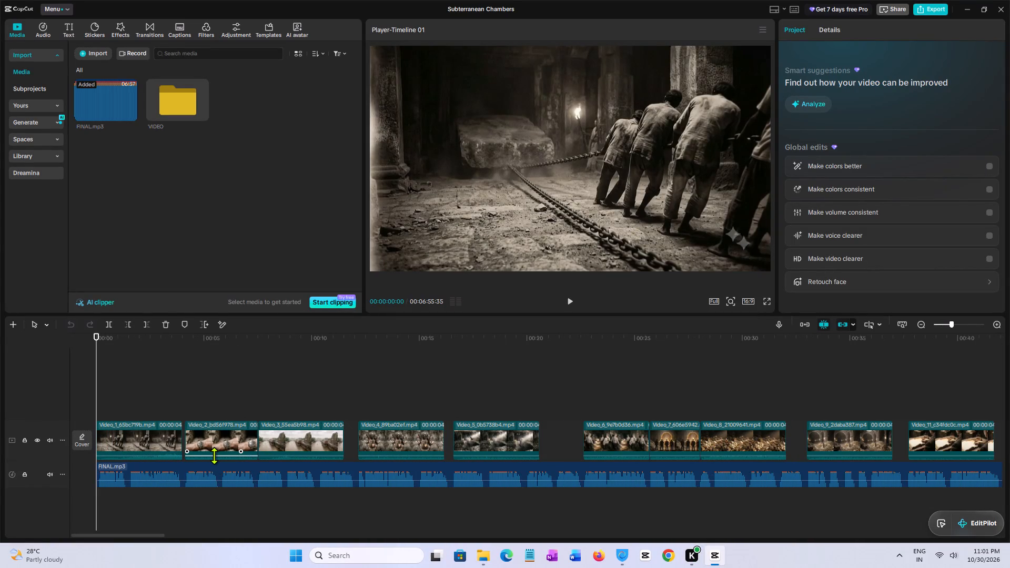
left_click(120, 361, "ctrl")
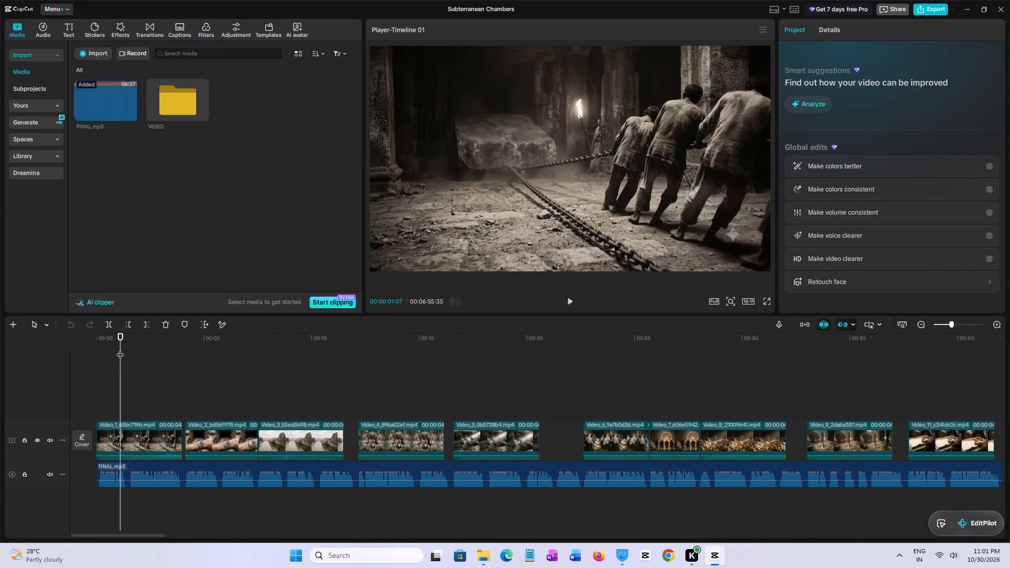
left_click_drag(119, 346, 51, 344)
key("space")
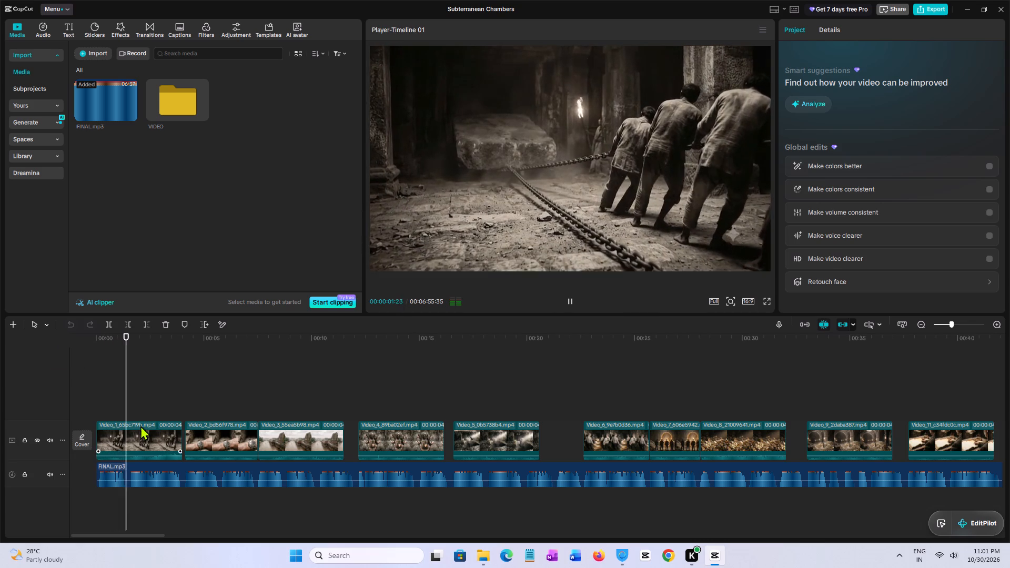
left_click(112, 343)
left_click_drag(109, 343, 46, 349)
key("space")
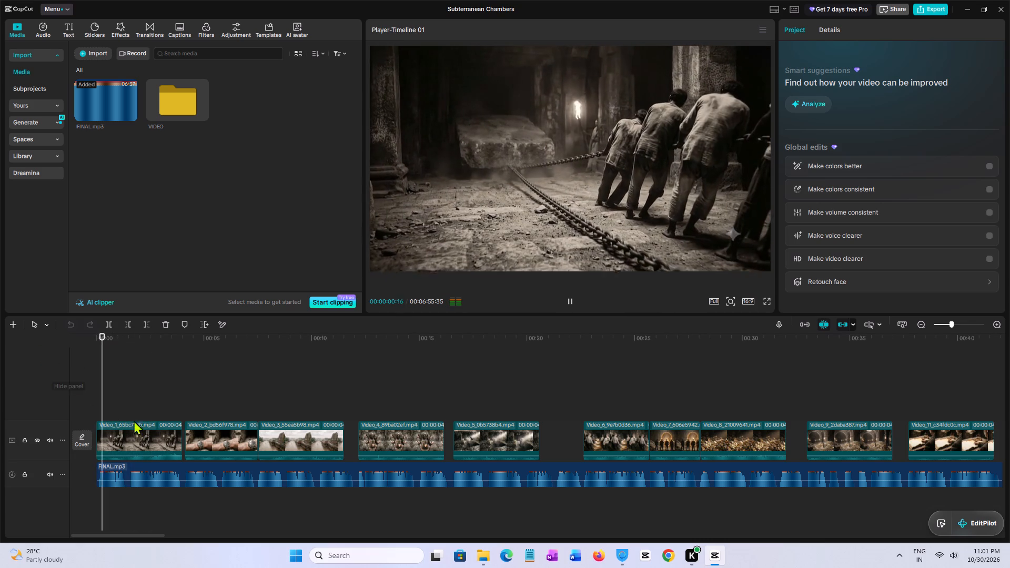
key("space")
Slow the Video_1 clip by setting its standard speed duration to 4.2 s.
left_click(162, 438)
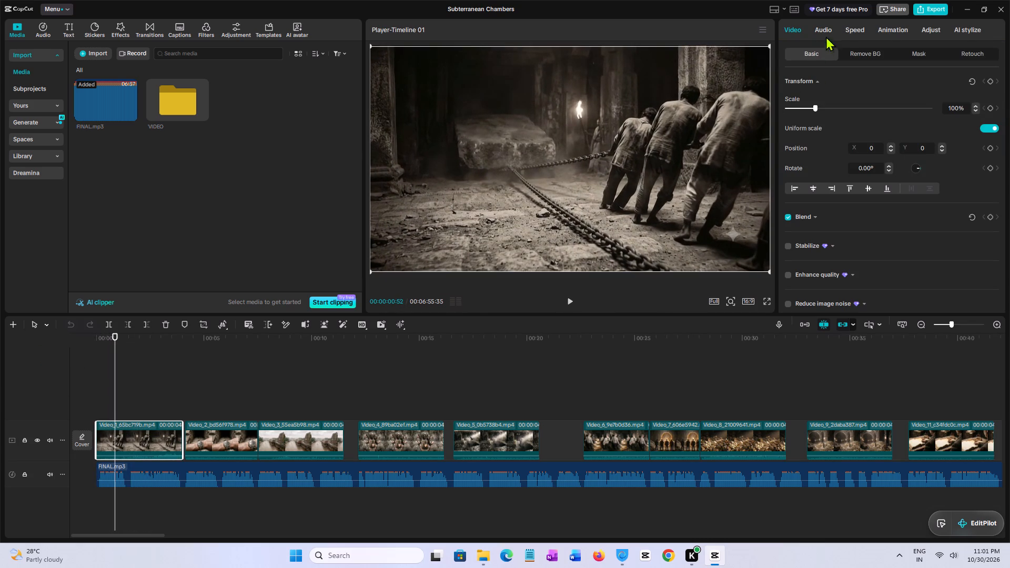
left_click(848, 31)
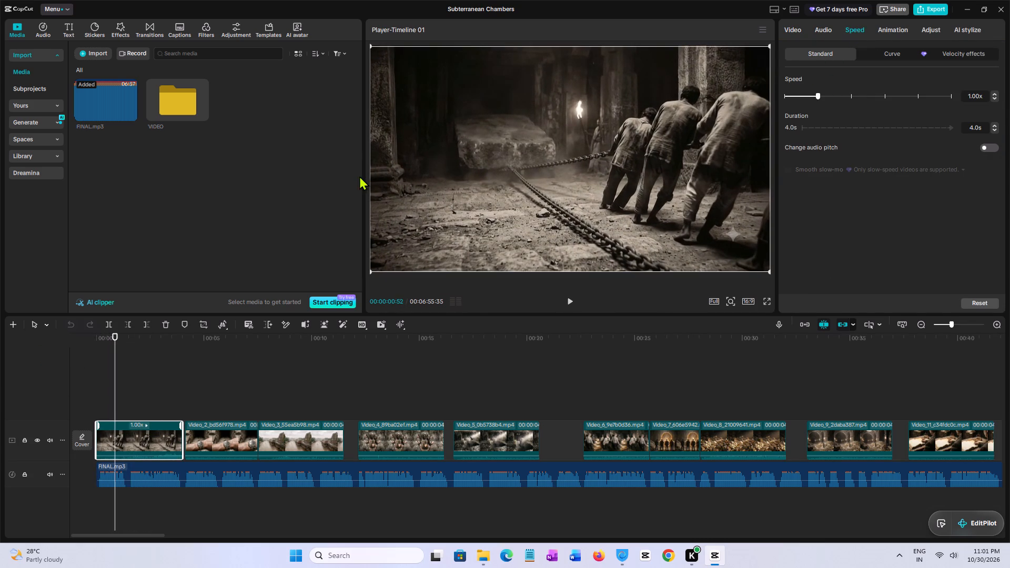
left_click_drag(363, 174, 309, 188)
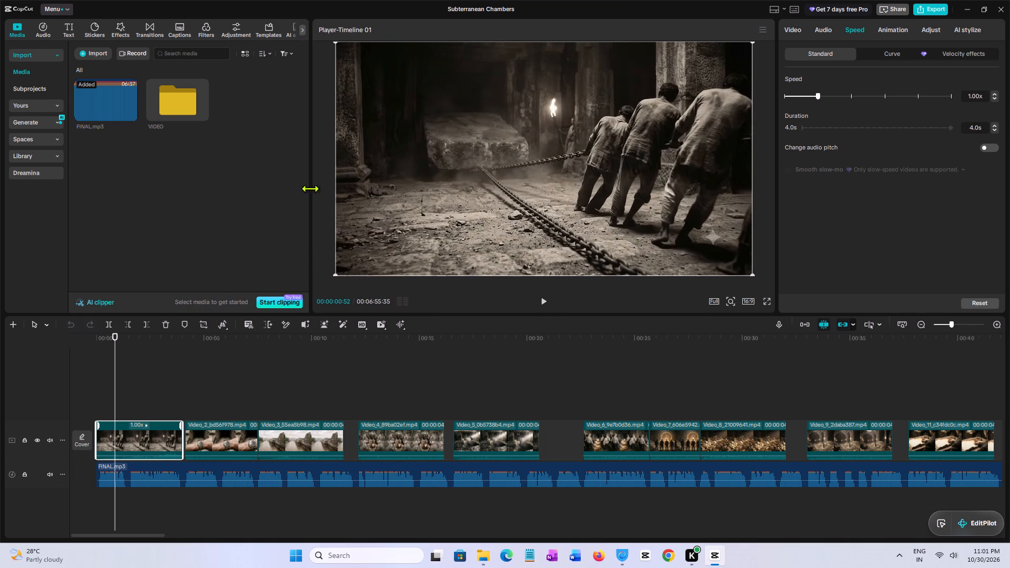
left_click_drag(776, 224, 754, 229)
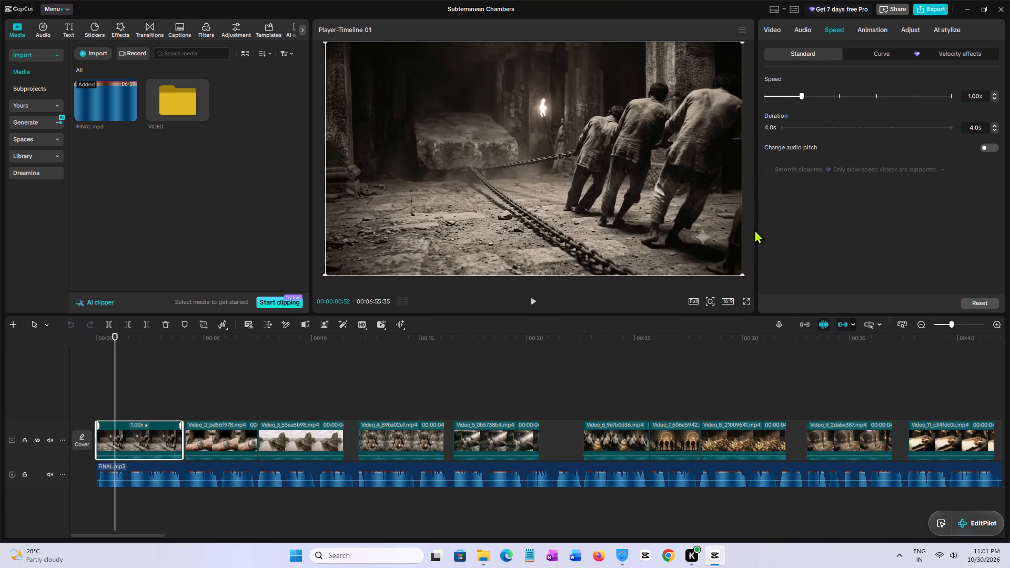
left_click_drag(754, 229, 750, 230)
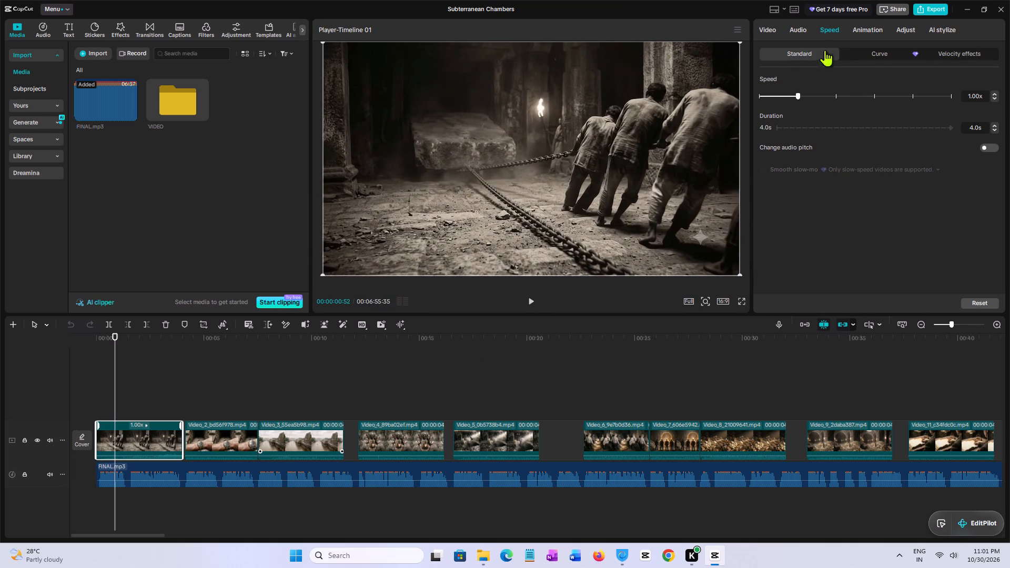
left_click(995, 125)
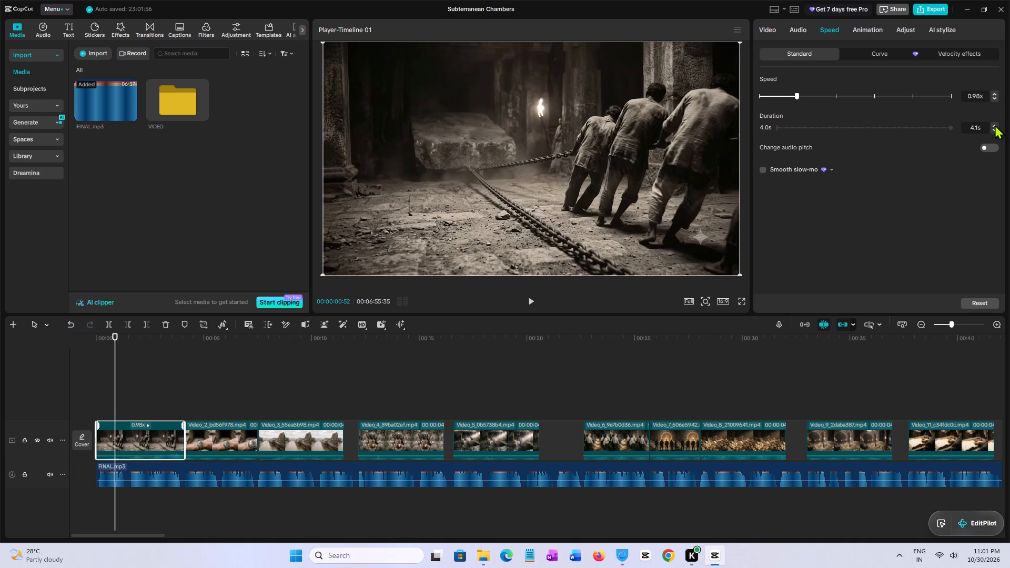
left_click(995, 125)
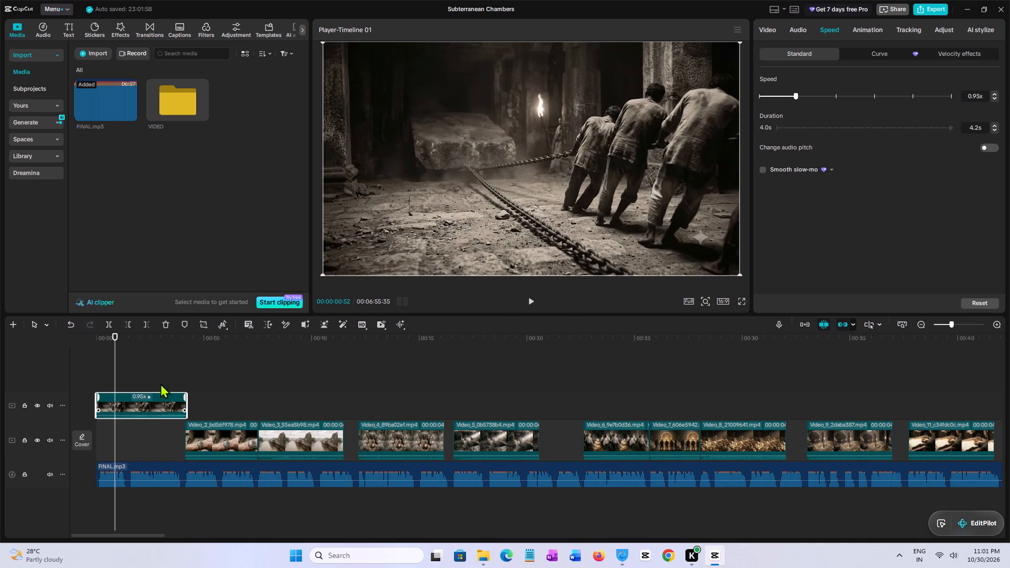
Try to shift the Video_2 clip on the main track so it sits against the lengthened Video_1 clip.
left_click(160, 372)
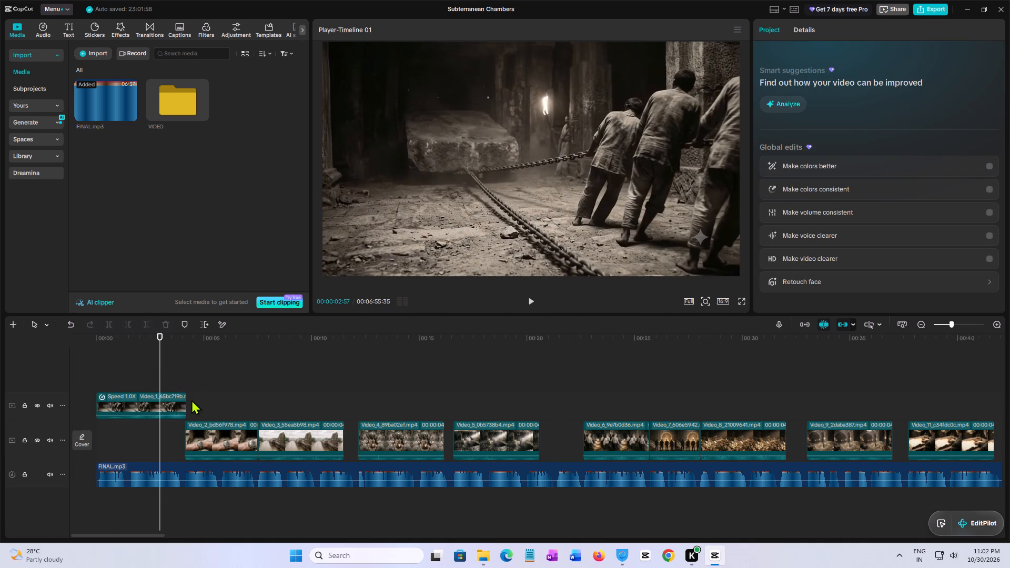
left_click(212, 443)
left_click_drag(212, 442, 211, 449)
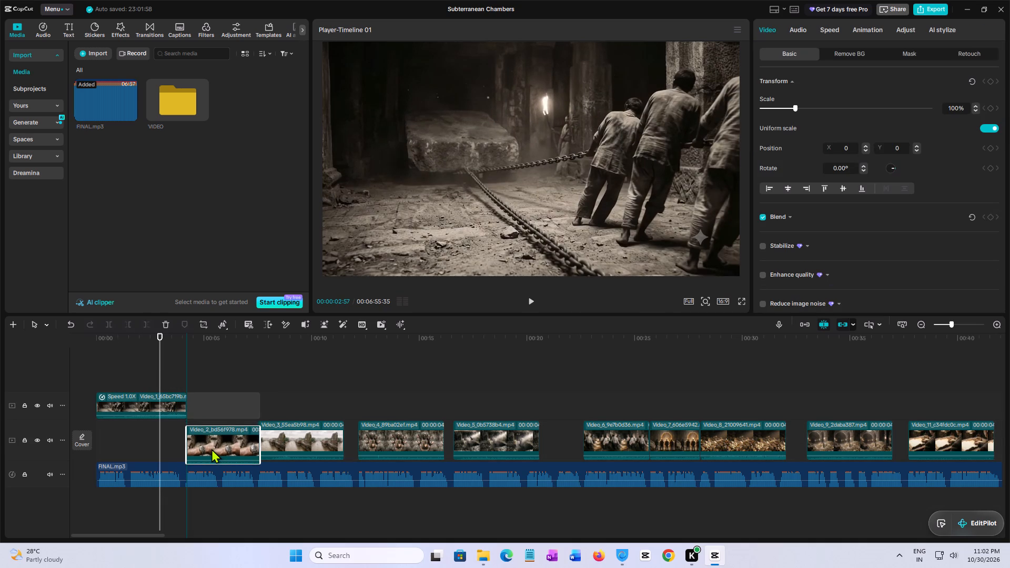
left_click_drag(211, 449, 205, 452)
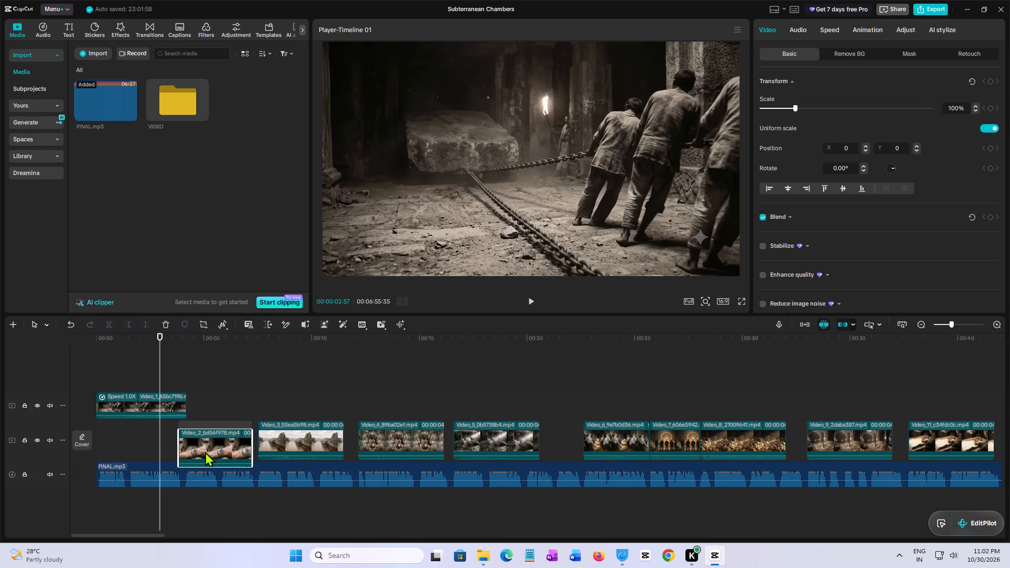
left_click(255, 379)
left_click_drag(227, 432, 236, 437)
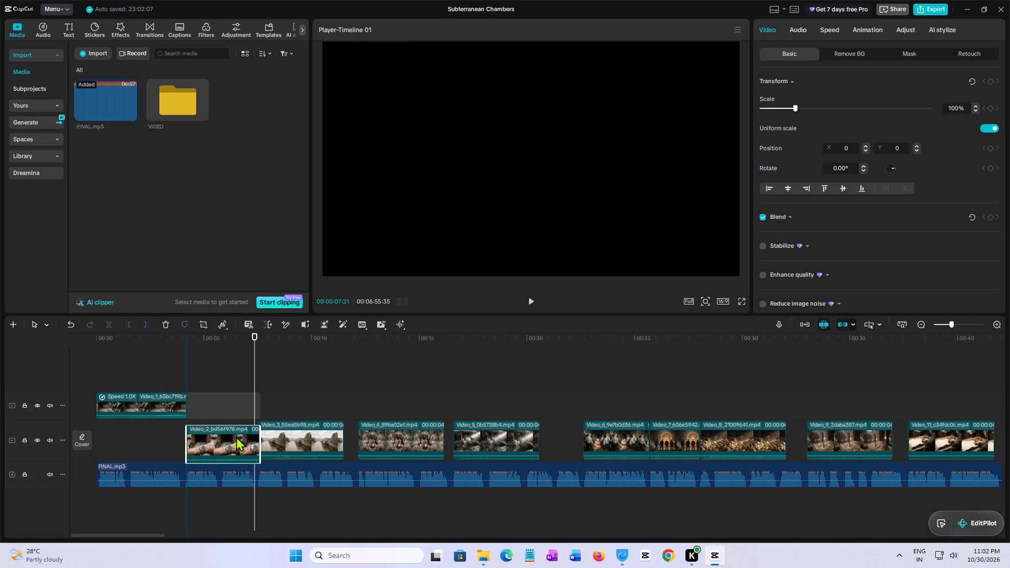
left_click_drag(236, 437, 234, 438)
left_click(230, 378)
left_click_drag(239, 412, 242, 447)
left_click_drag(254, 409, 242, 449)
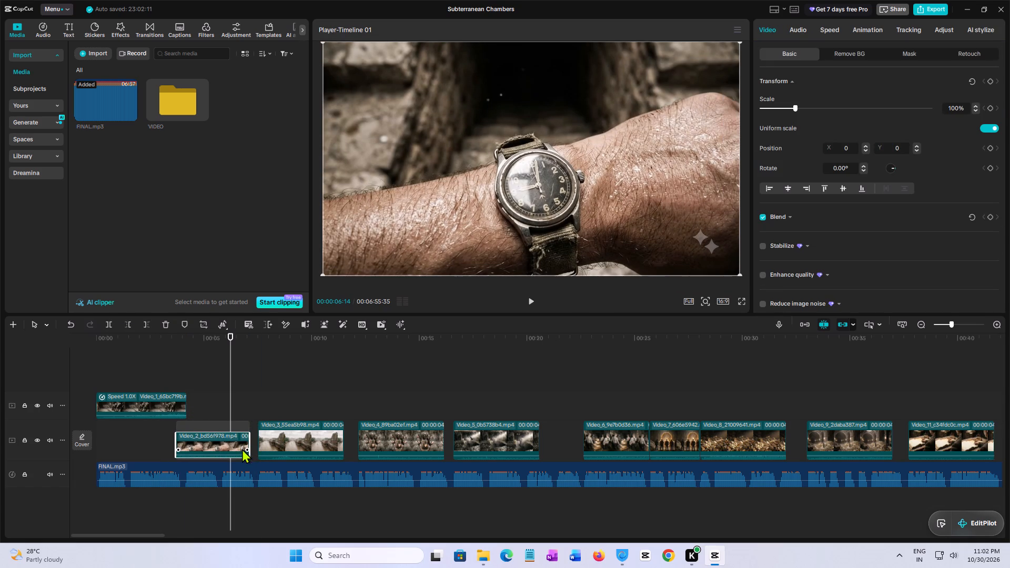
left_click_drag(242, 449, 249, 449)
Trim the end of Video_1, return it to the main track, and extend its end to meet Video_2.
left_click(212, 399)
left_click_drag(167, 408, 164, 424)
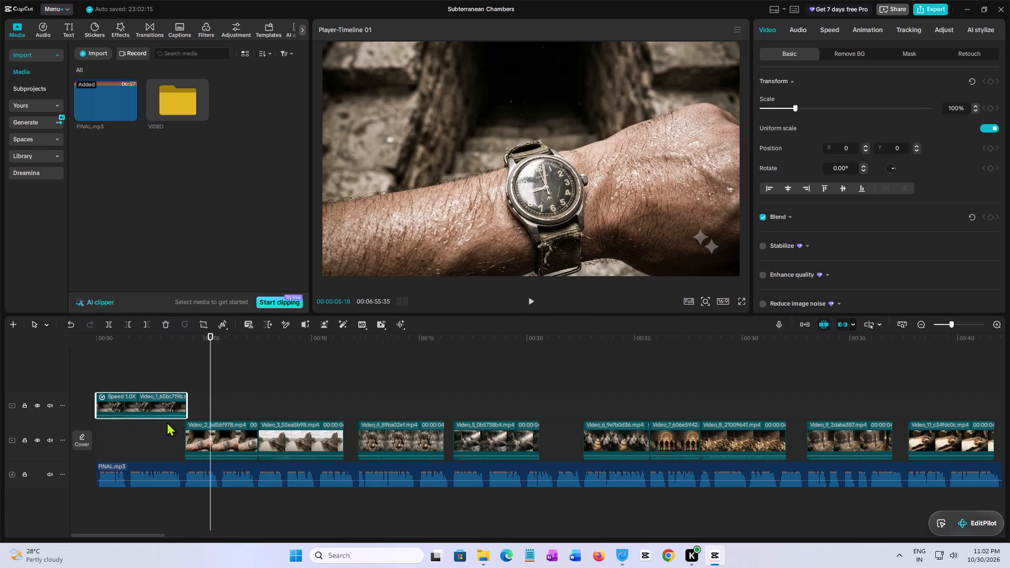
left_click_drag(188, 406, 183, 407)
left_click_drag(161, 410, 161, 452)
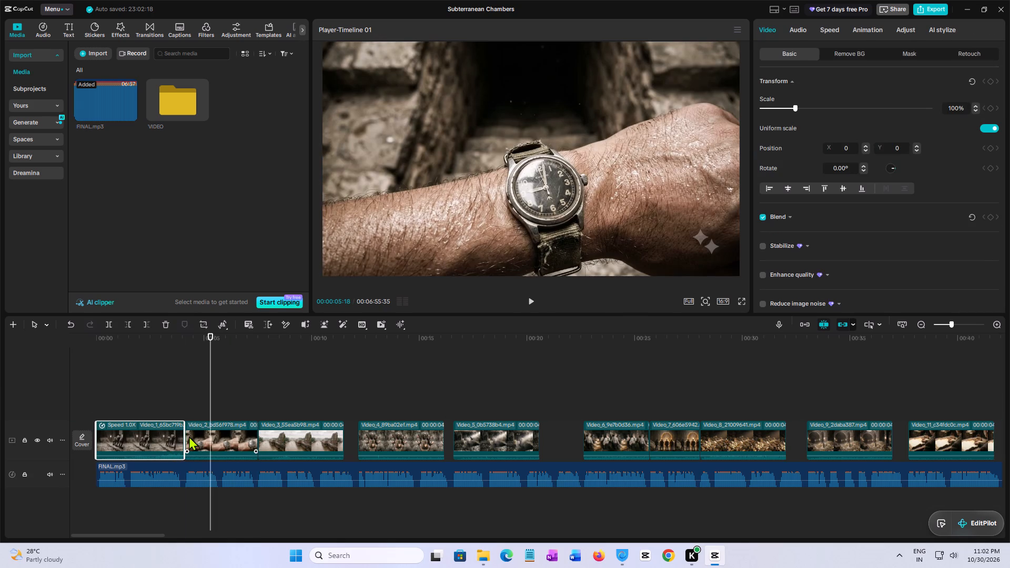
left_click_drag(183, 436, 214, 436)
Play the timeline from the beginning through Video_3, and slow Video_3 by setting its duration to 4.7 s.
left_click(130, 409)
left_click_drag(130, 409, 8, 400)
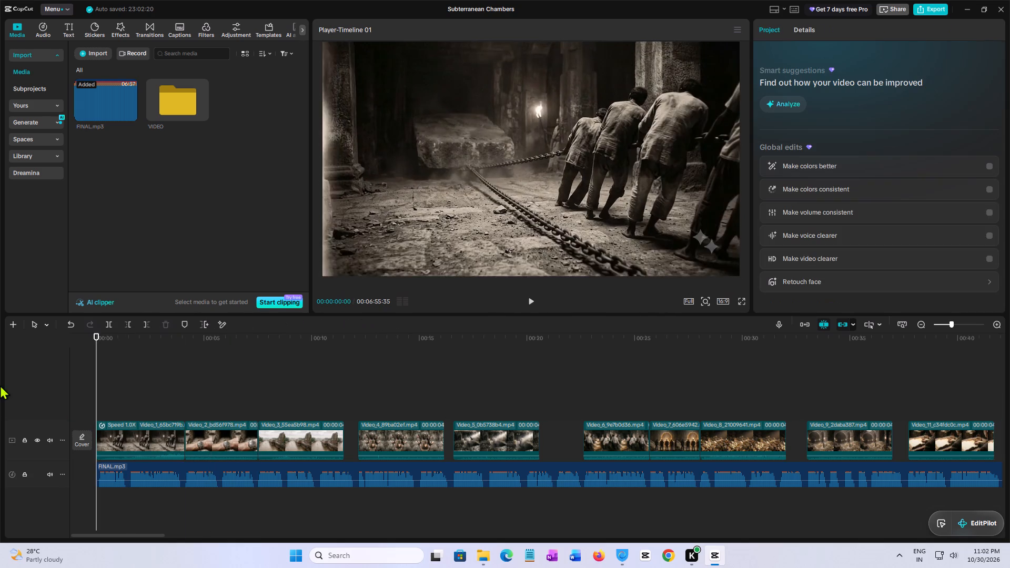
key("space")
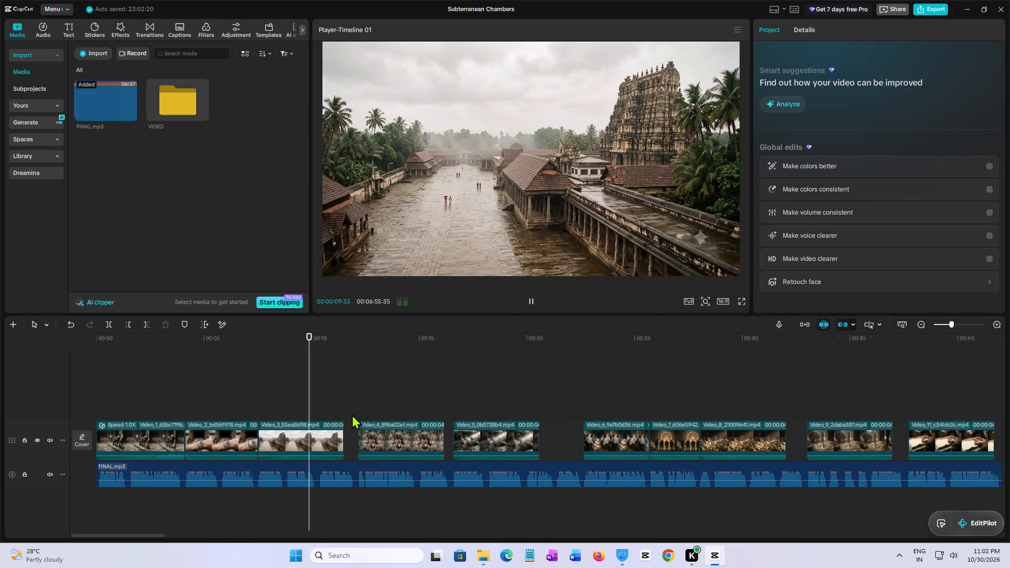
key("space")
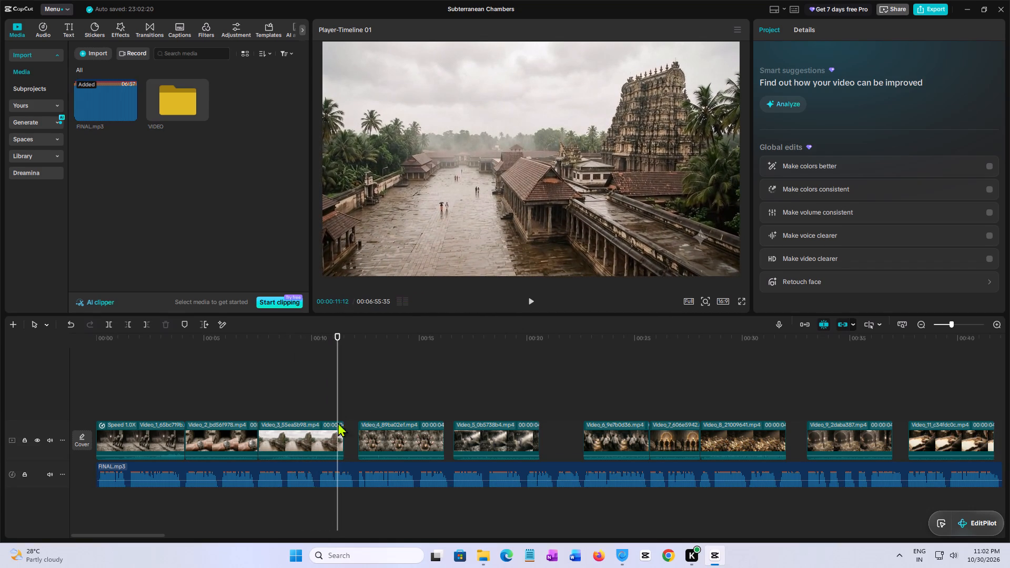
left_click(325, 431)
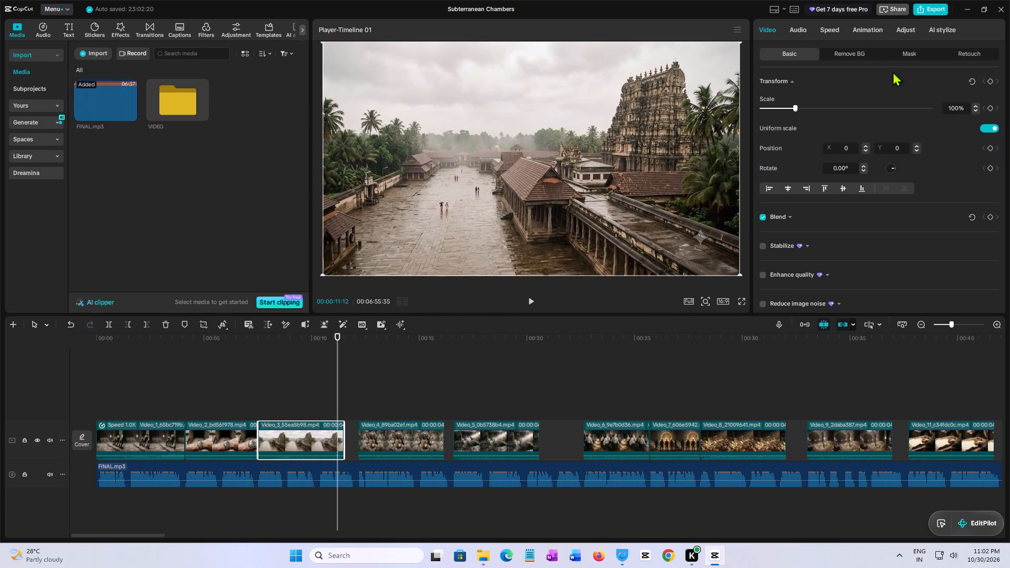
left_click(830, 33)
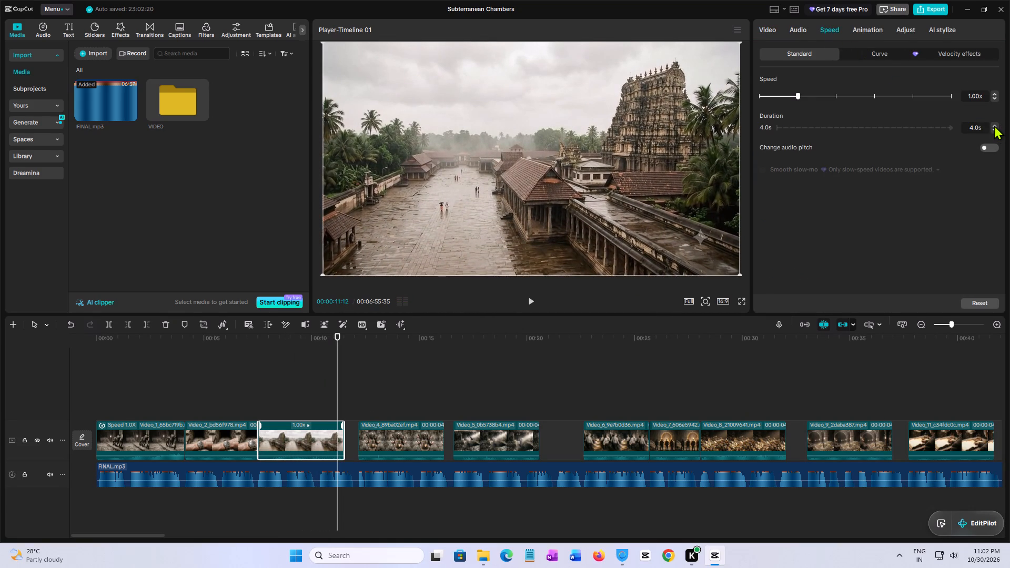
triple_click(994, 125)
left_click(994, 125)
left_click(994, 125)
left_click(994, 125)
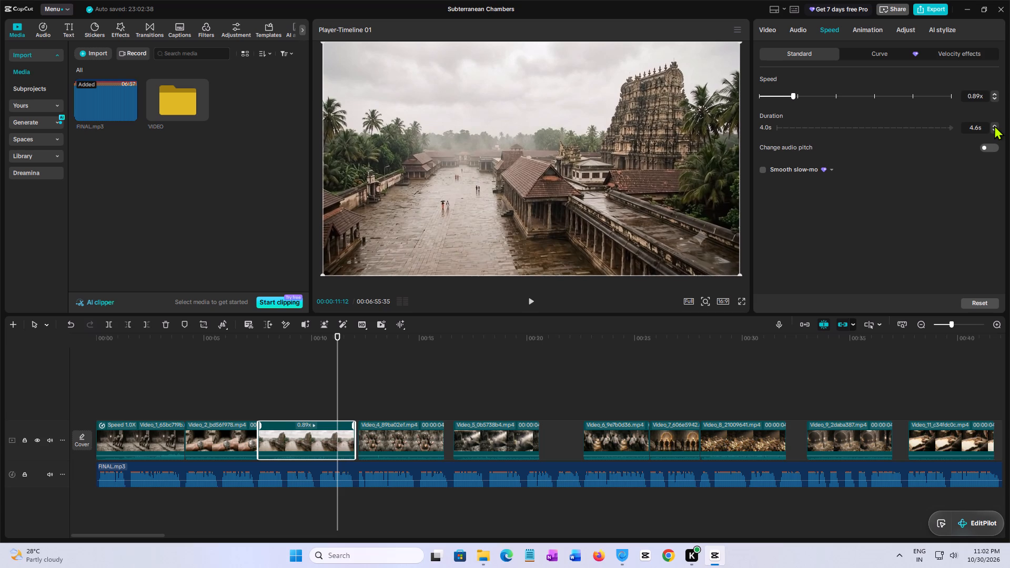
left_click(994, 125)
Trim the end of Video_3, return it to the main track, and extend its end to meet Video_4.
left_click_drag(361, 404, 357, 404)
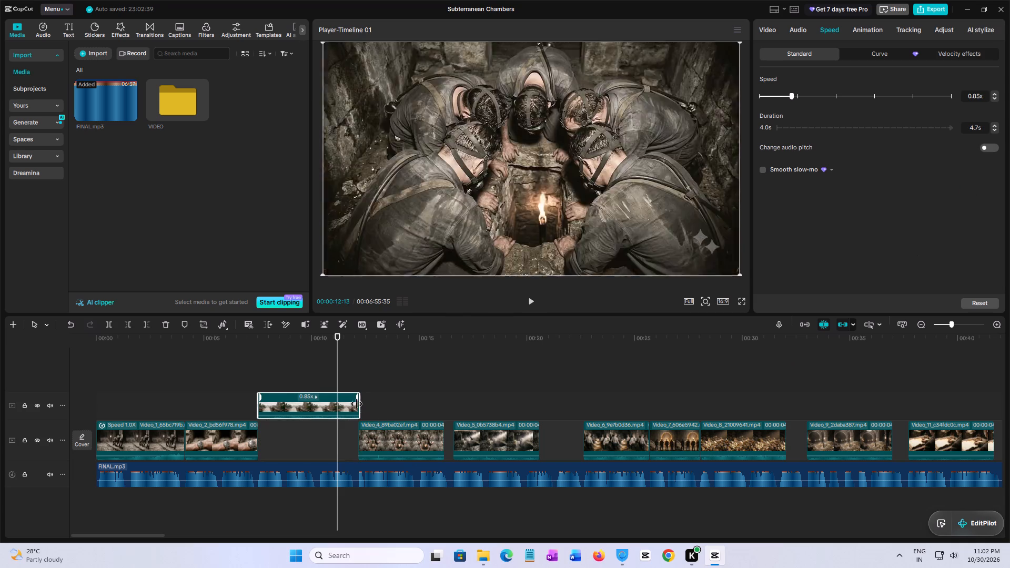
left_click_drag(357, 404, 348, 405)
left_click_drag(339, 407, 339, 452)
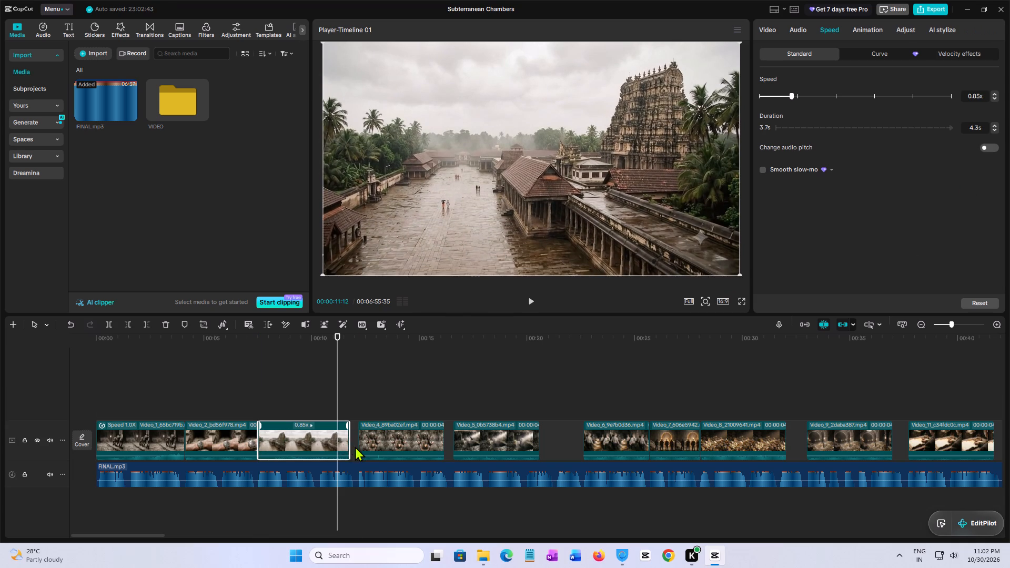
left_click_drag(349, 439, 408, 440)
Play through Video_4 to the gap after it, and slow Video_4 by setting its duration to 4.5 s.
key("space")
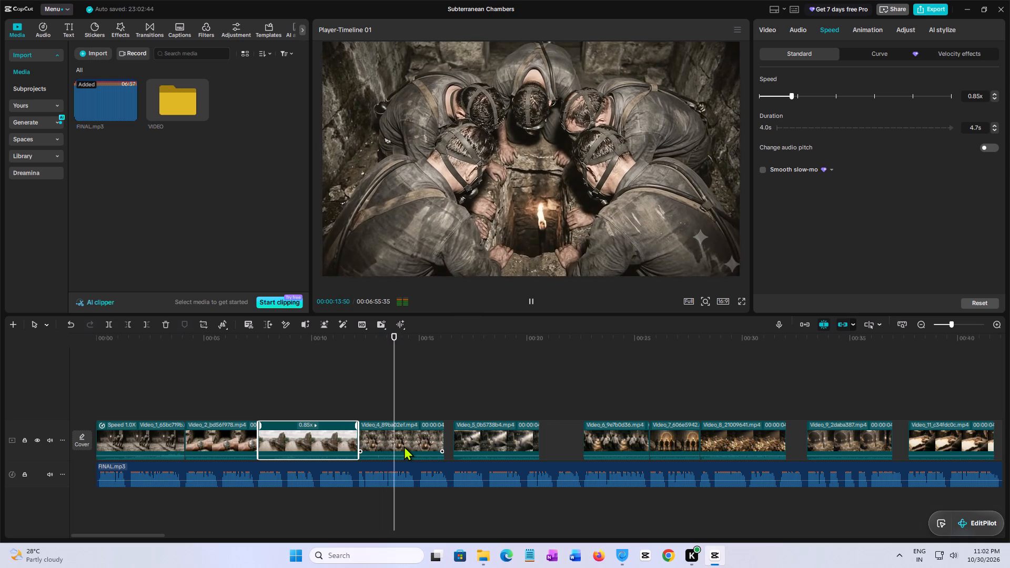
left_click(406, 446)
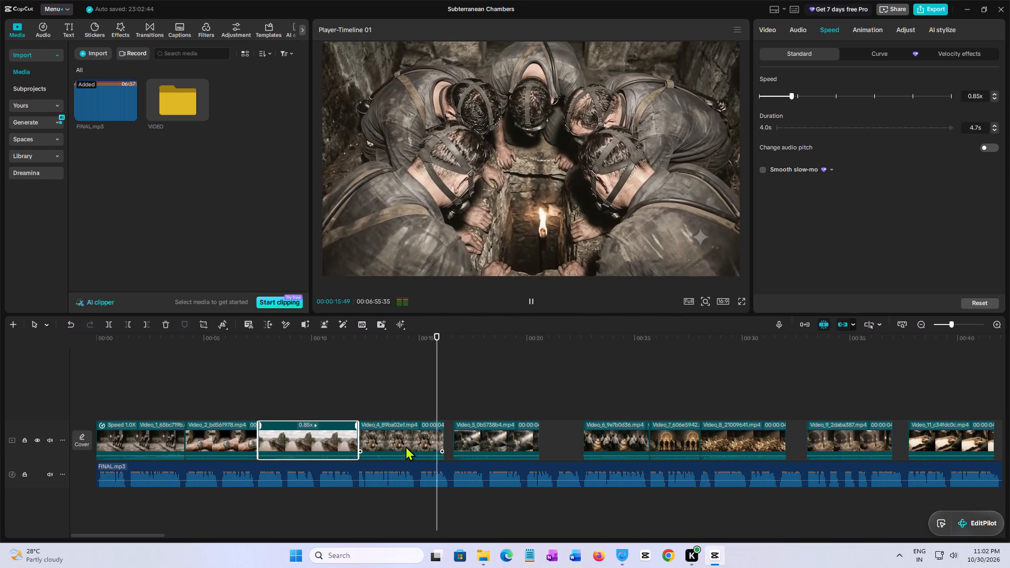
key("space")
key("space")
left_click(413, 444)
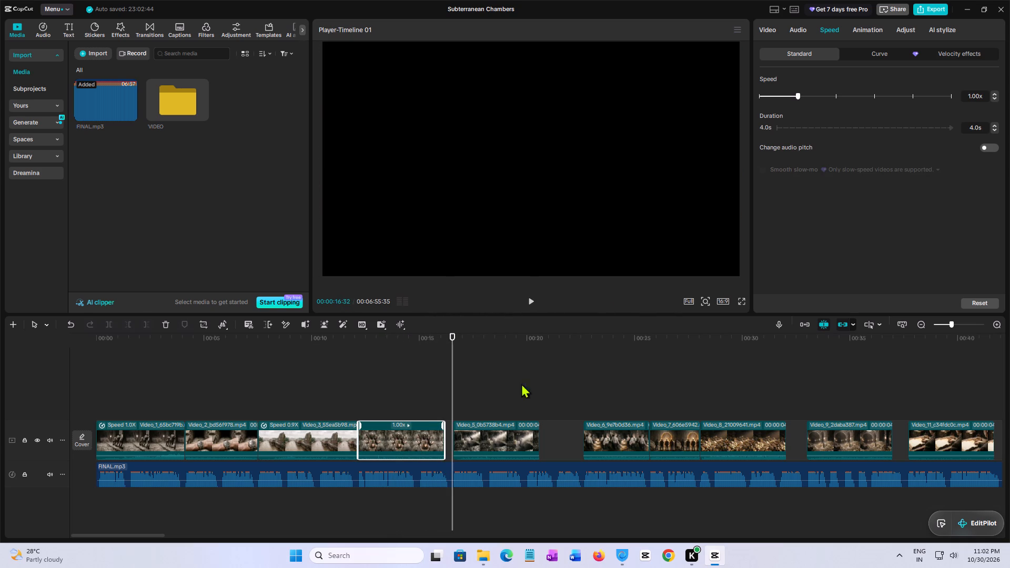
left_click(995, 124)
triple_click(995, 124)
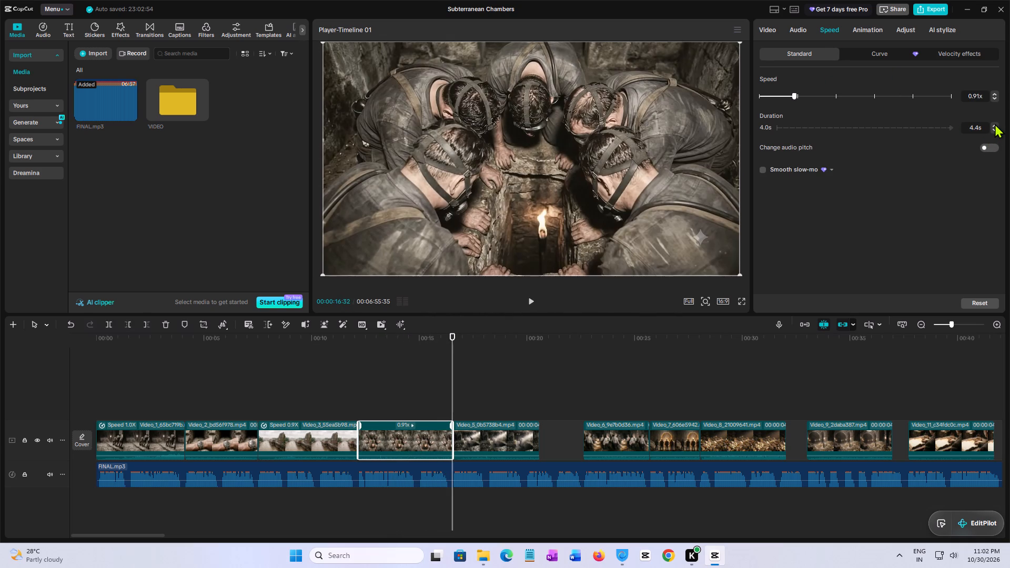
left_click(993, 124)
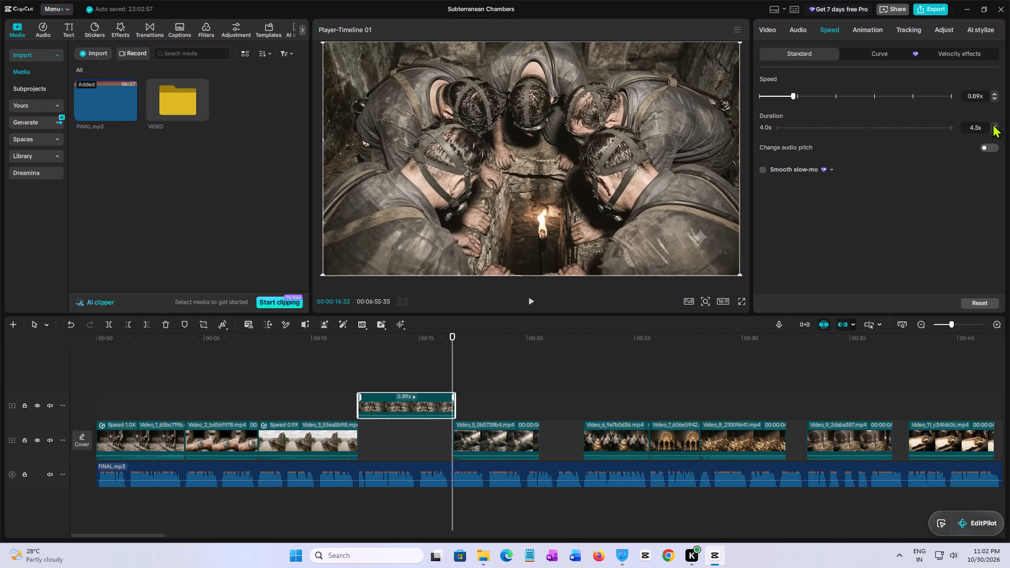
Trim the end of Video_4, return it to the main track after Video_3, and extend its end to meet Video_5.
left_click_drag(454, 406, 450, 406)
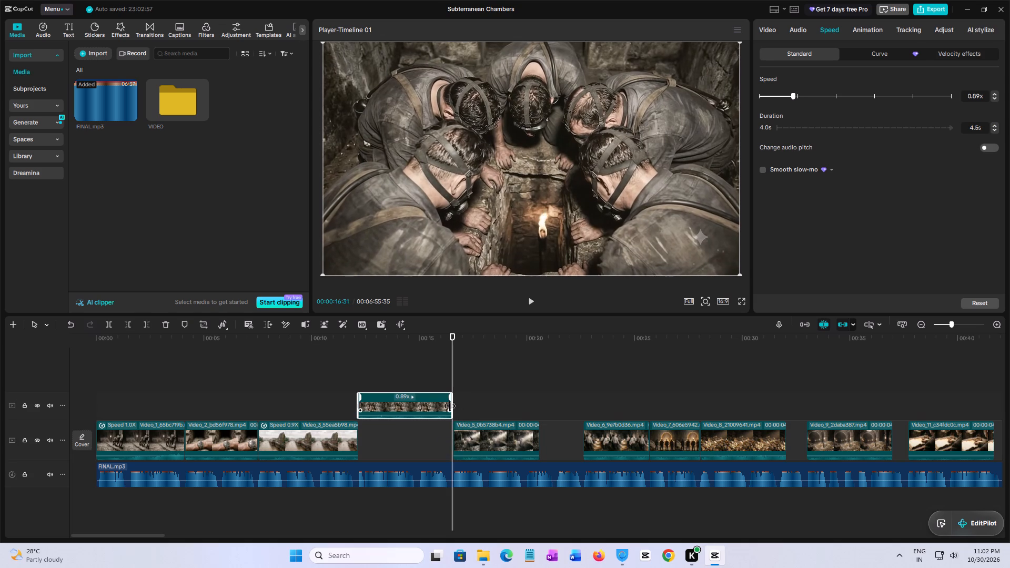
left_click_drag(450, 406, 437, 408)
left_click_drag(415, 411, 429, 443)
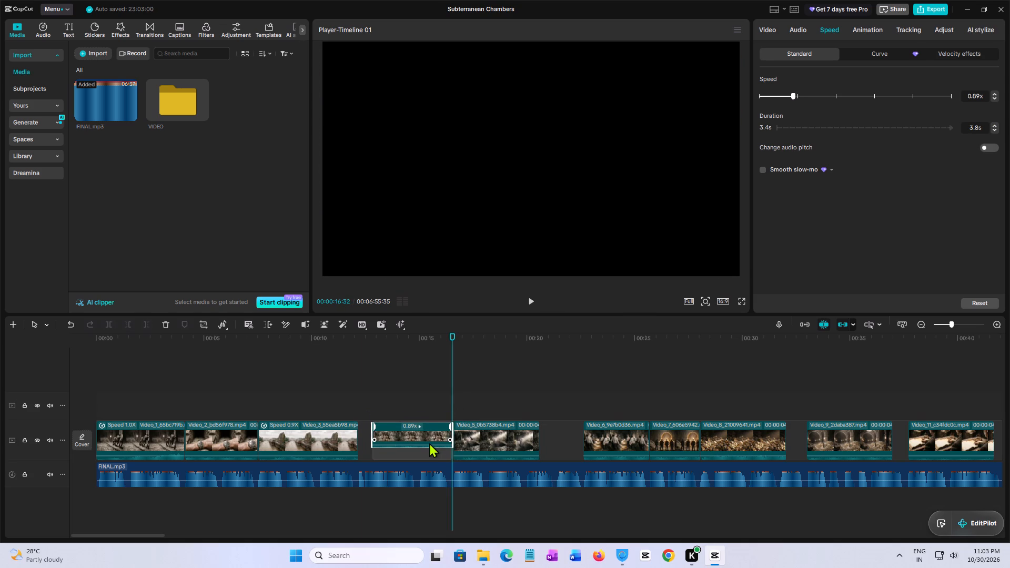
left_click_drag(429, 443, 415, 446)
left_click_drag(440, 439, 506, 439)
Play through Video_5 to the end of the gap after it, and slow Video_5 by setting its duration to 6.1 s.
left_click(423, 402)
key("space")
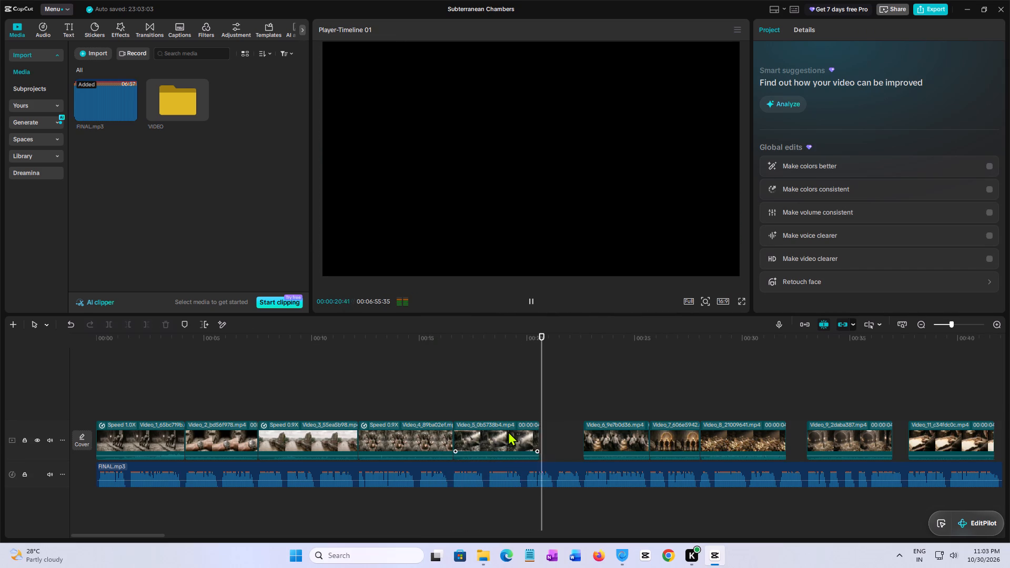
key("space")
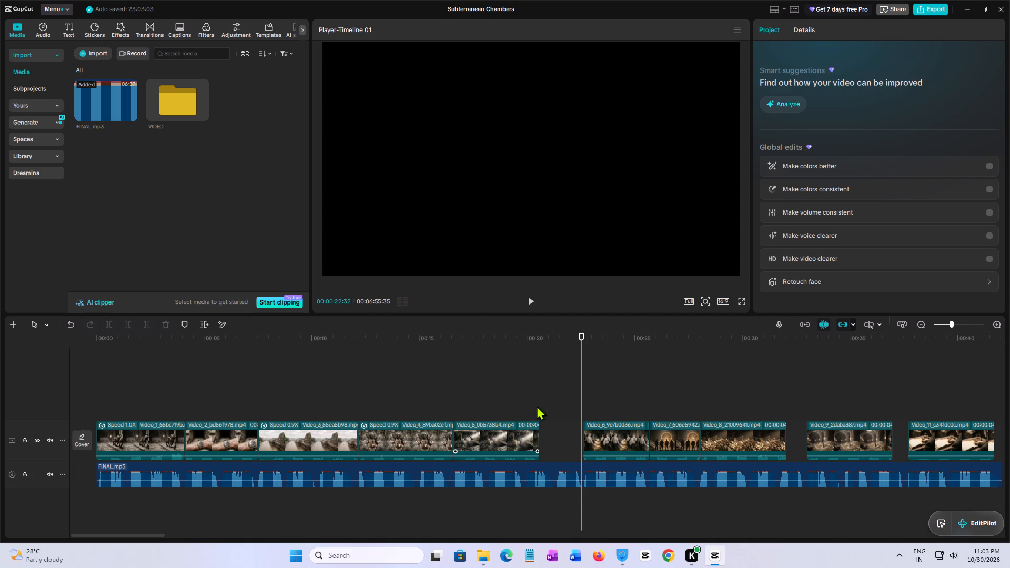
left_click(519, 434)
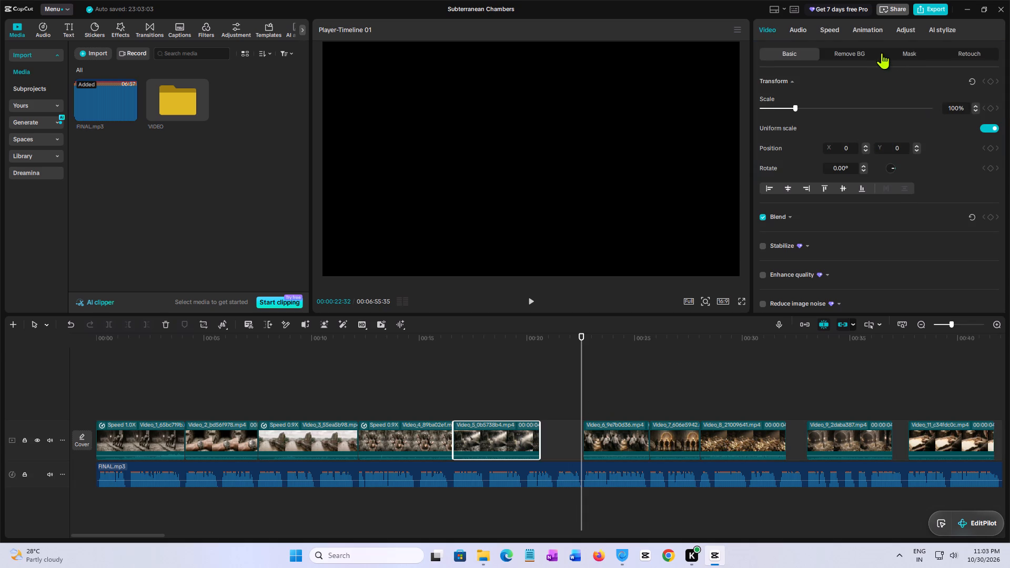
left_click(581, 396)
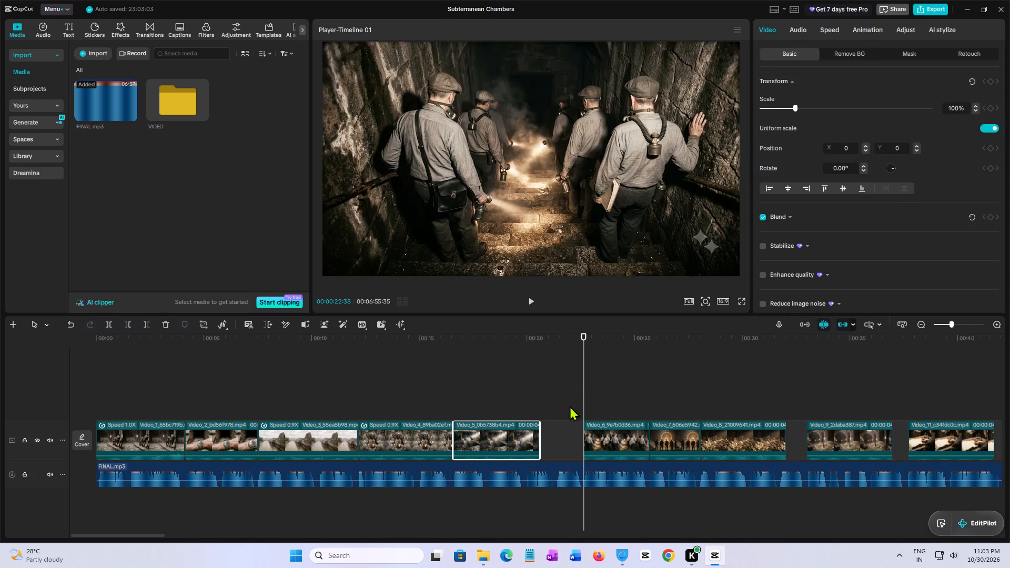
left_click(519, 427)
left_click(831, 32)
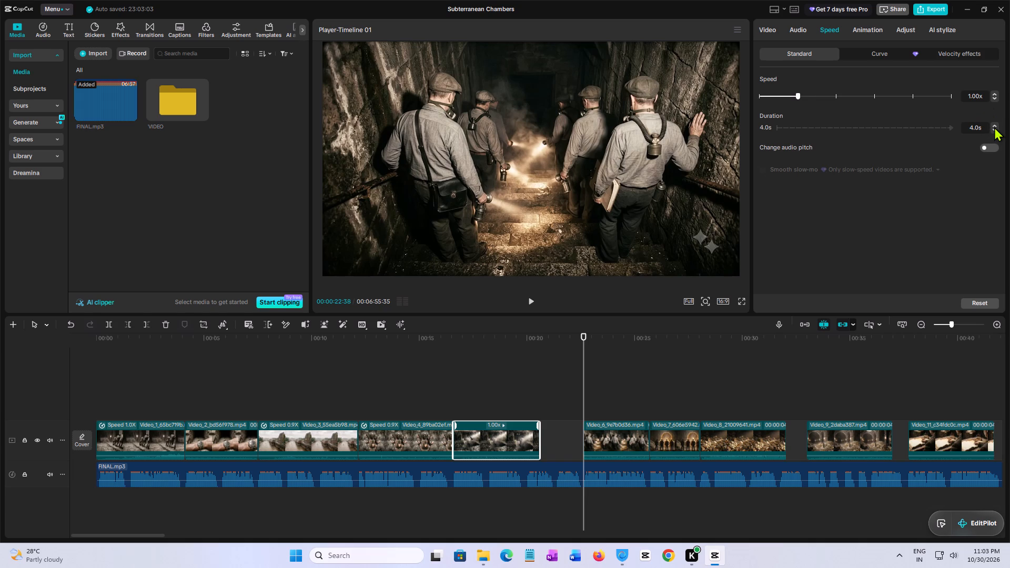
triple_click(994, 127)
triple_click(994, 127)
triple_click(994, 127)
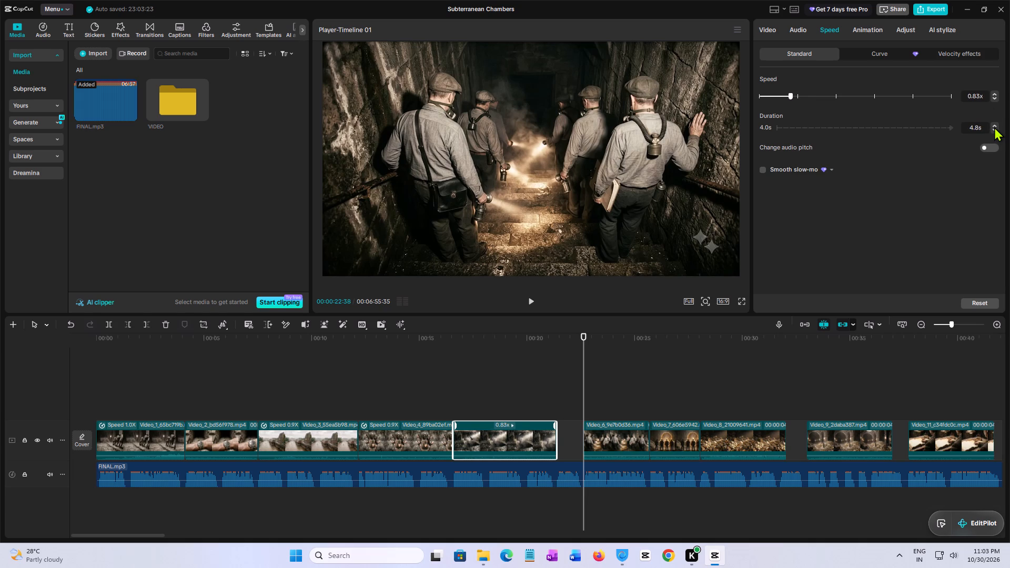
triple_click(994, 127)
triple_click(994, 127)
triple_click(994, 127)
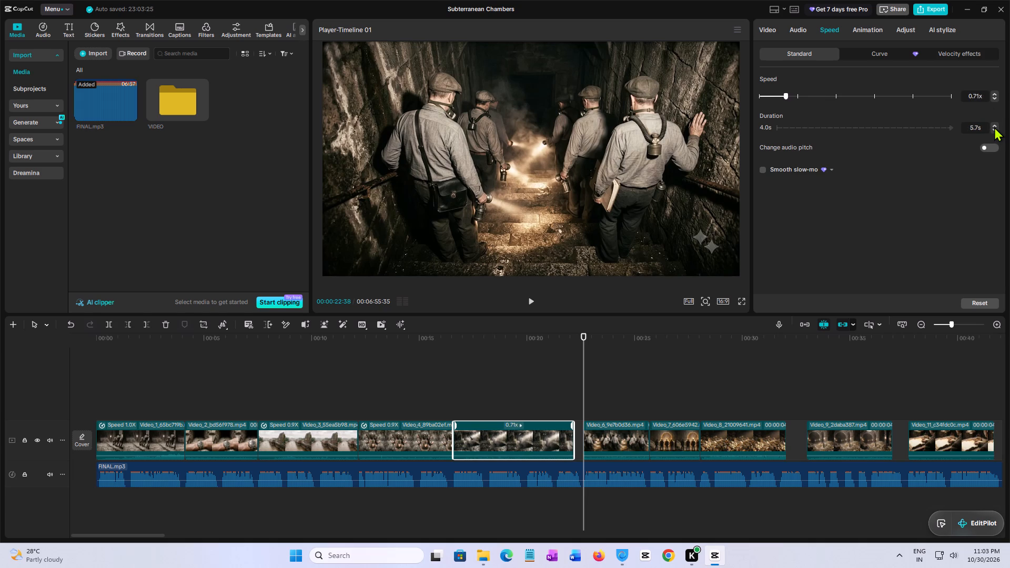
left_click(994, 127)
left_click(994, 127)
left_click(994, 127)
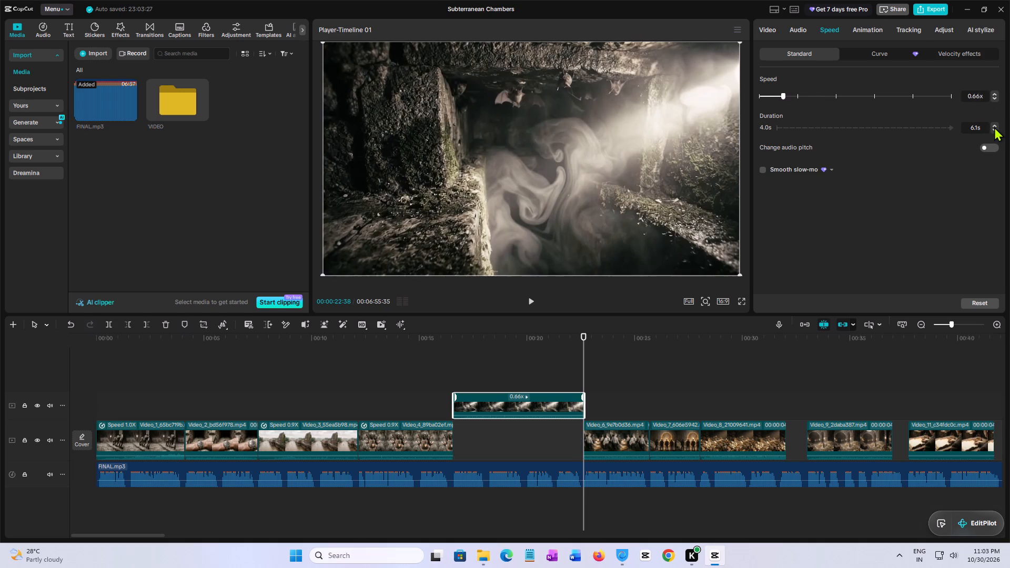
Trim the end of Video_5, return it to the main track after Video_4, and extend its end to meet Video_6.
left_click_drag(585, 399, 577, 401)
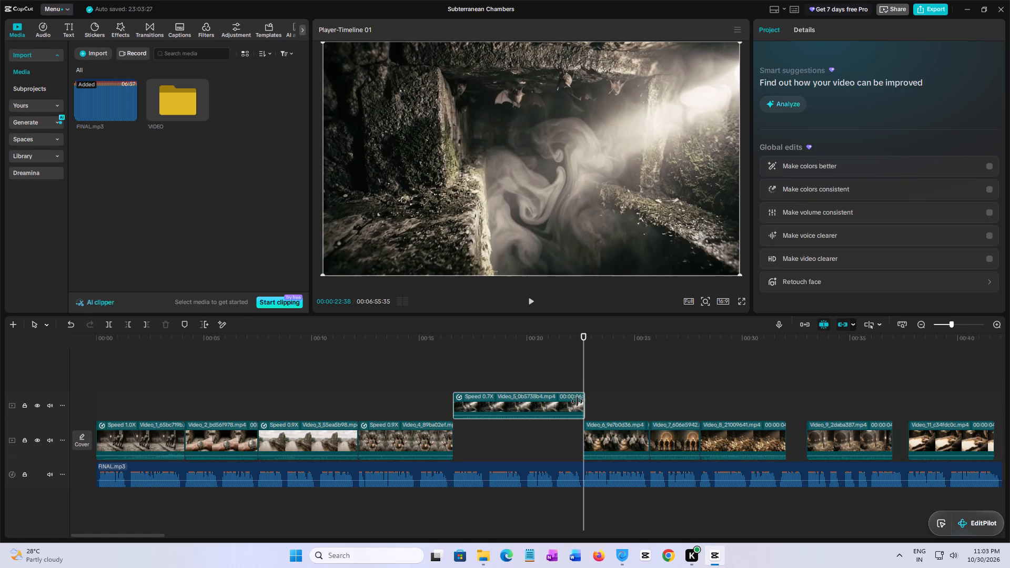
left_click_drag(577, 401, 574, 402)
left_click_drag(584, 402, 573, 403)
left_click_drag(561, 408, 560, 428)
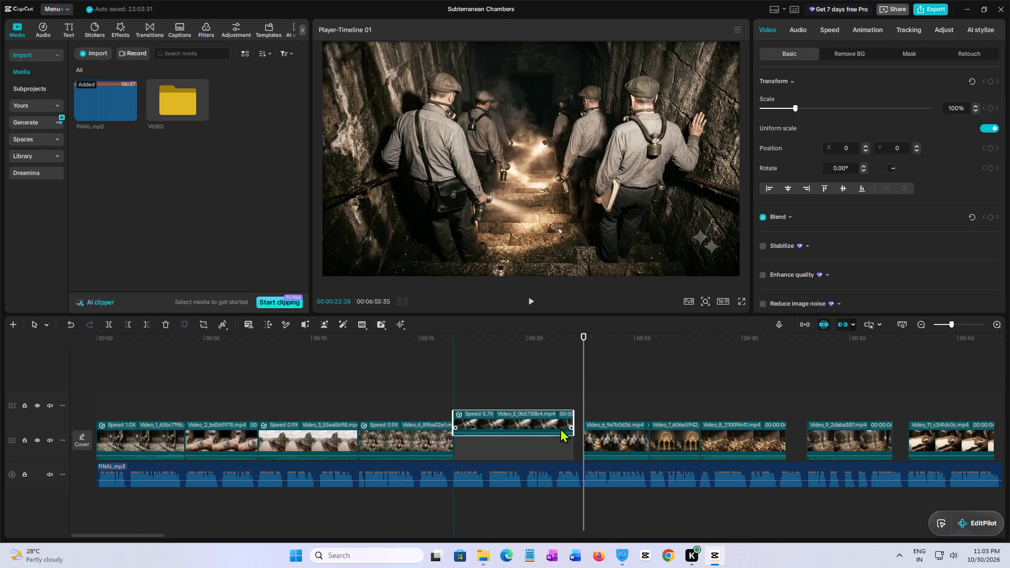
left_click_drag(560, 428, 560, 433)
left_click_drag(574, 432, 609, 431)
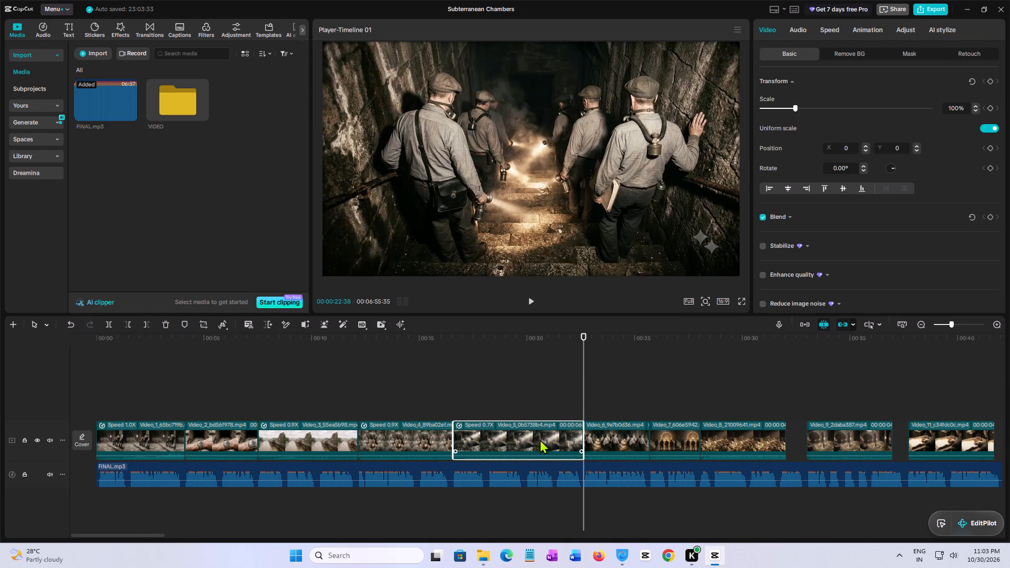
left_click(527, 440)
left_click_drag(516, 455, 522, 492)
left_click(459, 392)
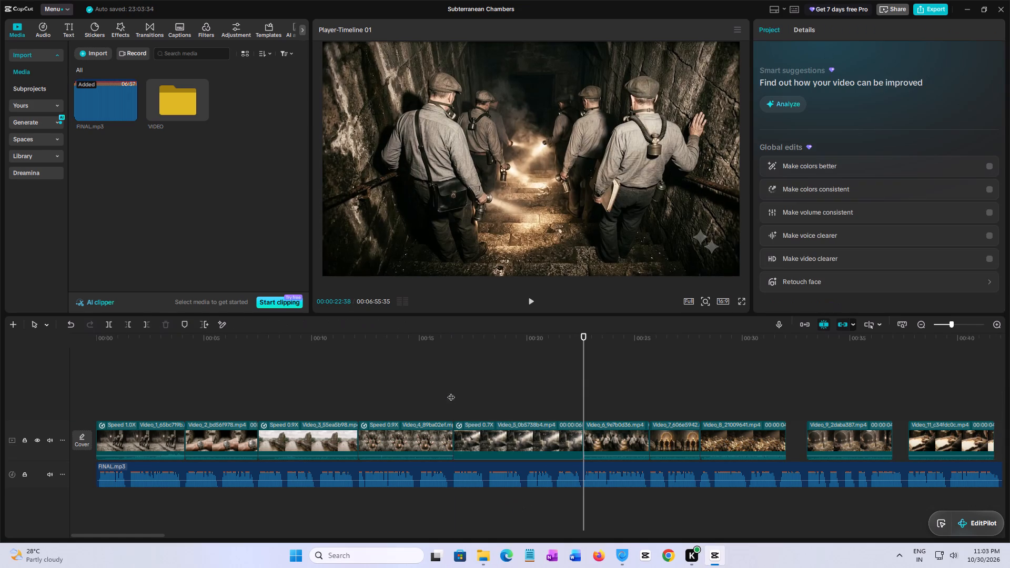
Play from the start of Video_5 to the end of Video_8, and slow Video_8 by setting its duration to 5.0 s.
left_click(448, 392)
key("space")
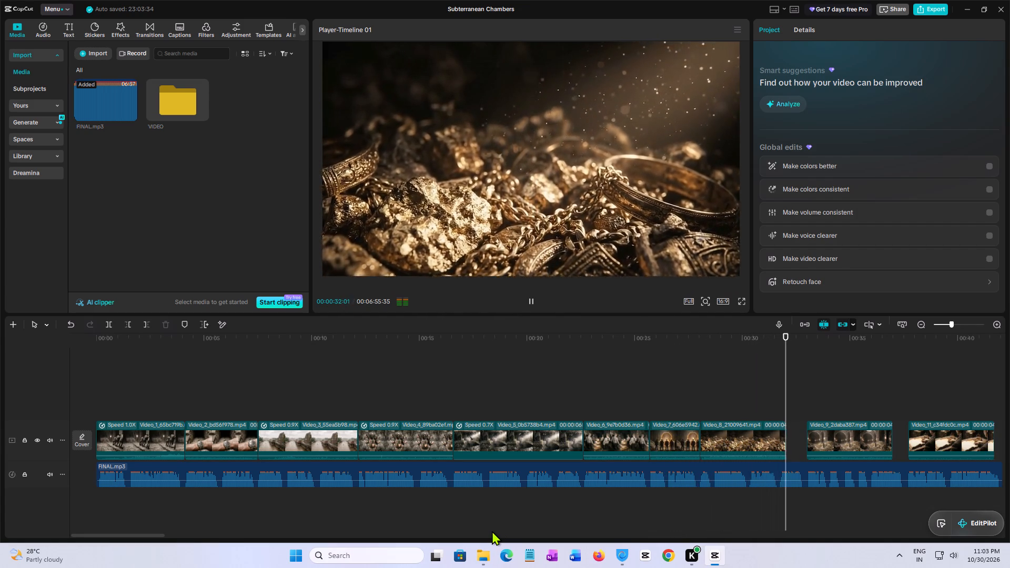
left_click(695, 404)
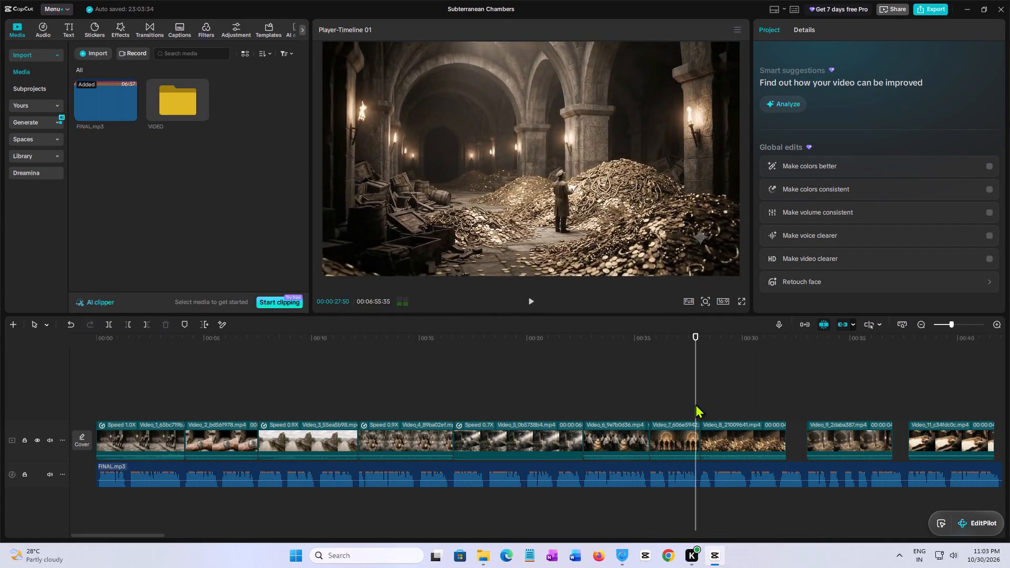
key("space")
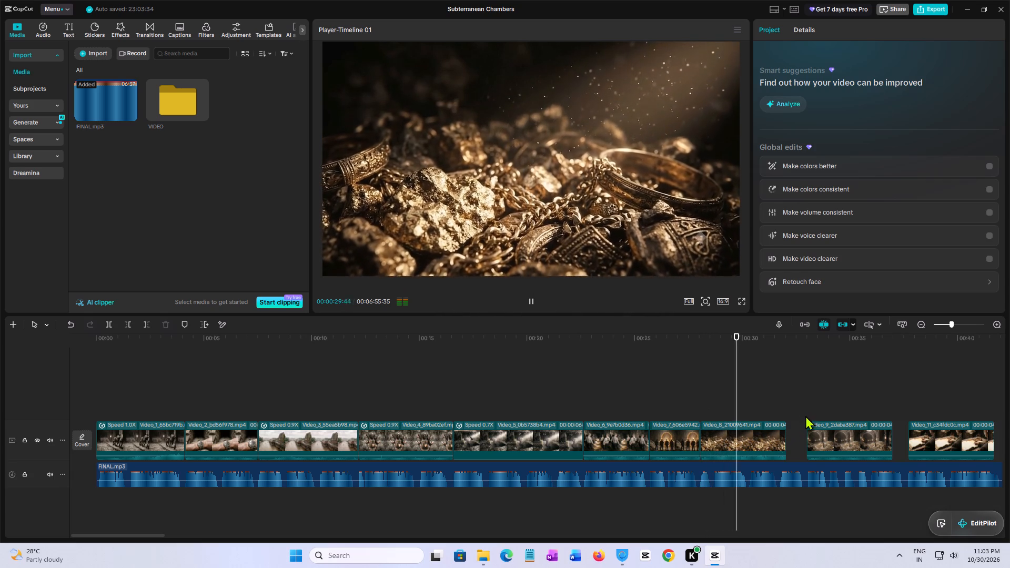
key("space")
left_click(771, 434)
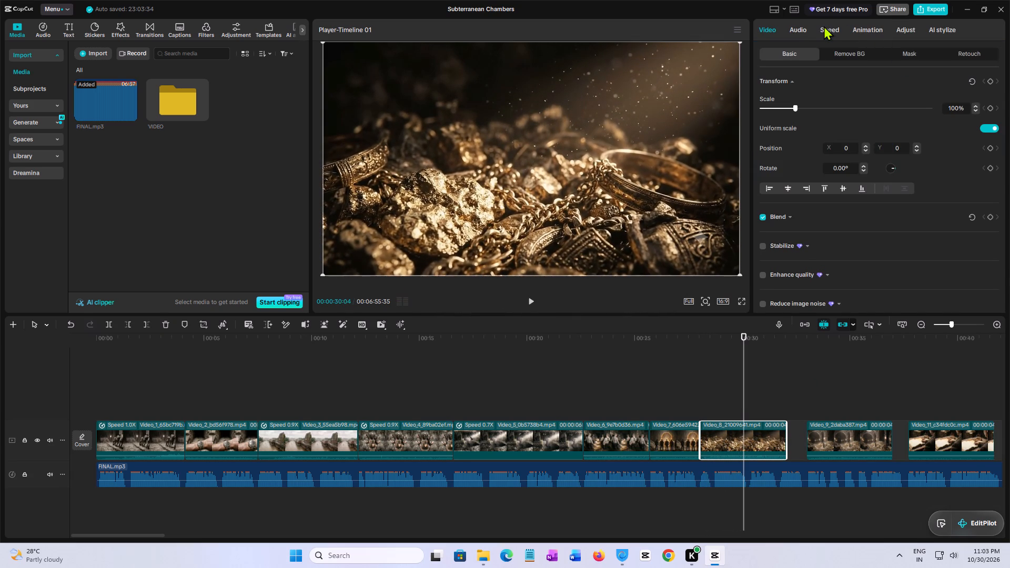
left_click(824, 26)
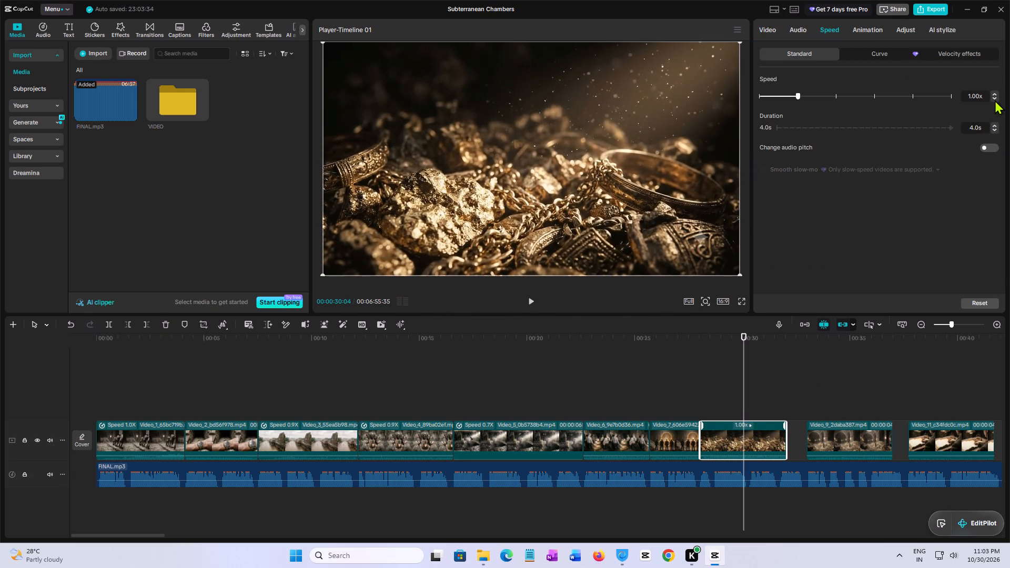
left_click(995, 100)
triple_click(995, 124)
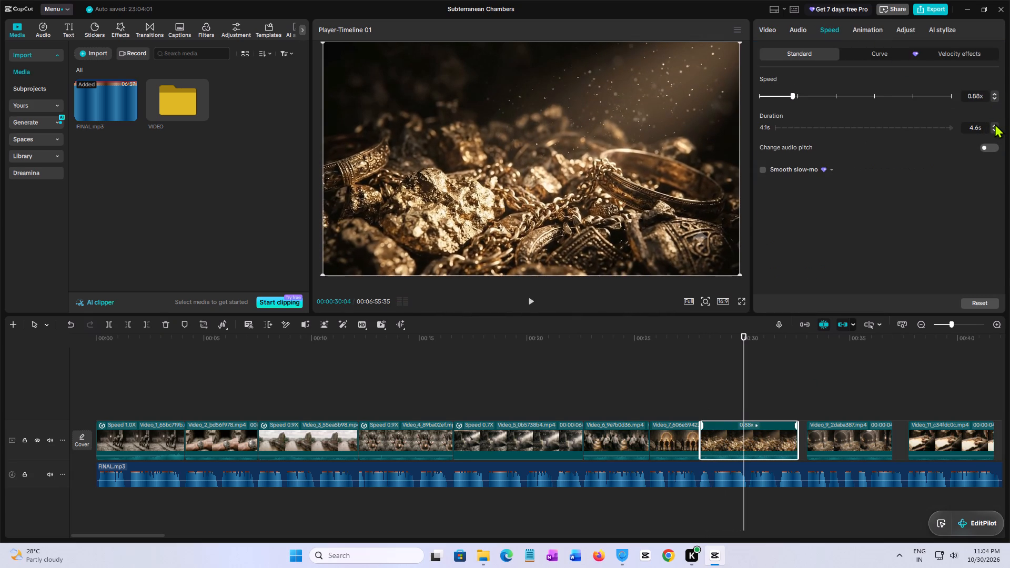
left_click(995, 124)
left_click(995, 124)
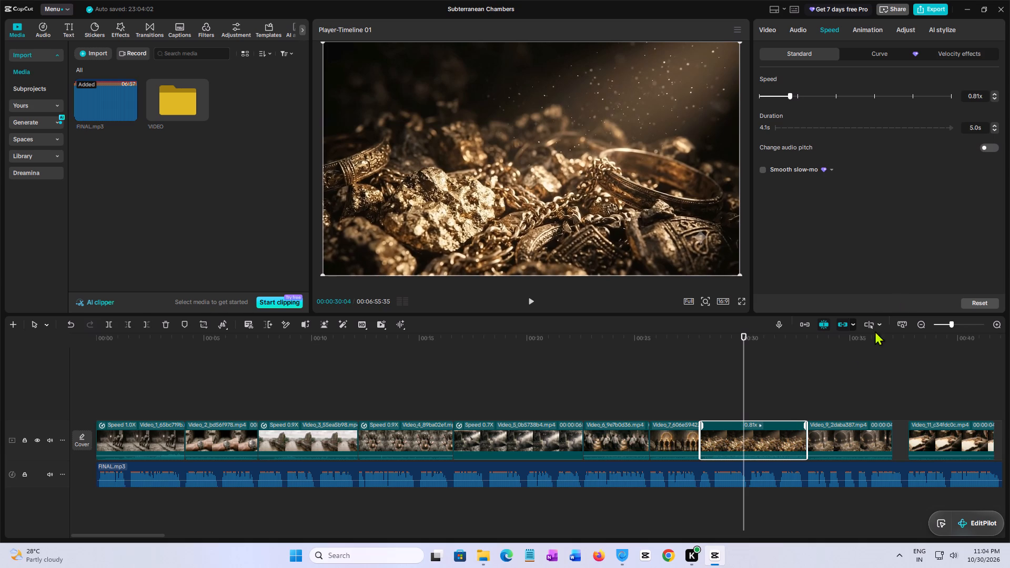
Play across the cut from Video_8 into Video_9, and slow Video_9 by setting its speed to 0.80x.
left_click(790, 403)
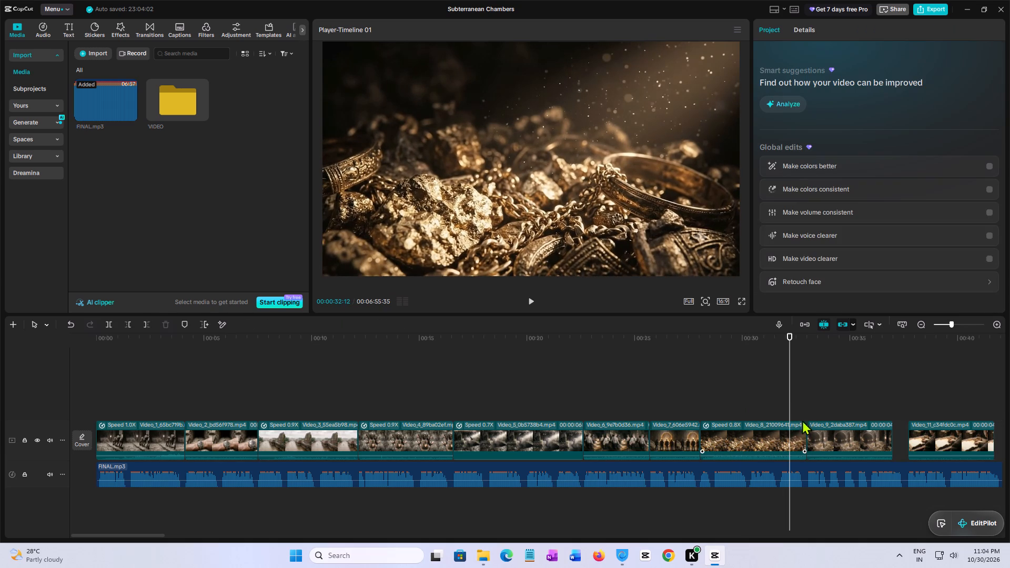
left_click(819, 430)
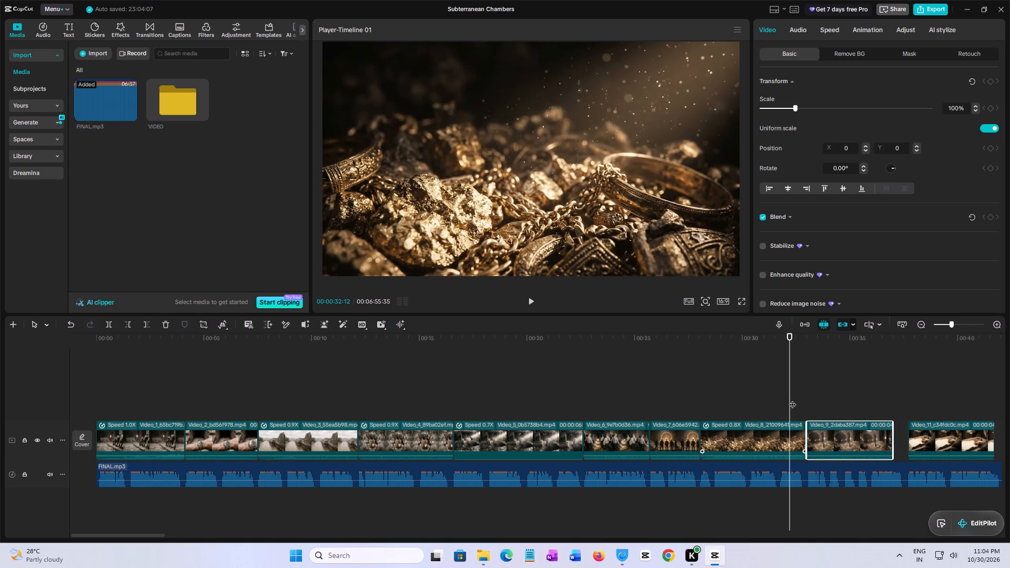
left_click(791, 398)
left_click(759, 384)
key("space")
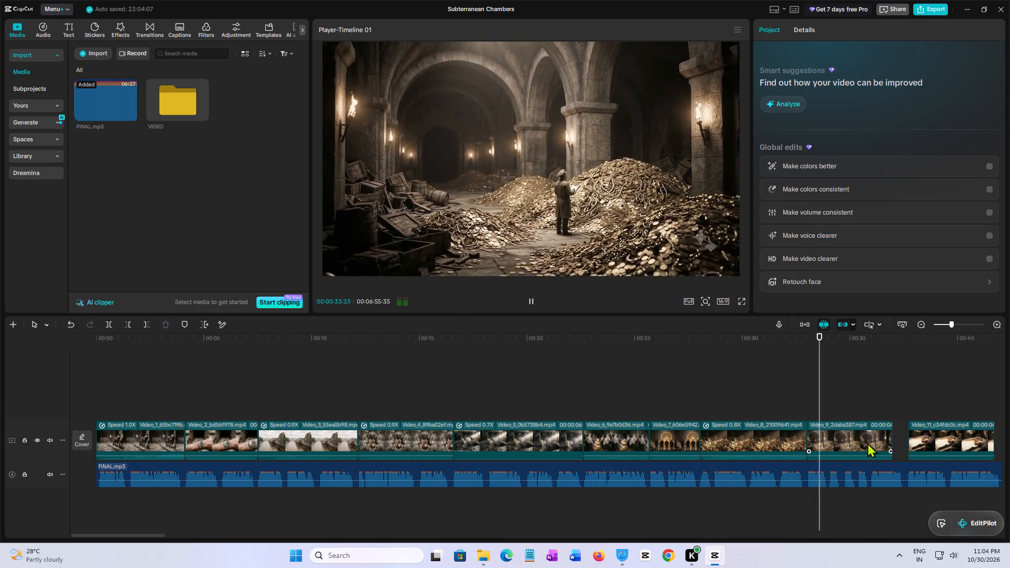
key("space")
left_click(860, 433)
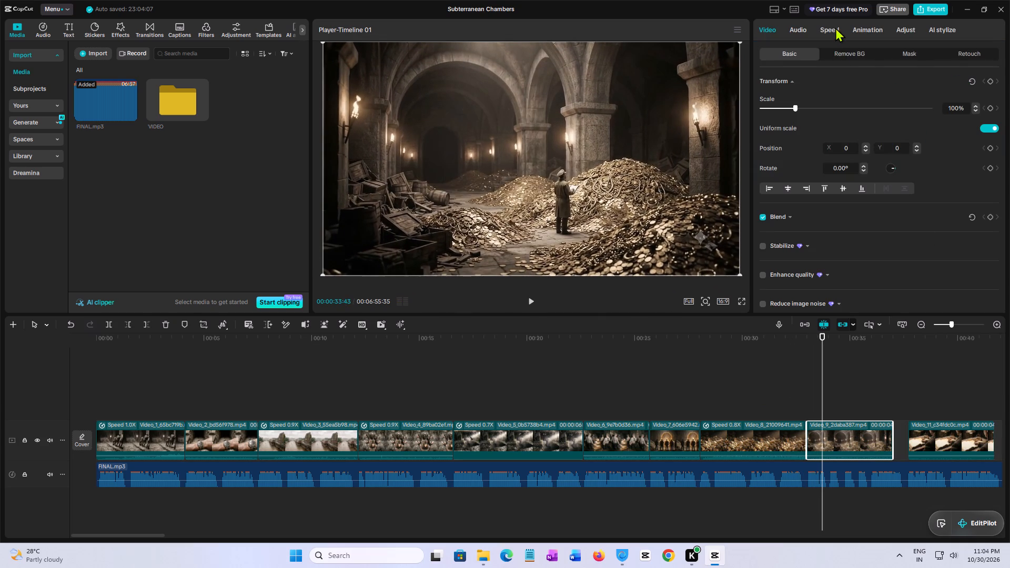
left_click(835, 27)
left_click(994, 94)
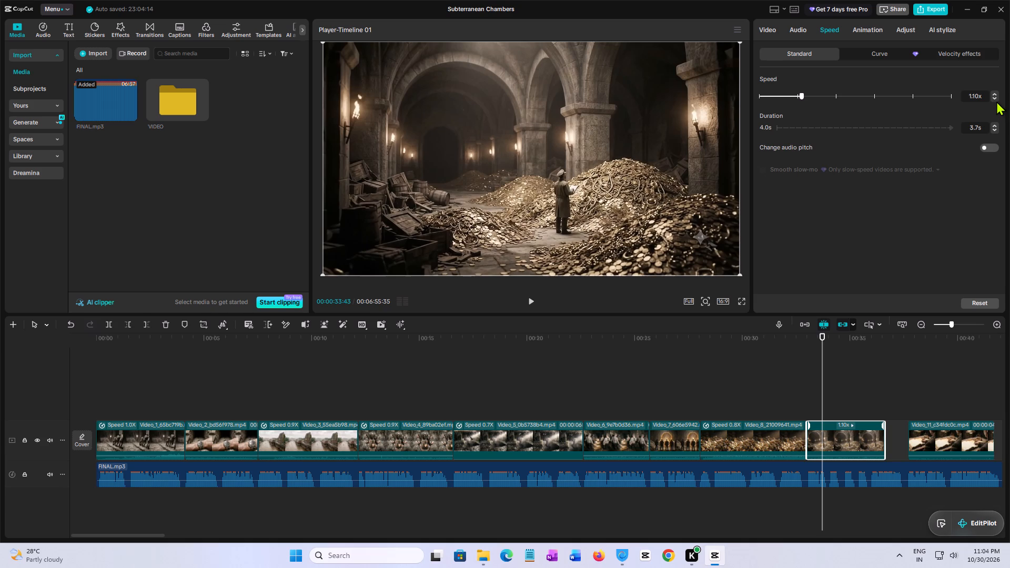
left_click(996, 101)
triple_click(995, 97)
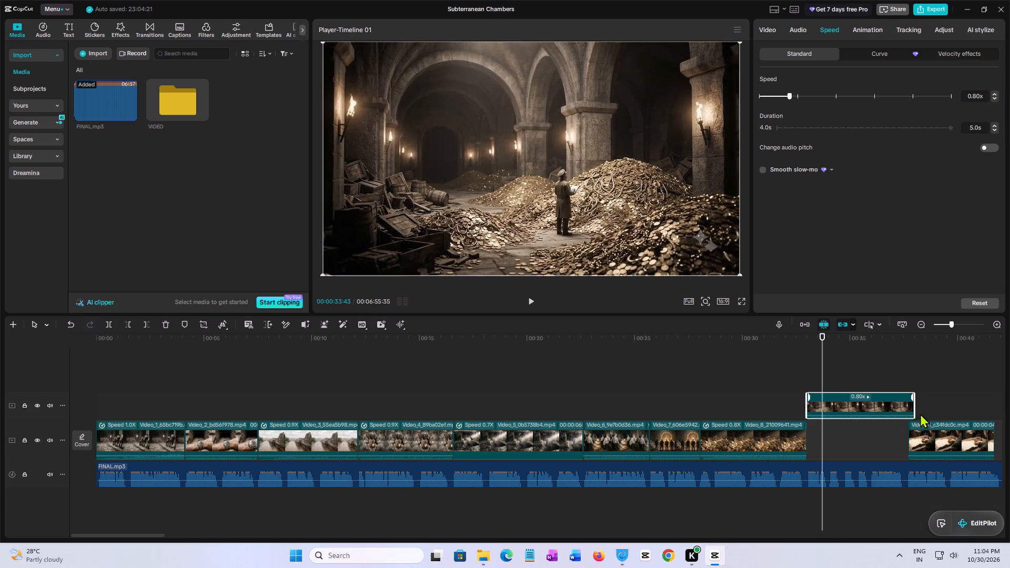
Trim the end of Video_9, return it to the main track after Video_8, and extend its end to meet Video_11.
left_click(914, 410)
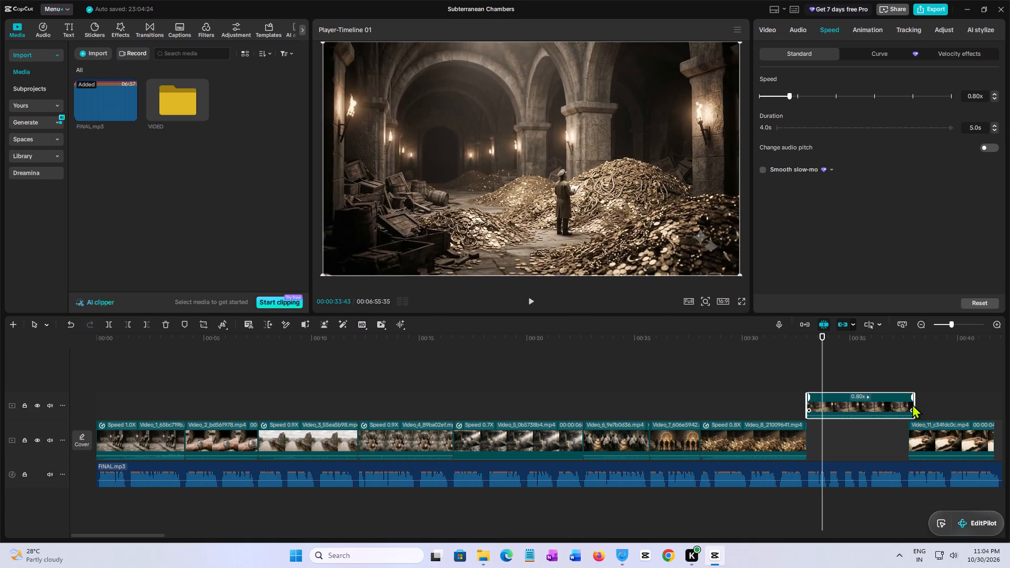
left_click(912, 404)
left_click_drag(914, 403, 910, 403)
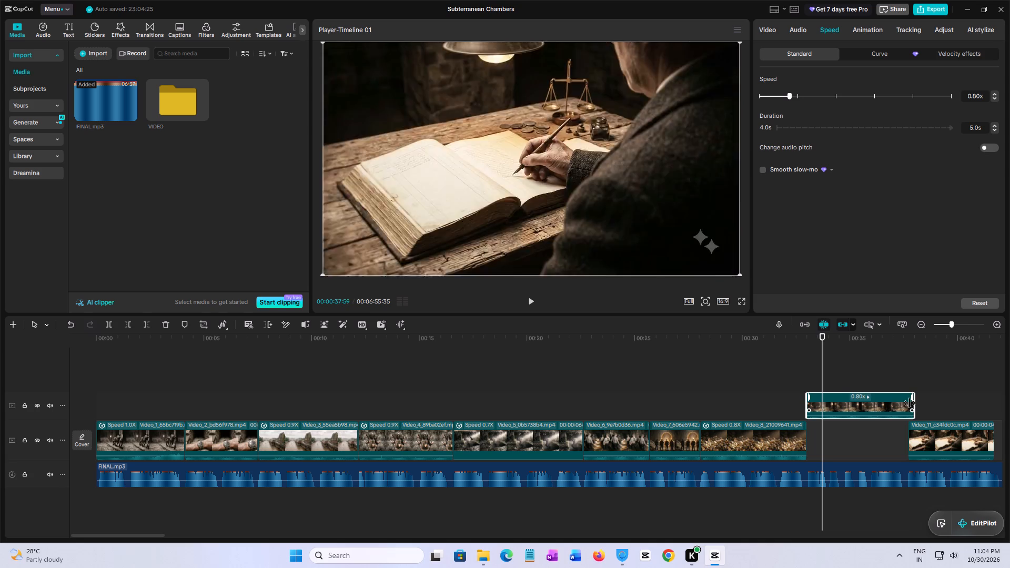
left_click_drag(910, 403, 893, 404)
left_click_drag(876, 404, 876, 440)
left_click_drag(898, 439, 946, 439)
Play from Video_9 into Video_11 and replay the cut between them to check the clips against the narration.
left_click(857, 388)
key("space")
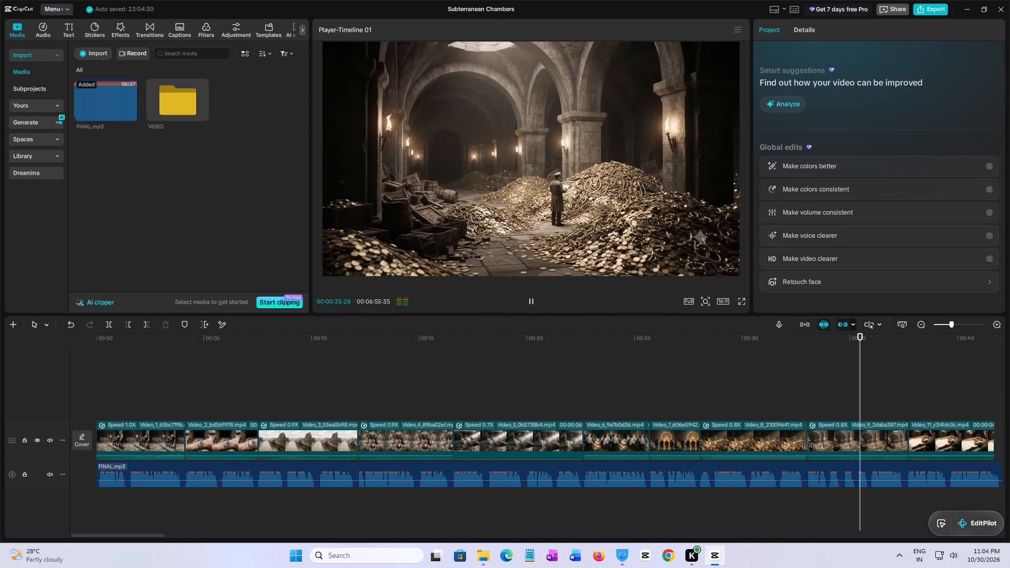
key("space")
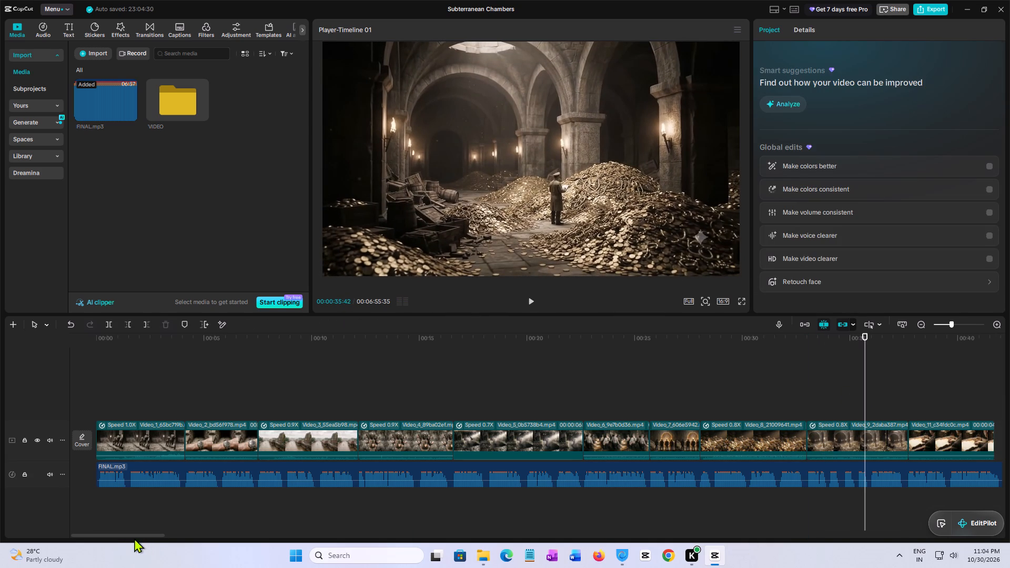
left_click_drag(127, 536, 209, 540)
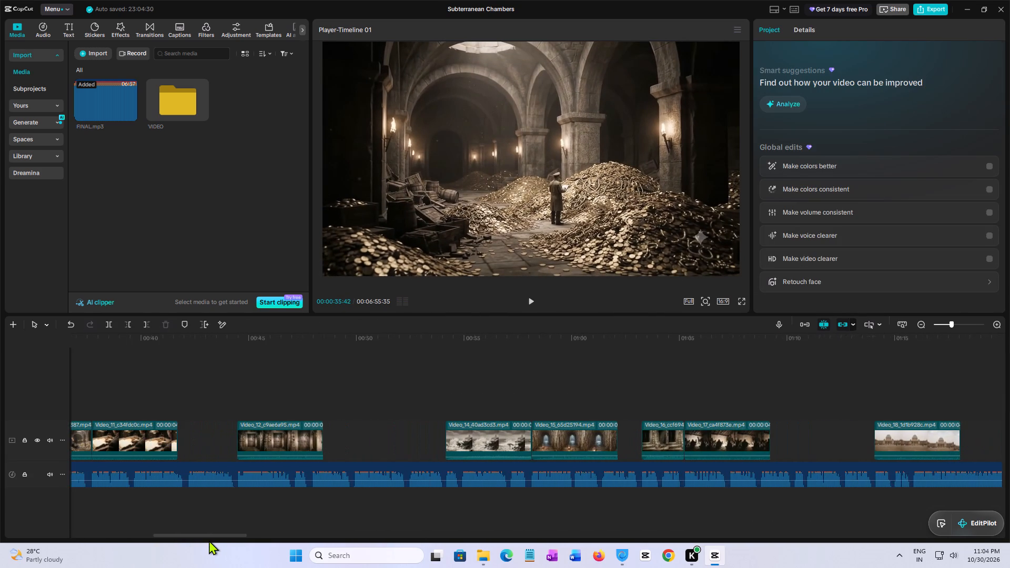
left_click_drag(209, 540, 204, 540)
key("space")
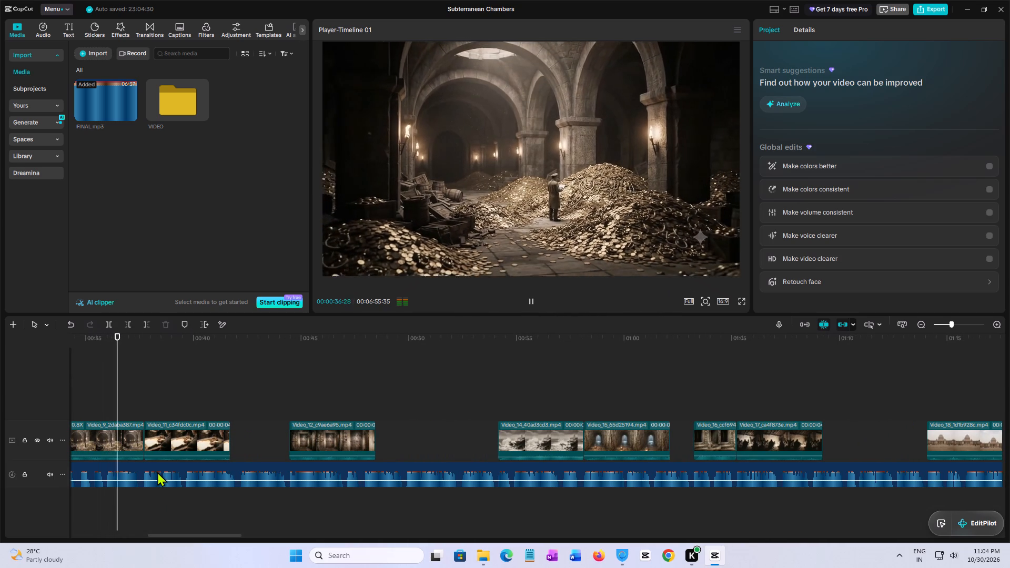
key("space")
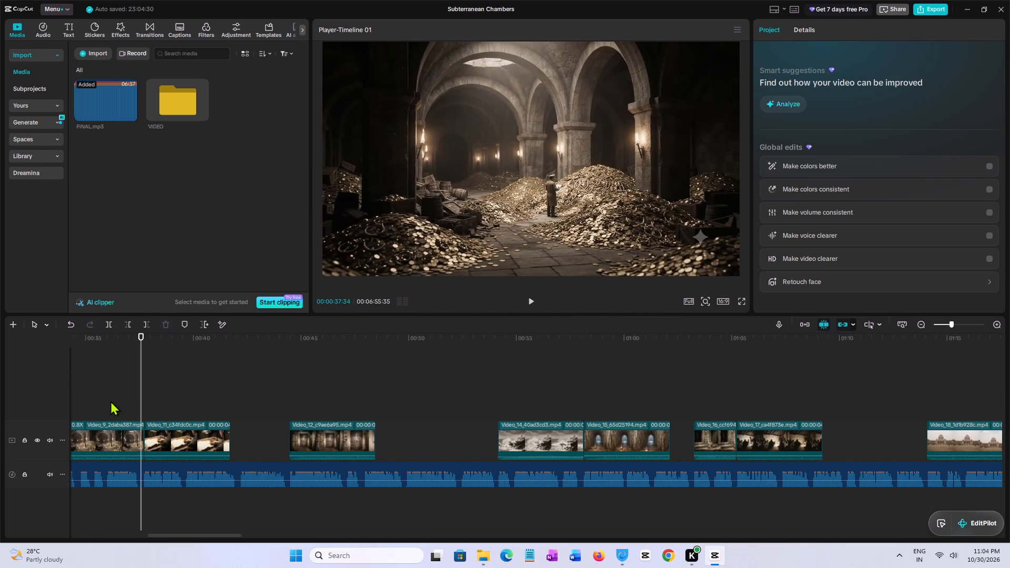
key("space")
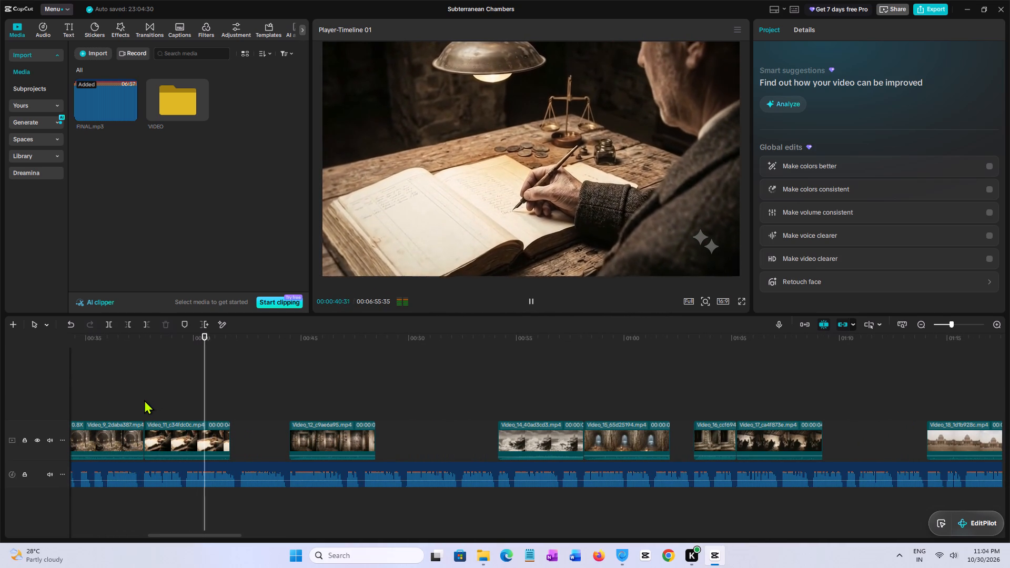
left_click(139, 397)
key("space")
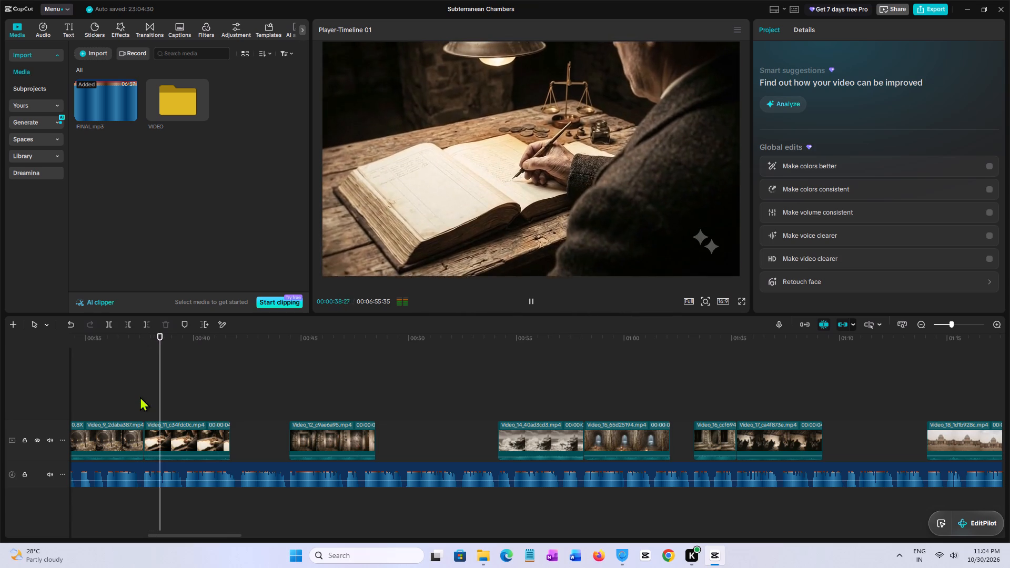
left_click(140, 397)
key("space")
key("space")
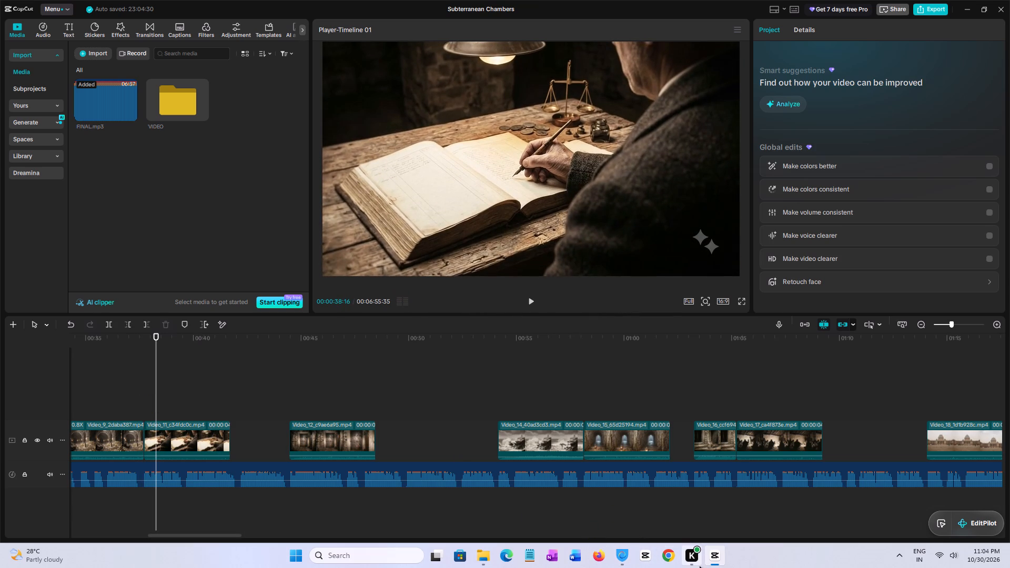
Replay the cut from Video_9 into Video_11 and continue partway through Video_11 to check it against the narration.
left_click(127, 402)
key("space")
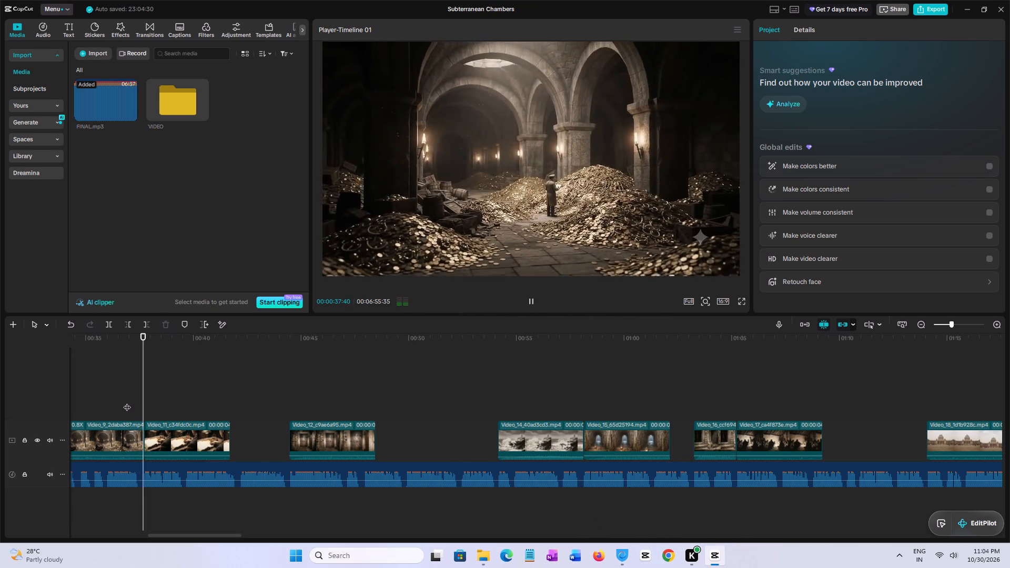
key("space")
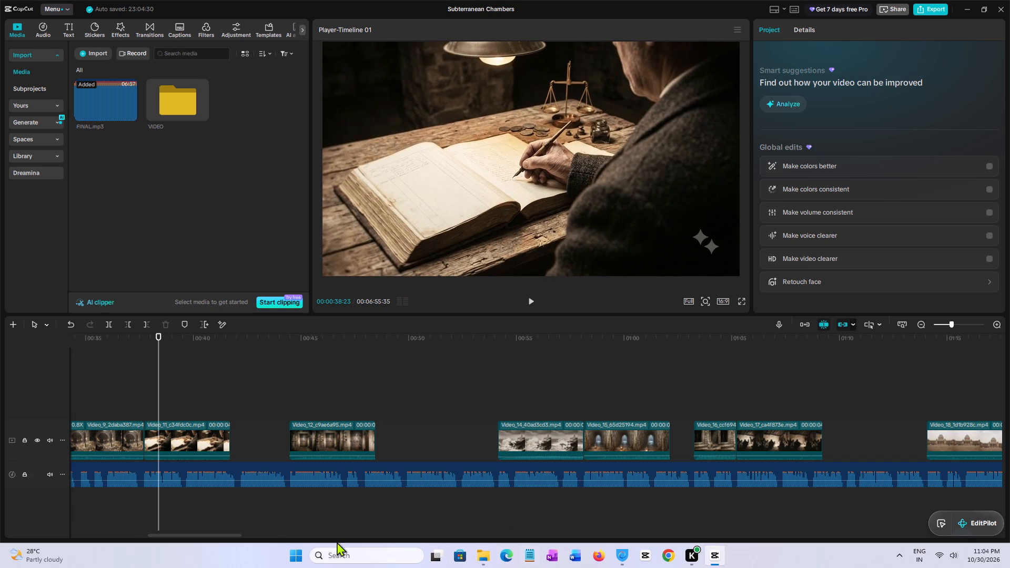
key("space")
key("space")
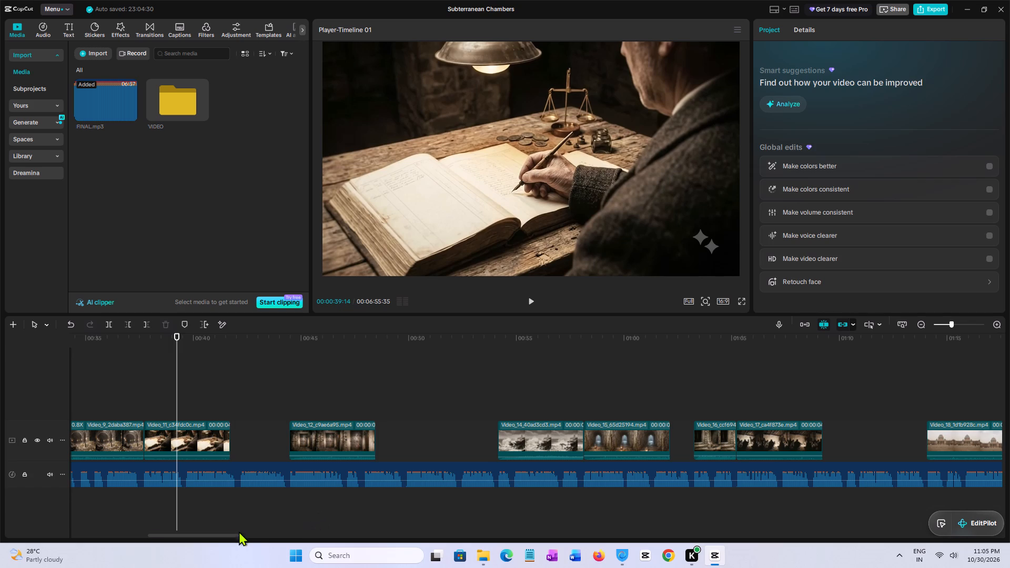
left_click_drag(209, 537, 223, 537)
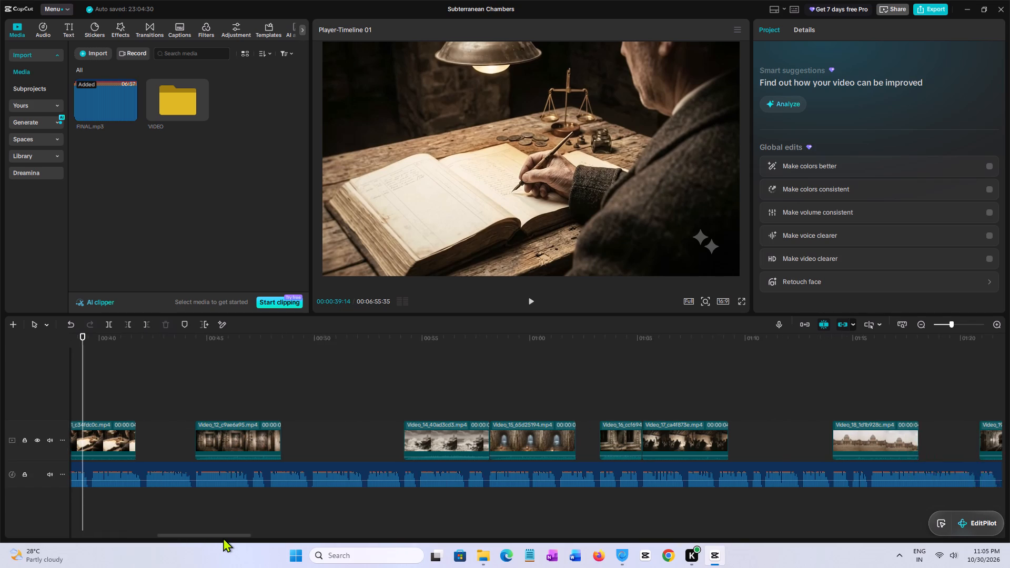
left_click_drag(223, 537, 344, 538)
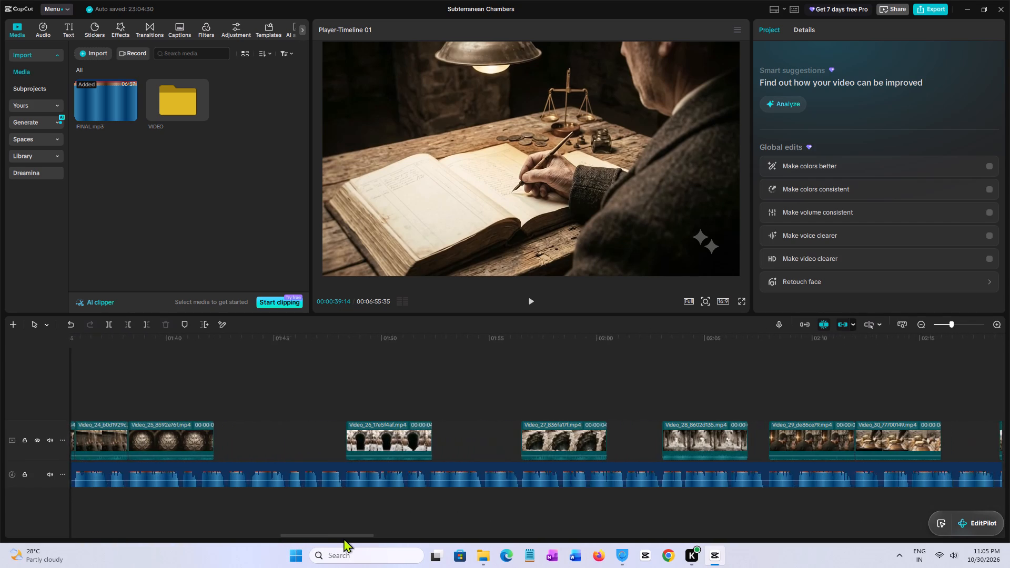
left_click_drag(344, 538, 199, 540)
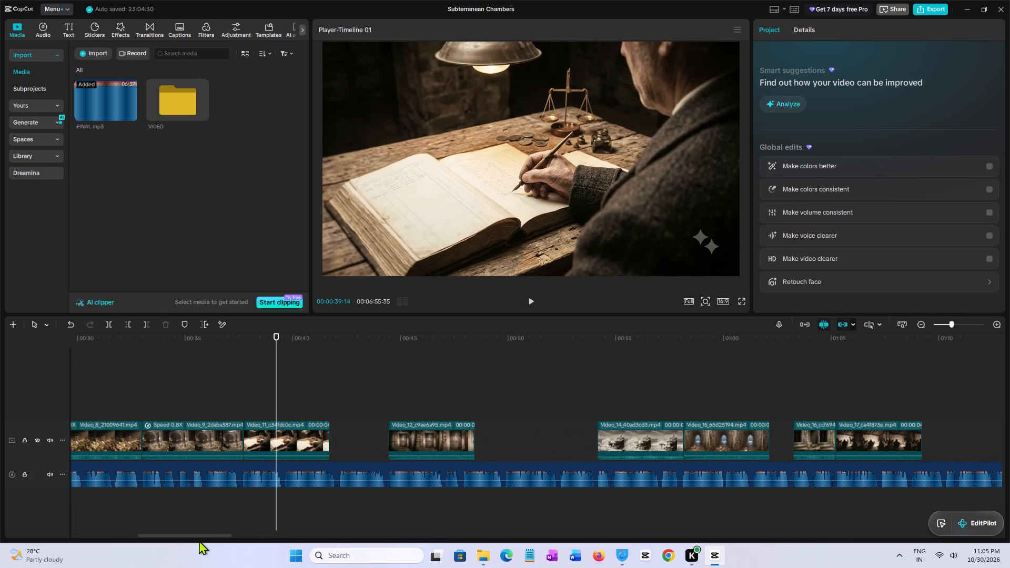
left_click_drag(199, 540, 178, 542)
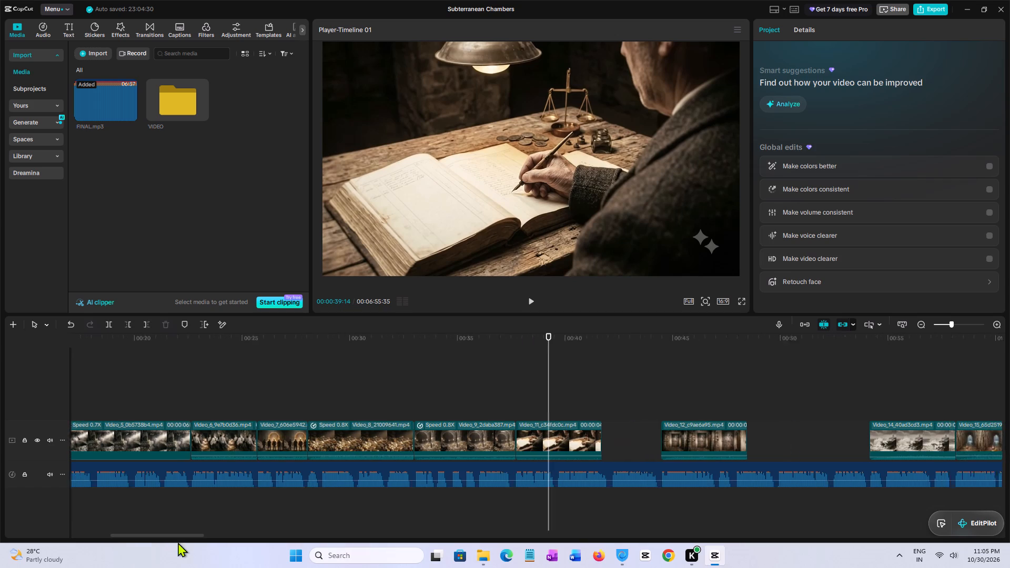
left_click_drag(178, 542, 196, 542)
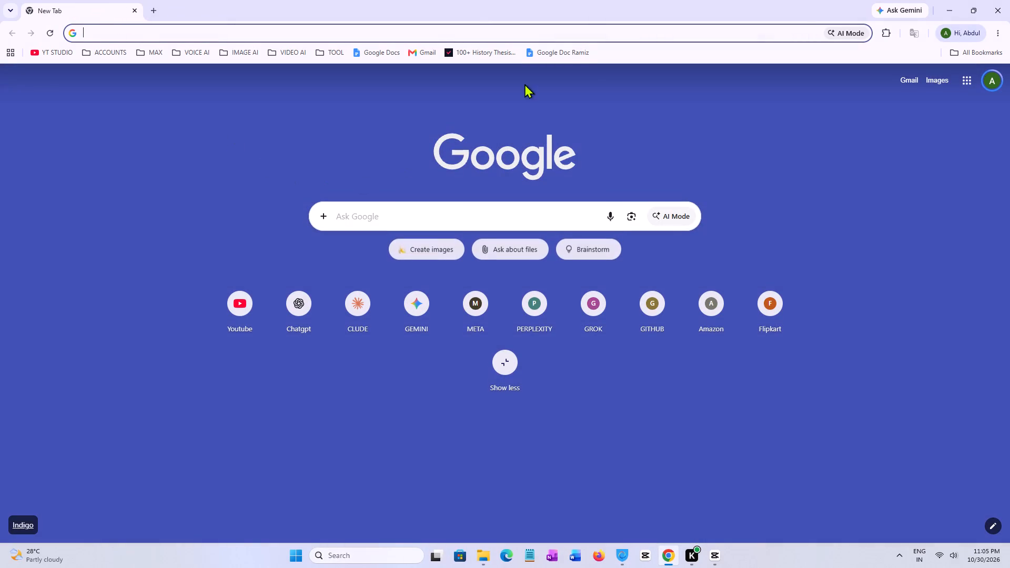
left_click(565, 57)
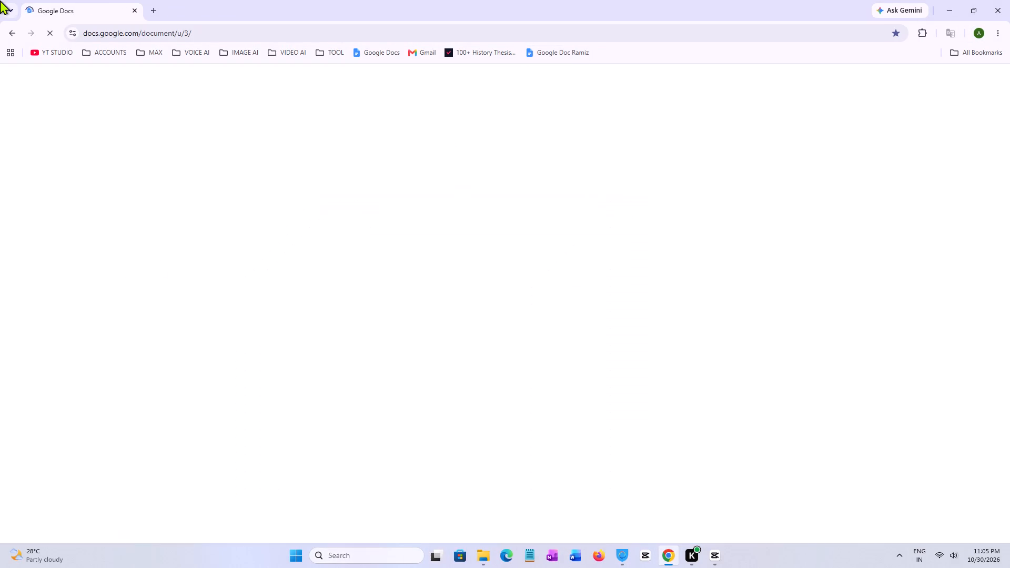
scroll(495, 279, "down", 3)
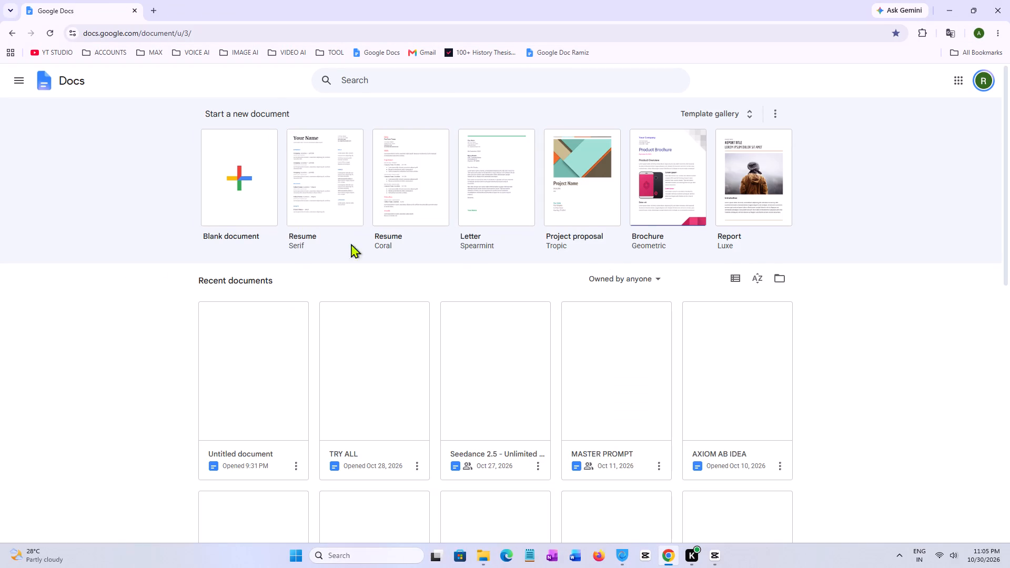
scroll(339, 346, "down", 1)
left_click(251, 298)
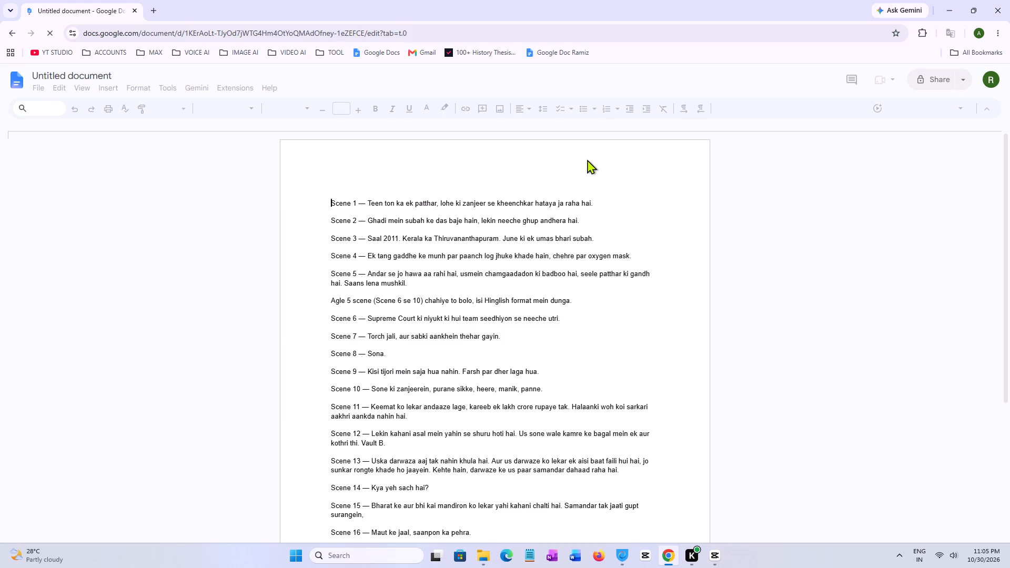
scroll(467, 266, "down", 1)
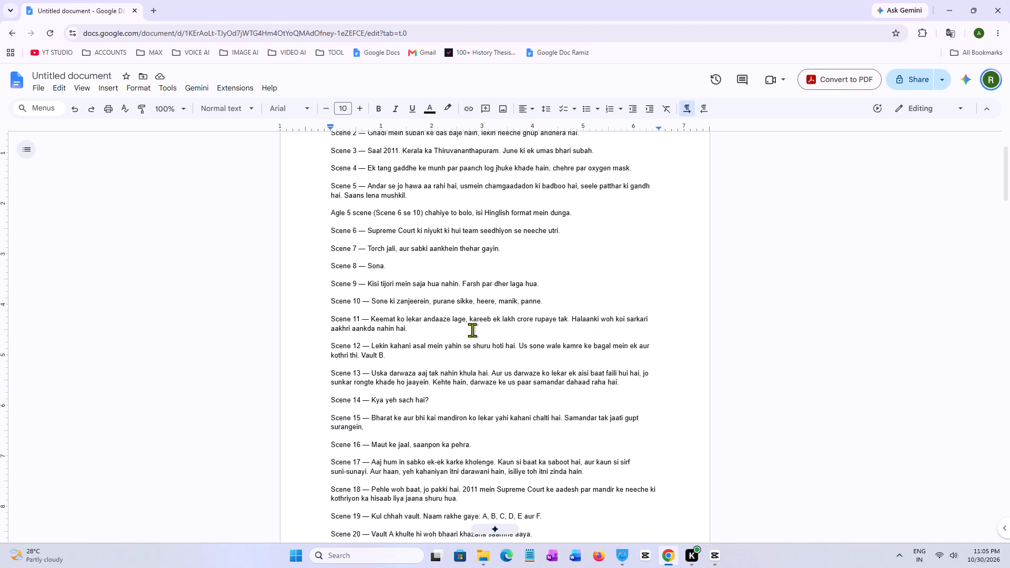
scroll(462, 307, "up", 1)
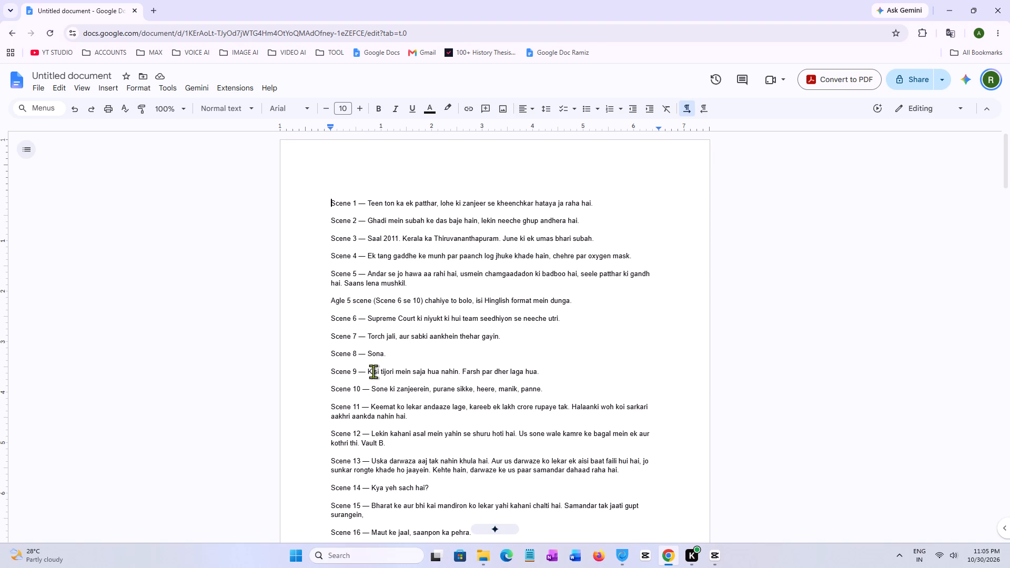
Switch back to CapCut and replay from the start of Video_9 into Video_11 to compare the clips with the script.
left_click(708, 565)
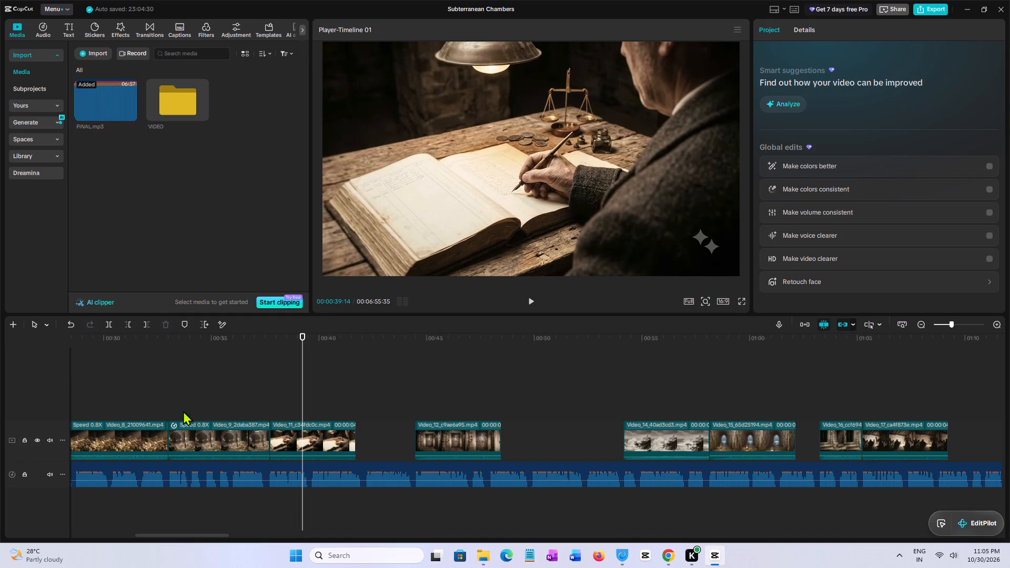
left_click(172, 396)
key("space")
left_click(166, 392)
key("space")
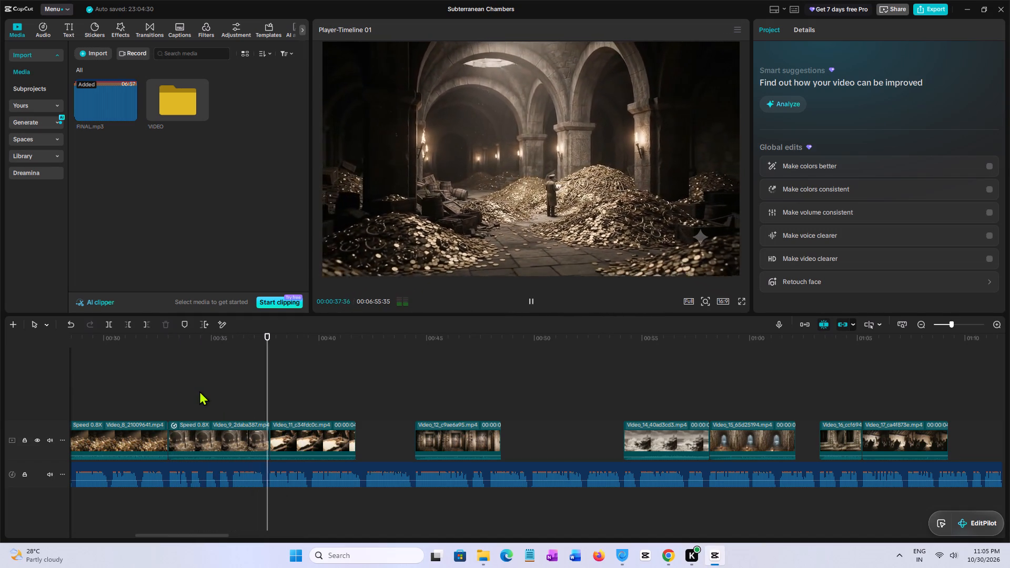
key("space")
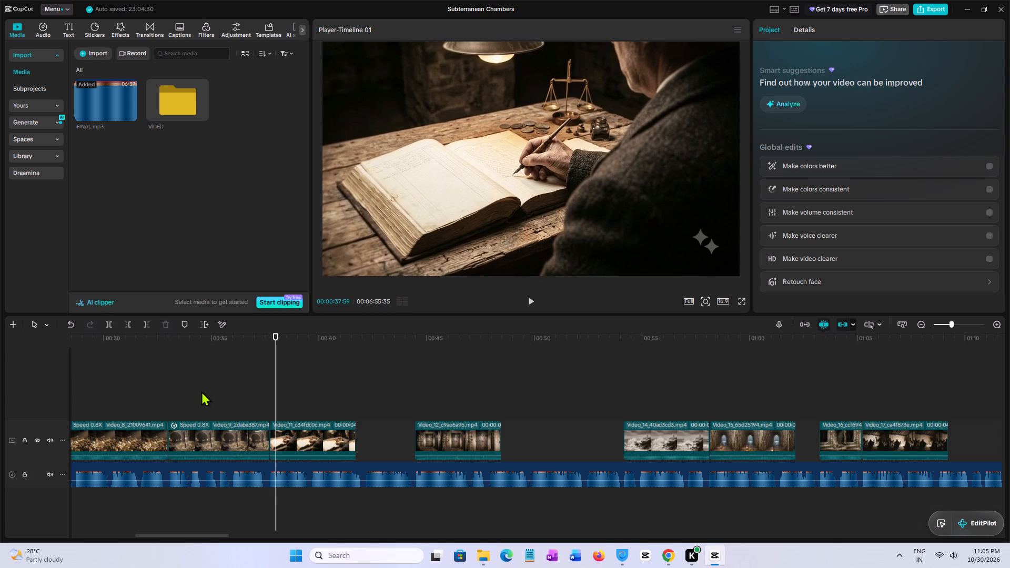
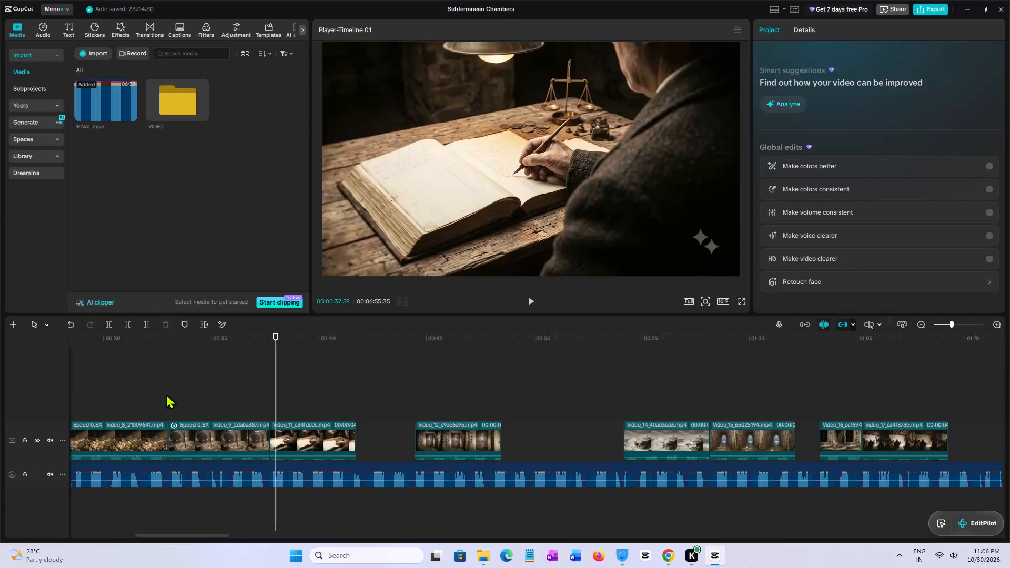
Replay the opening of Video_9, go back to Video_7, and play it to check both against the narration.
left_click(166, 391)
key("space")
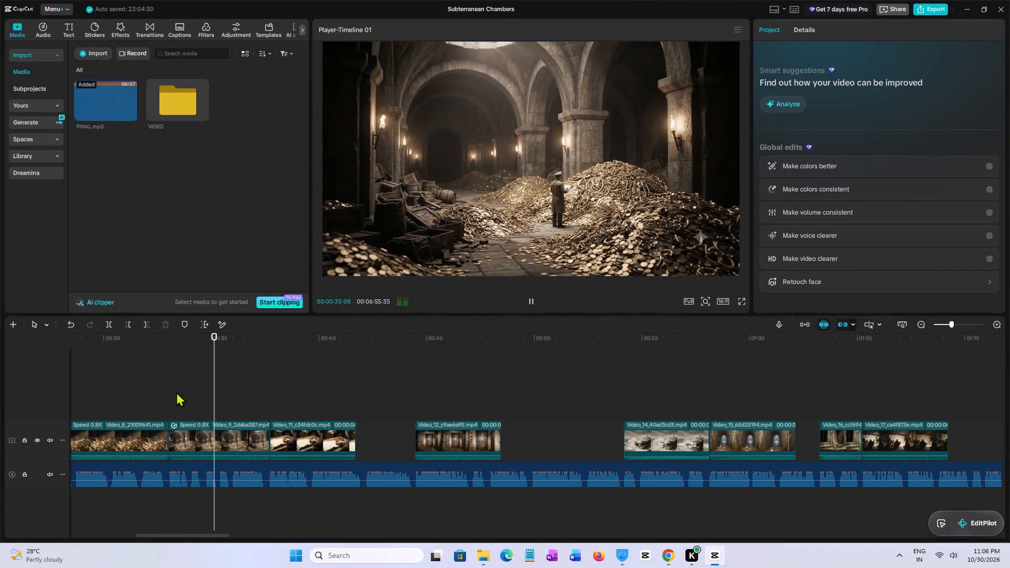
key("space")
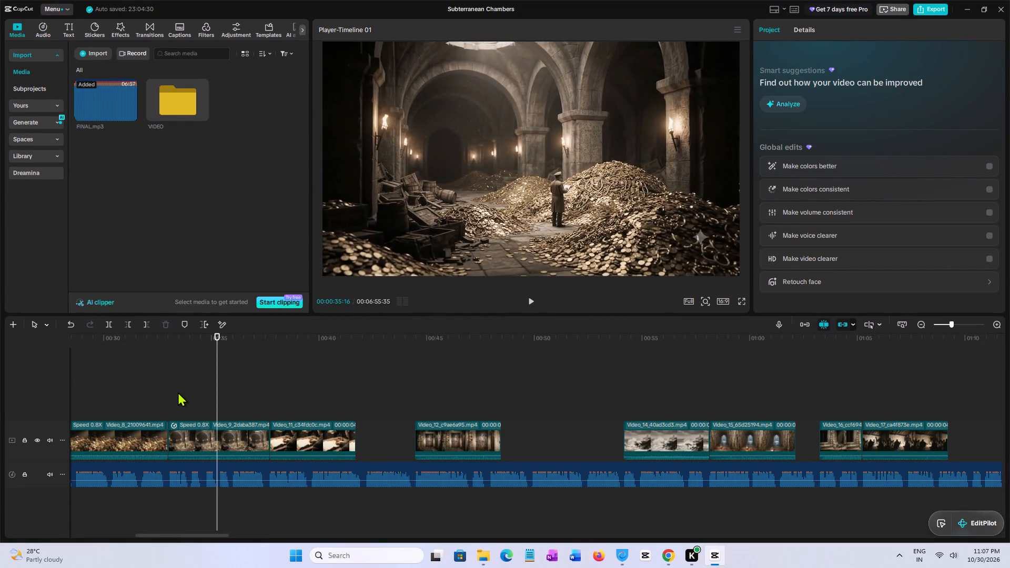
left_click(139, 388)
left_click_drag(107, 390, 75, 390)
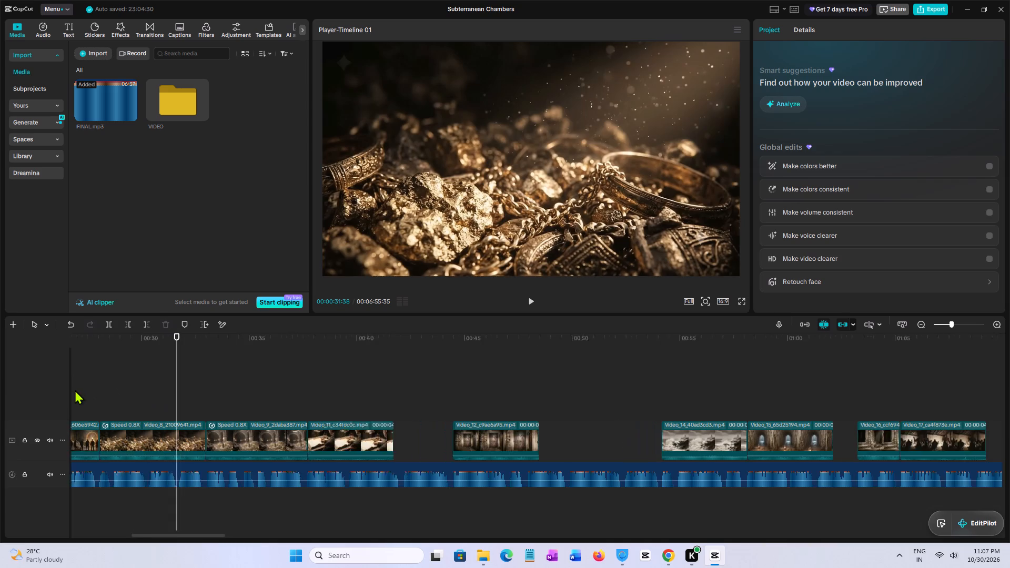
left_click_drag(75, 390, 80, 390)
left_click(147, 385)
key("space")
left_click(148, 385)
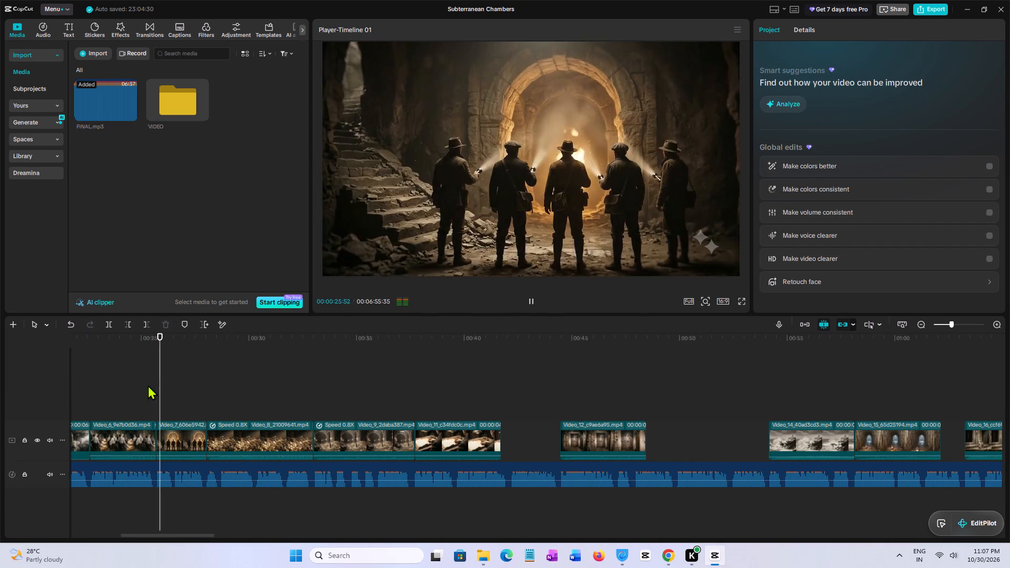
key("space")
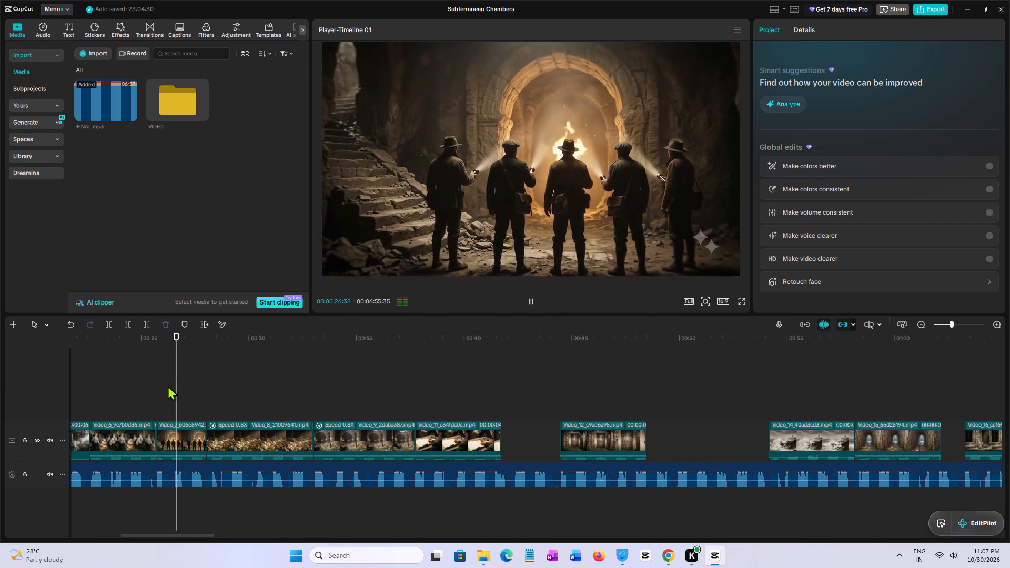
key("space")
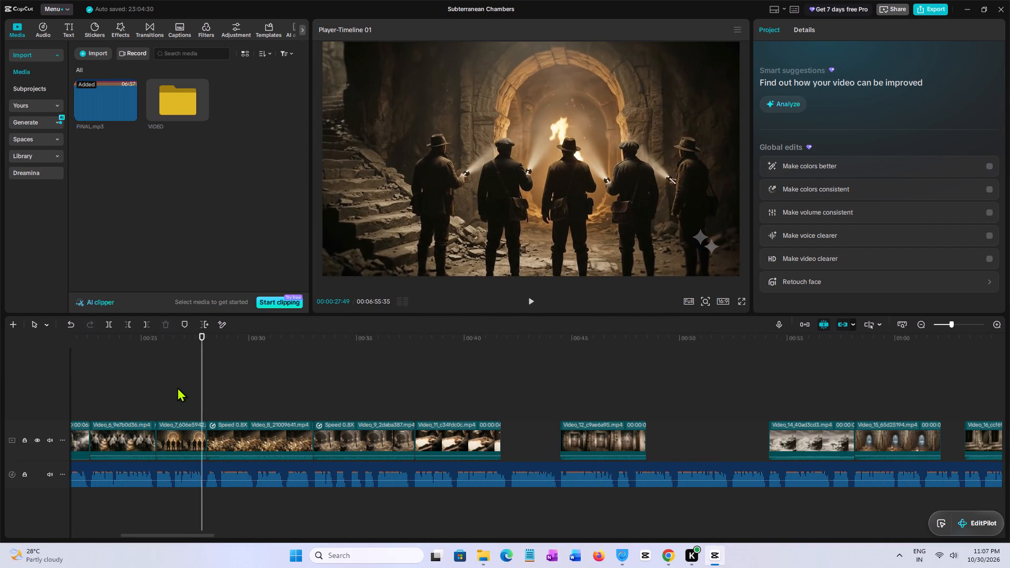
Play from Video_7 into Video_8 and replay Video_8 from its start to find where its narration line ends.
key("space")
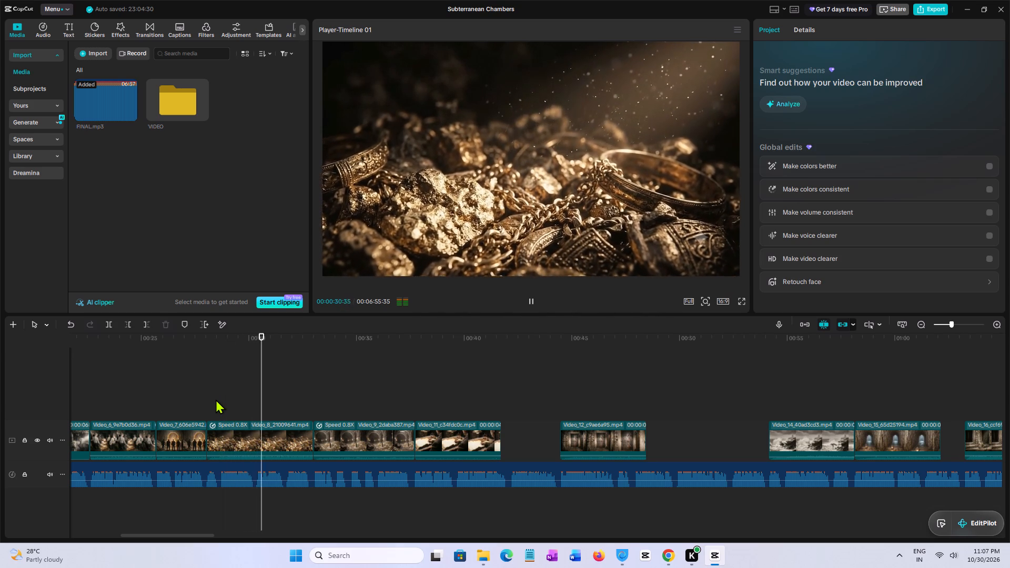
key("space")
left_click(207, 394)
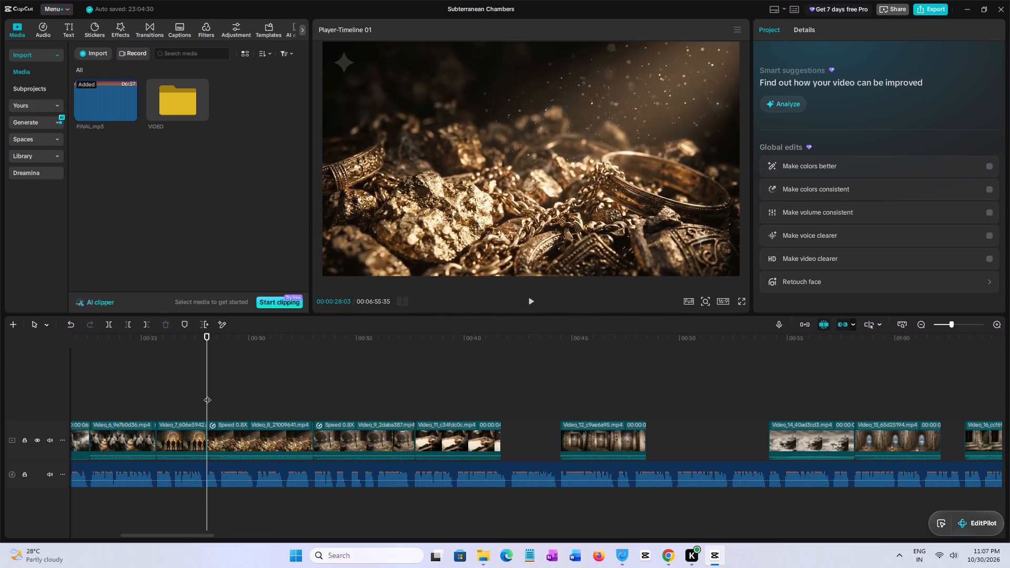
key("space")
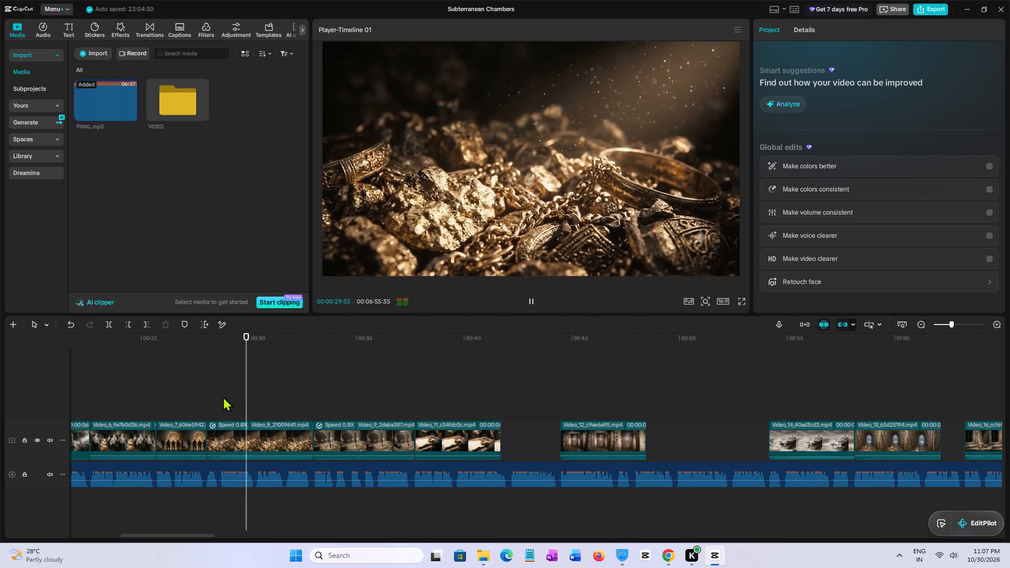
key("space")
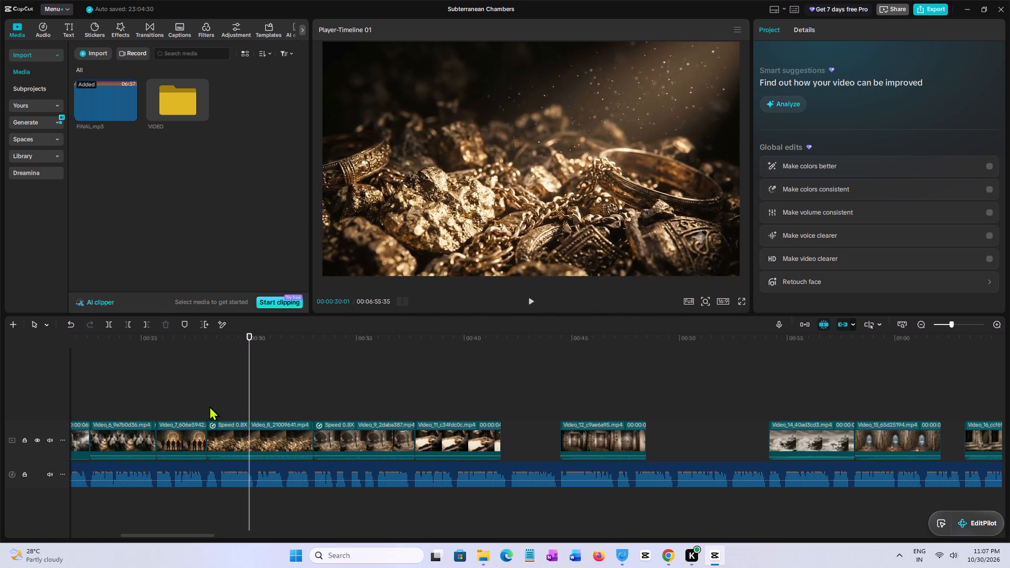
left_click(209, 406)
key("space")
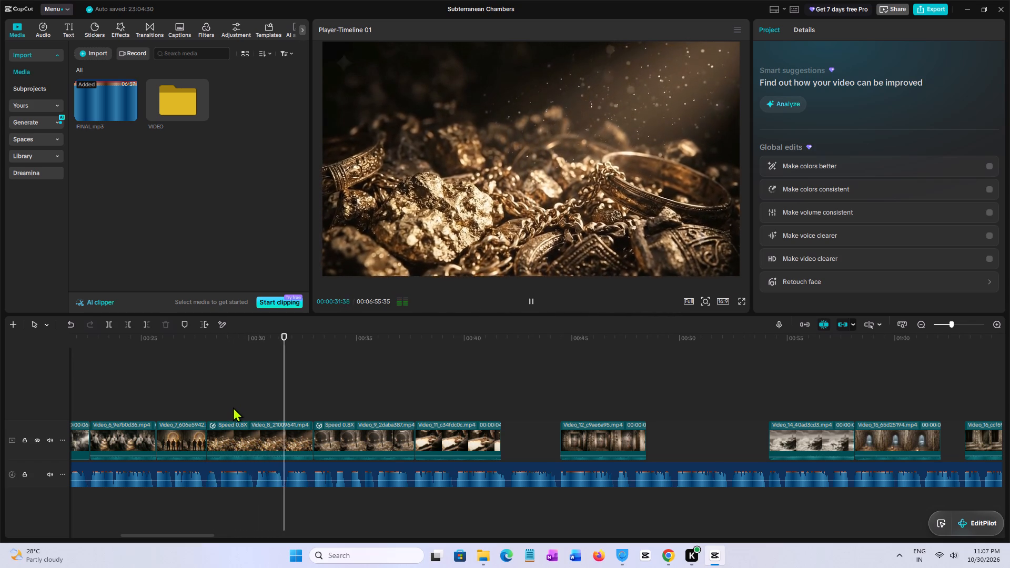
key("space")
Trim away the part of Video_8 after 00:00:28:44 on the timeline.
left_click(223, 410)
left_click(221, 412)
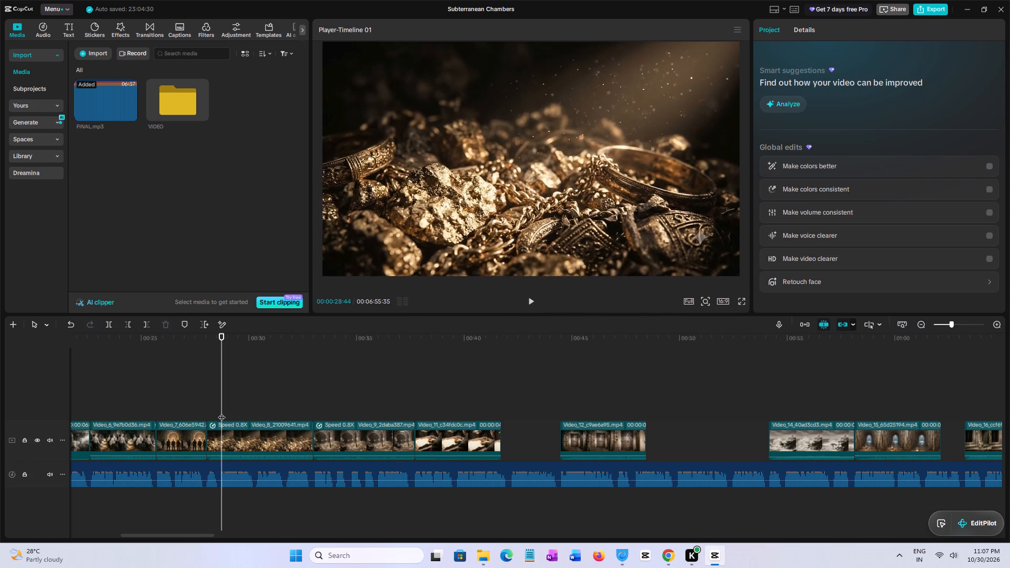
left_click(221, 412)
left_click(235, 438)
key("w")
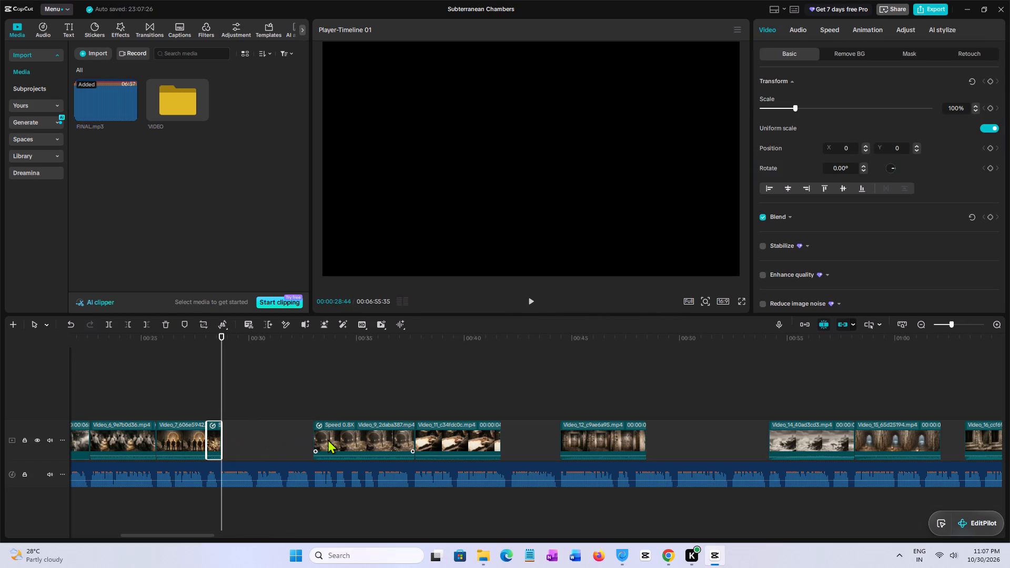
Move Video_9 back along the main track so it starts directly at the end of Video_8.
left_click(334, 439)
left_click_drag(338, 437, 253, 437)
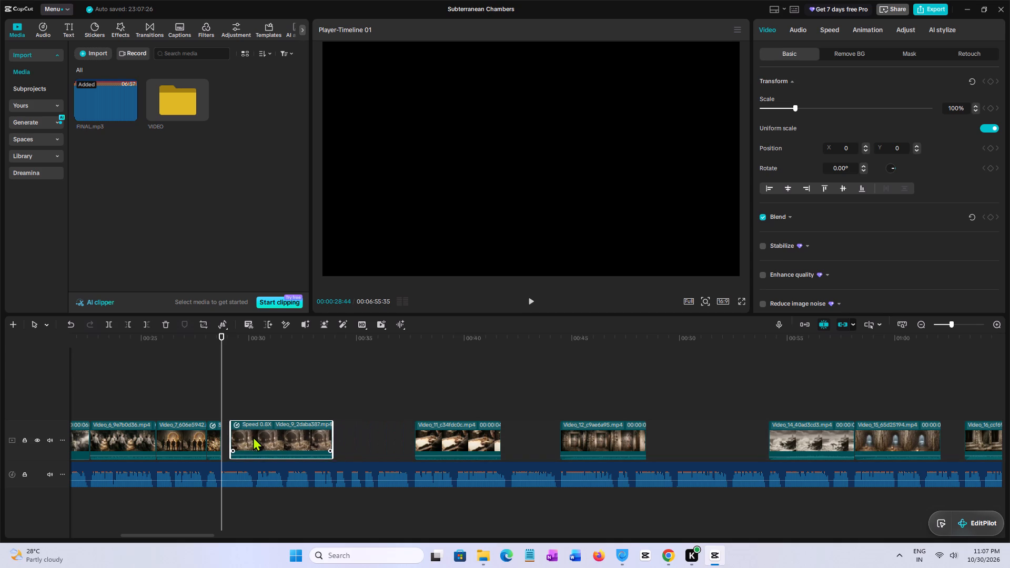
left_click_drag(253, 437, 246, 437)
Play the moved Video_9 against the narration and find Video_10 in the VIDEO media folder.
key("space")
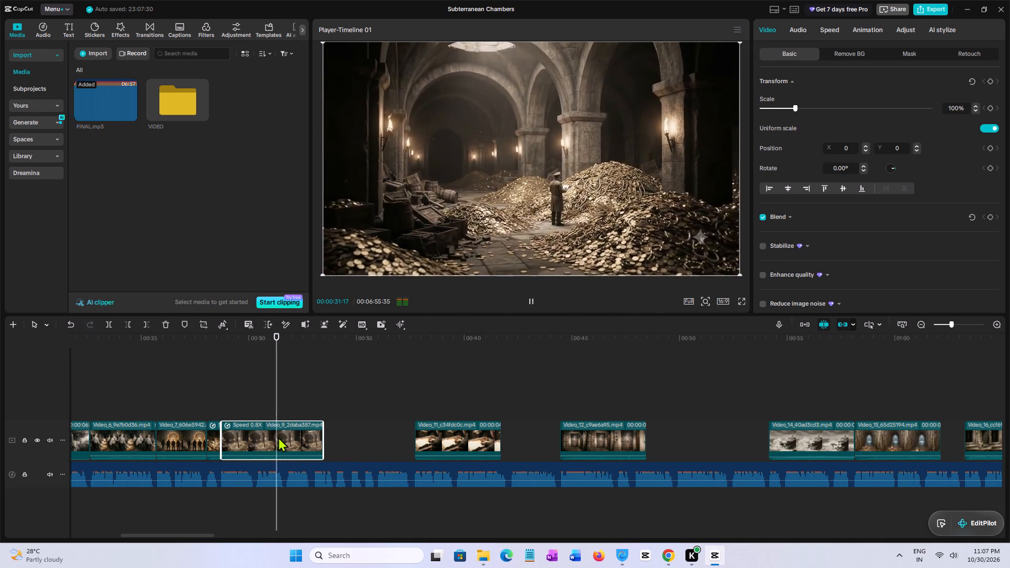
key("space")
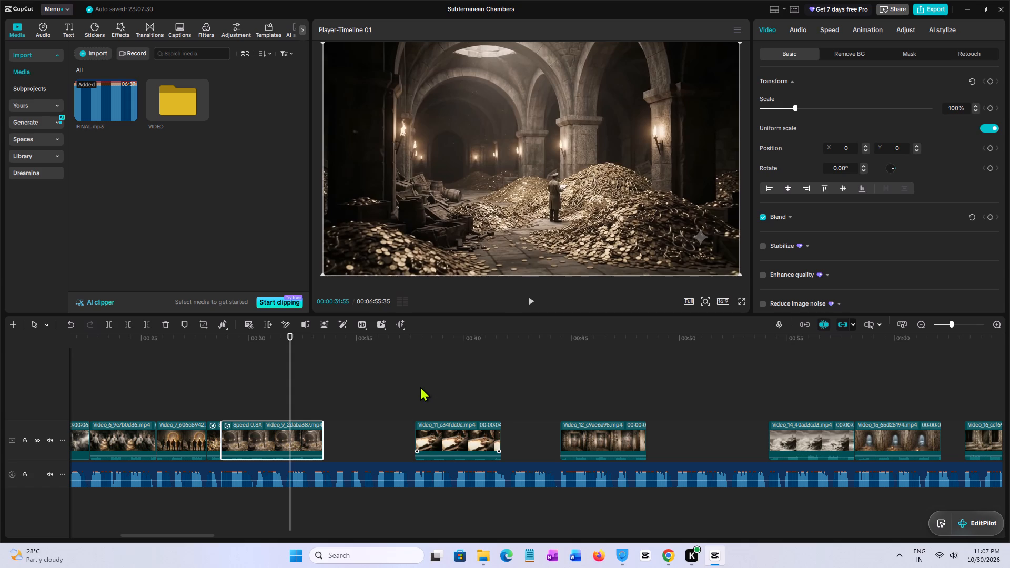
key("space")
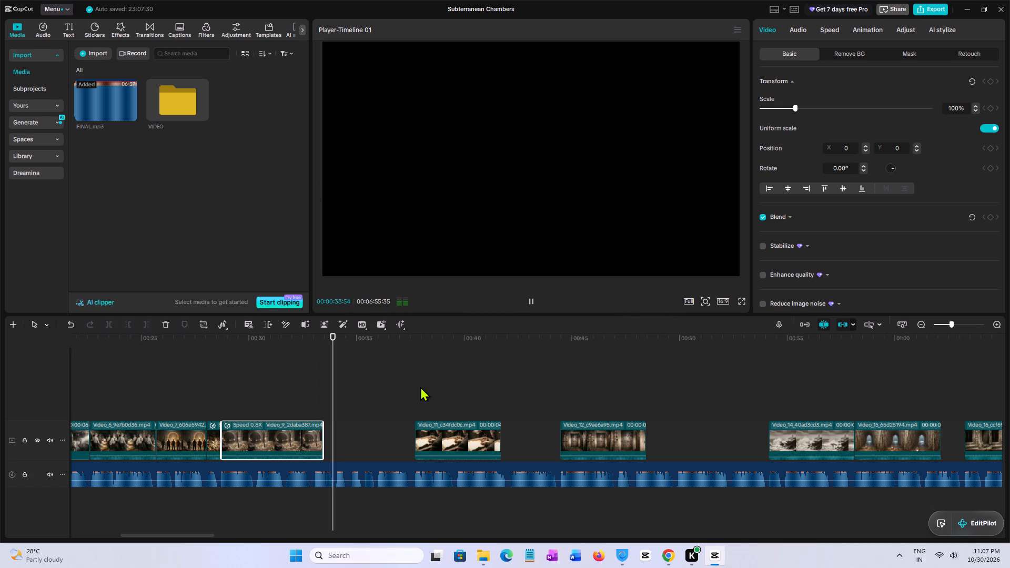
key("space")
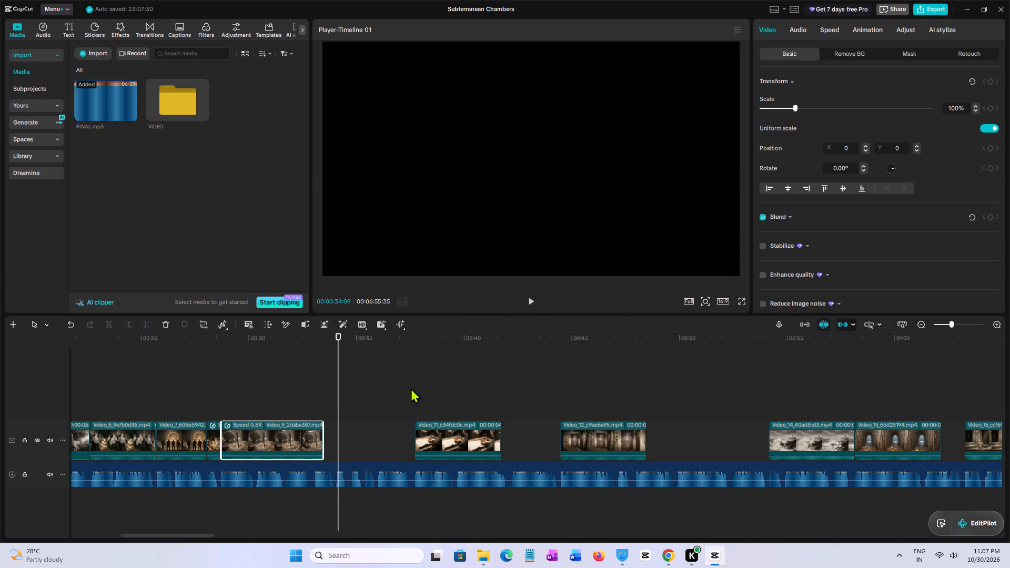
left_click(188, 91)
double_click(183, 98)
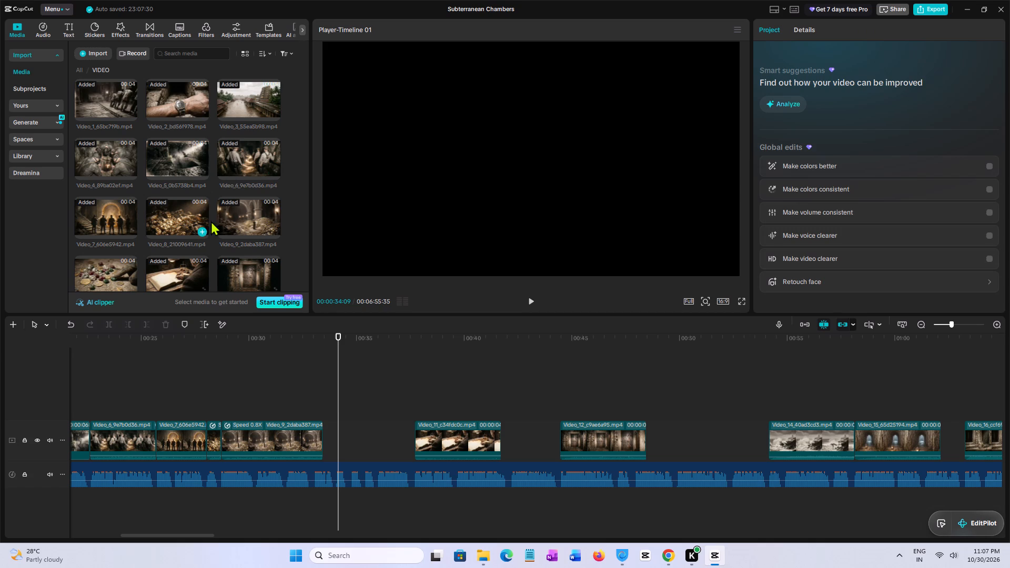
scroll(234, 181, "down", 1)
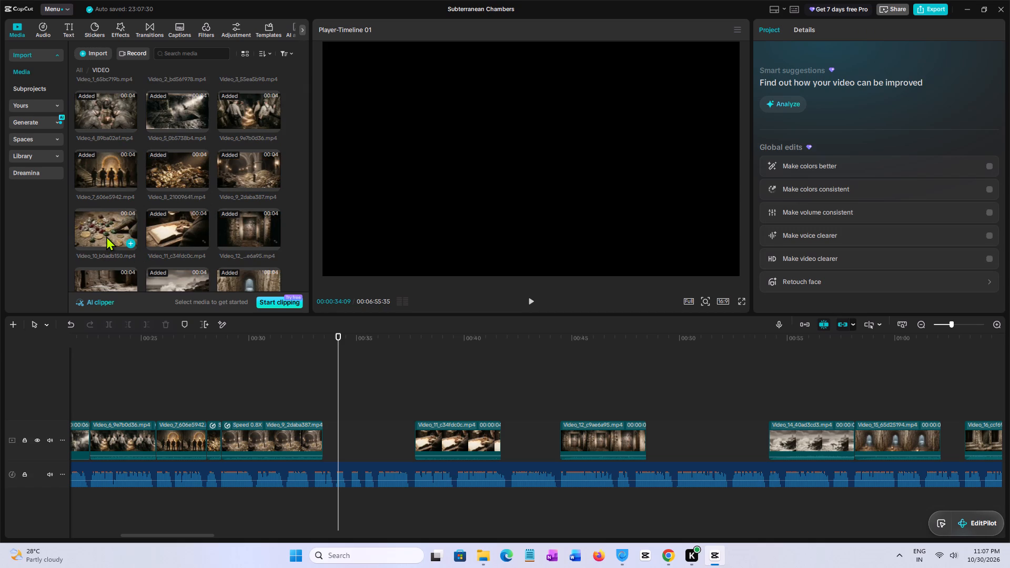
Replay from Video_8 into Video_9 and trim away the part of Video_9 after 00:00:31:50.
left_click(210, 395)
key("space")
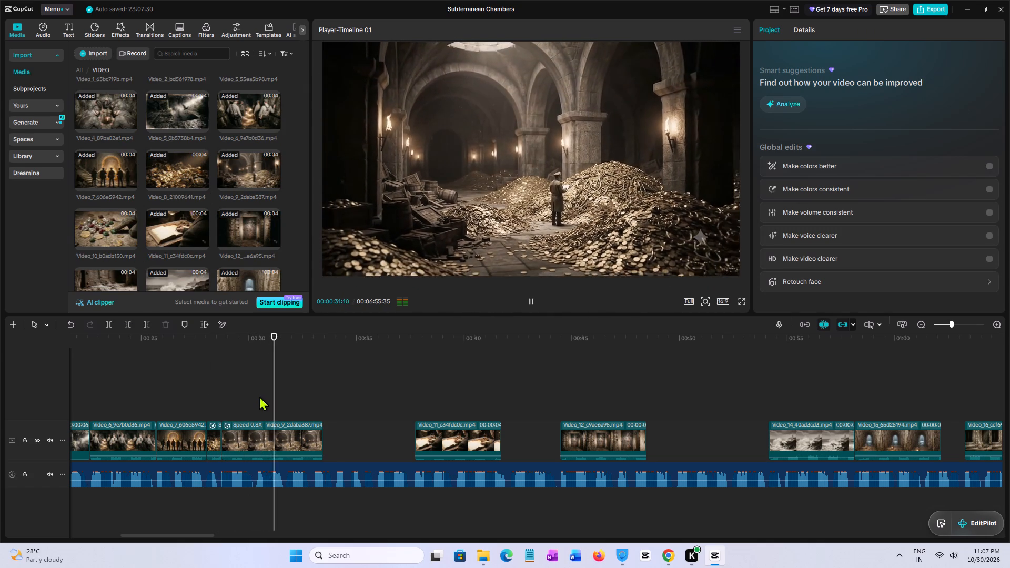
left_click(288, 416)
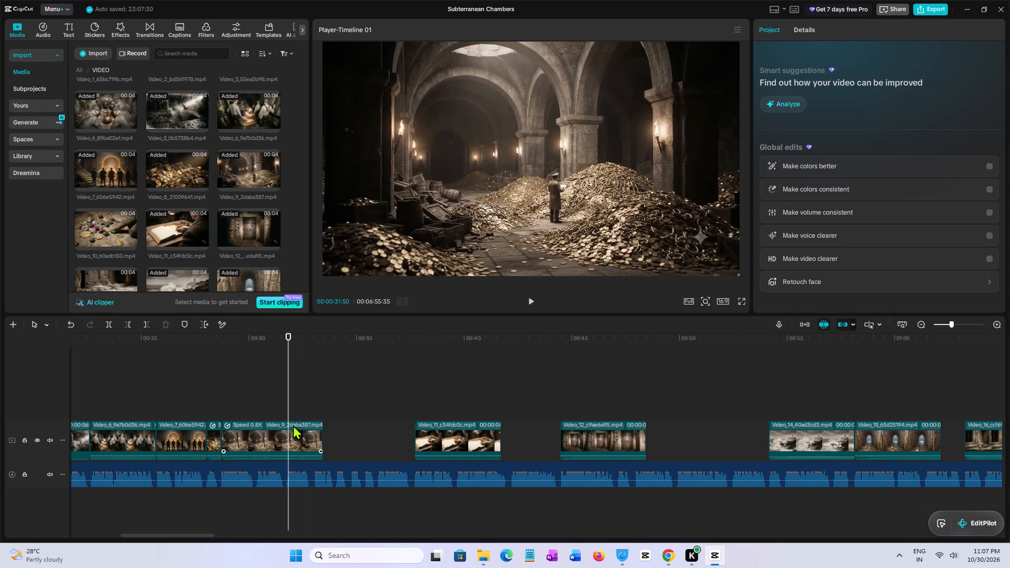
left_click(294, 434)
key("w")
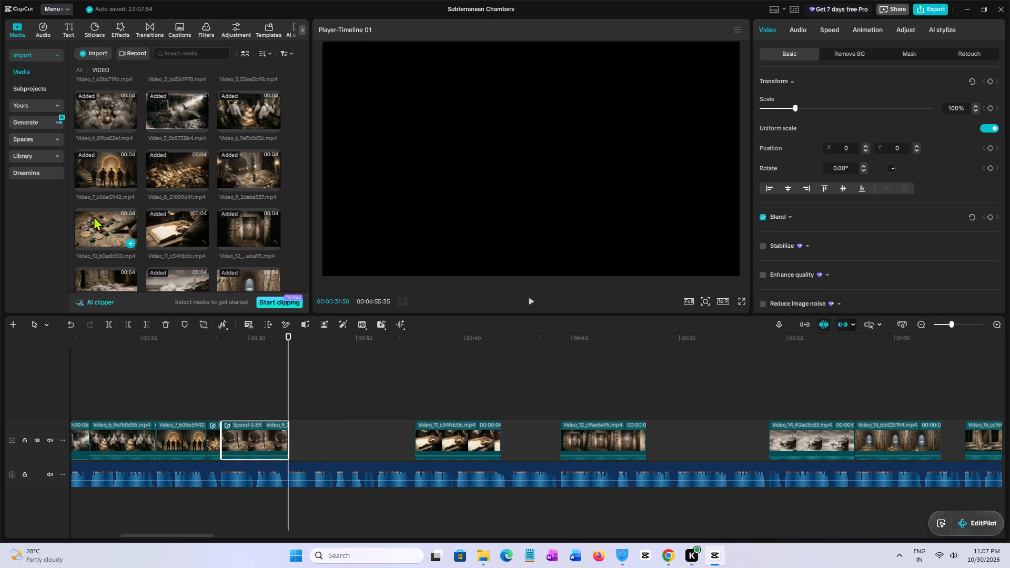
Place Video_10 from the VIDEO folder on the main track directly after Video_9.
left_click(93, 216)
left_click_drag(100, 226, 290, 429)
Play past Video_10 to find its end point at 00:00:36:02, and set the clip's duration to 4.2 s.
key("space")
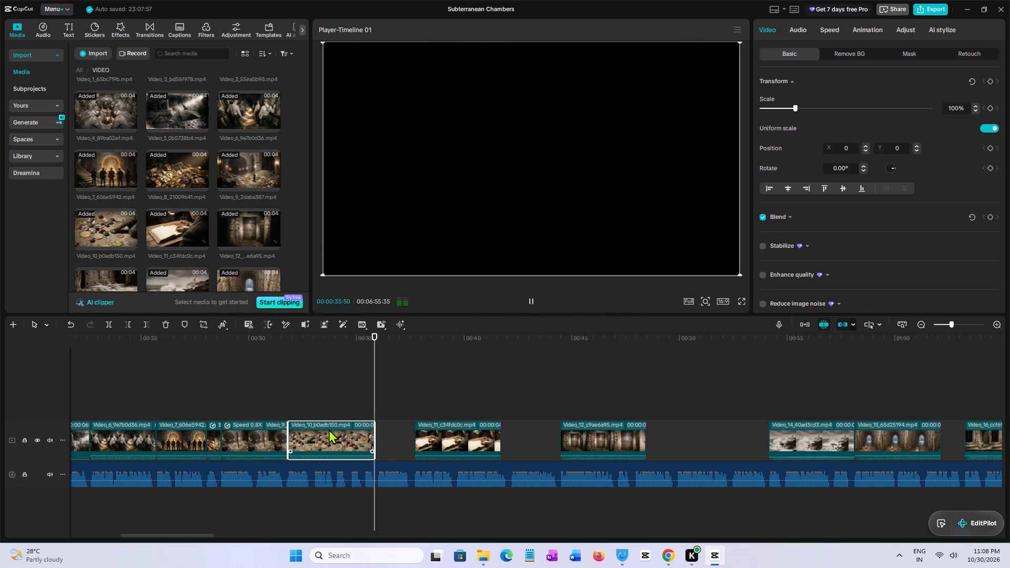
key("space")
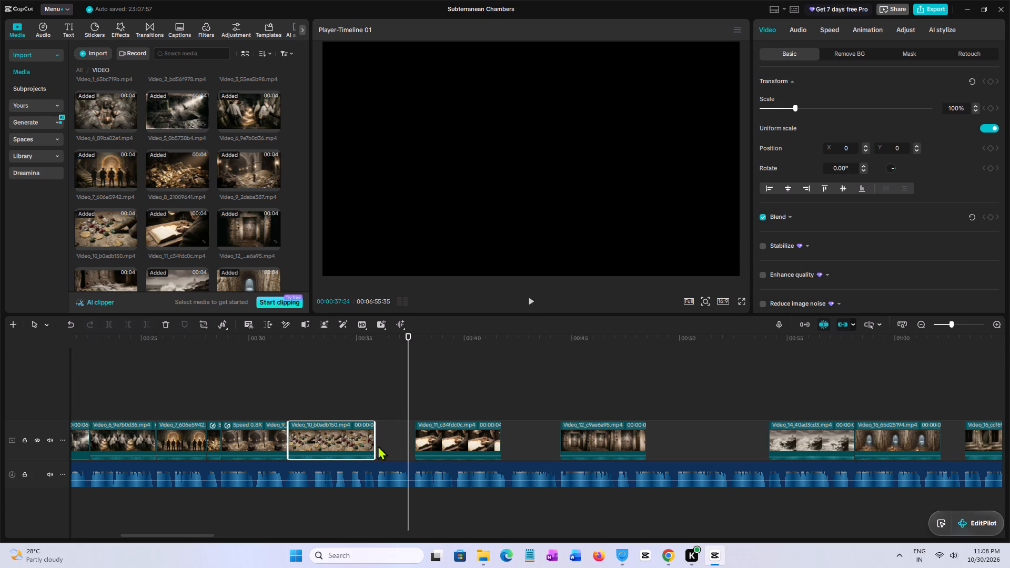
left_click(380, 416)
left_click(379, 416)
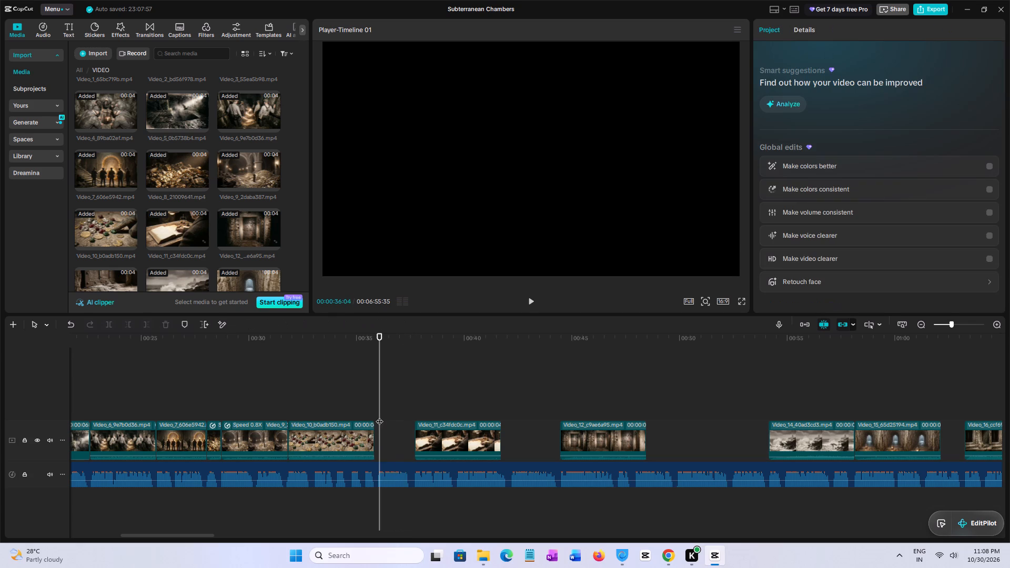
key("Left")
key("Left")
left_click(344, 437)
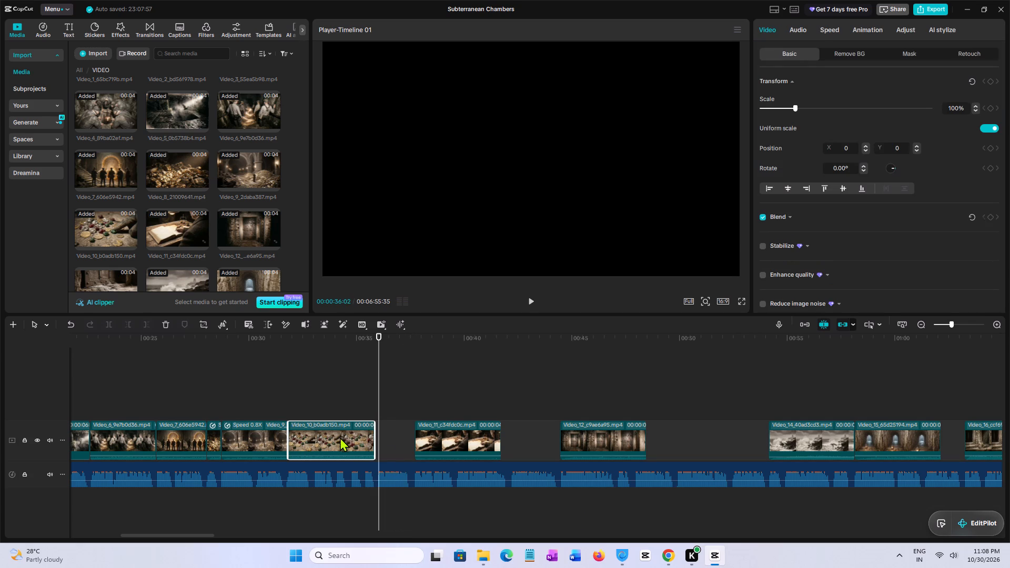
left_click(826, 29)
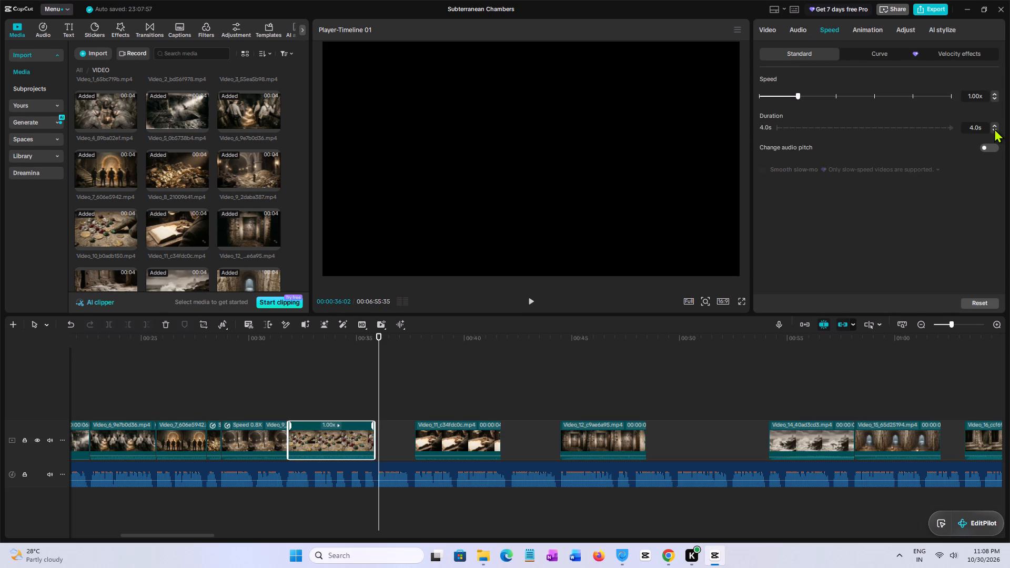
left_click(996, 125)
left_click(996, 125)
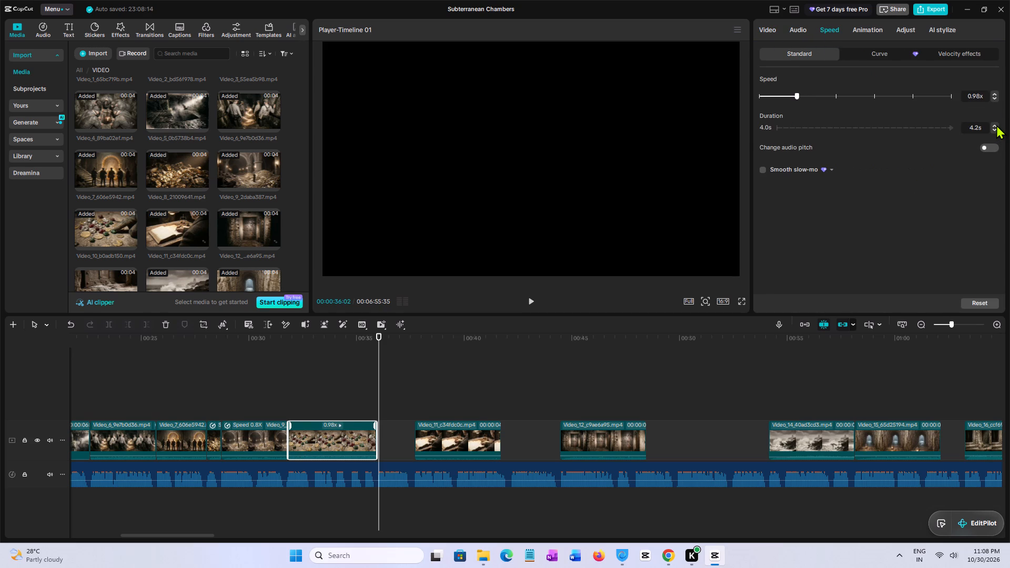
Move Video_11 back along the main track so it starts directly at the end of Video_10.
left_click(442, 434)
left_click_drag(442, 434, 409, 434)
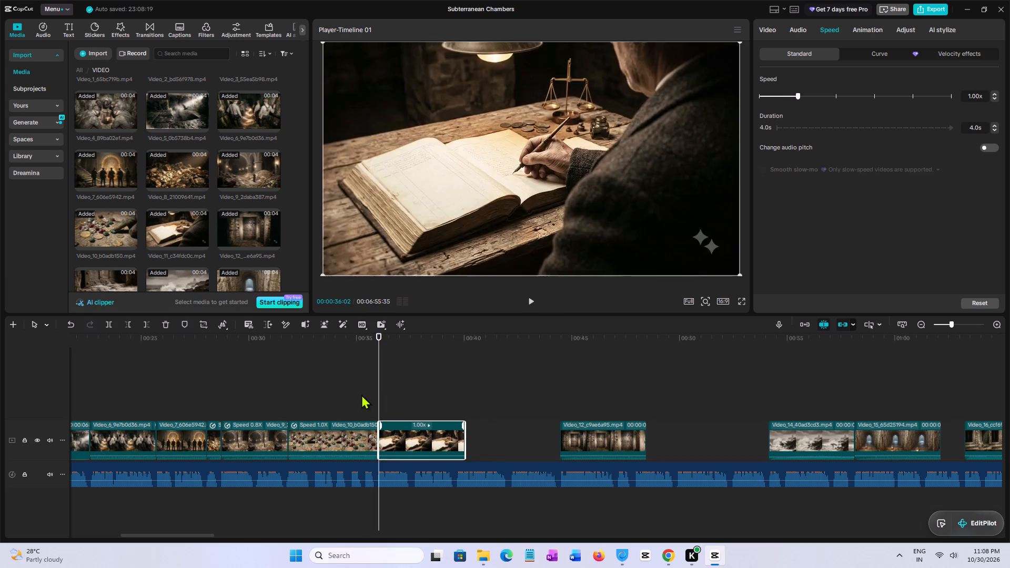
Replay the cut from Video_10 into Video_11 and play on past Video_11's end to check against the narration.
left_click(361, 394)
key("space")
key("space")
left_click(361, 394)
key("space")
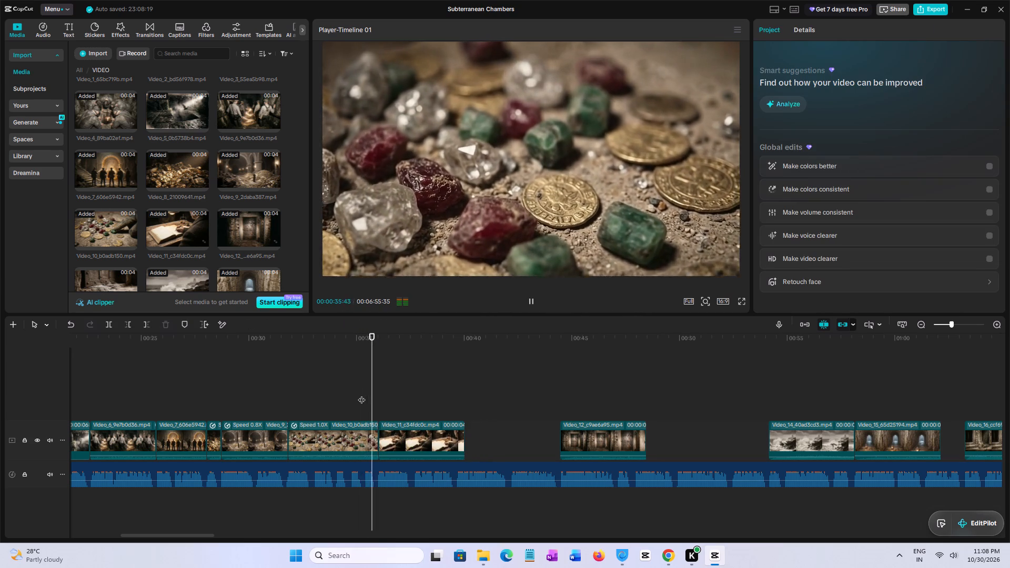
left_click(361, 394)
key("space")
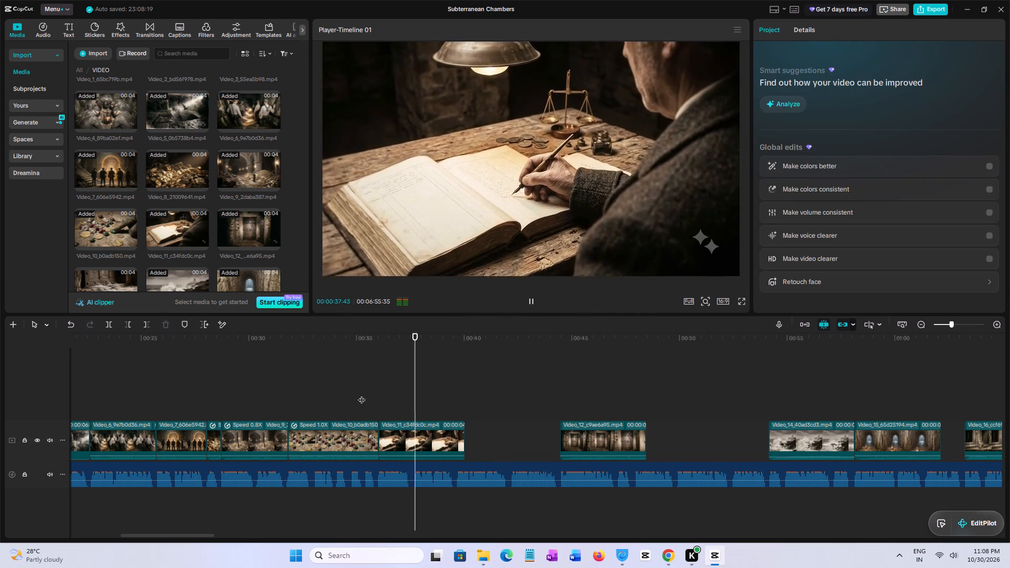
key("space")
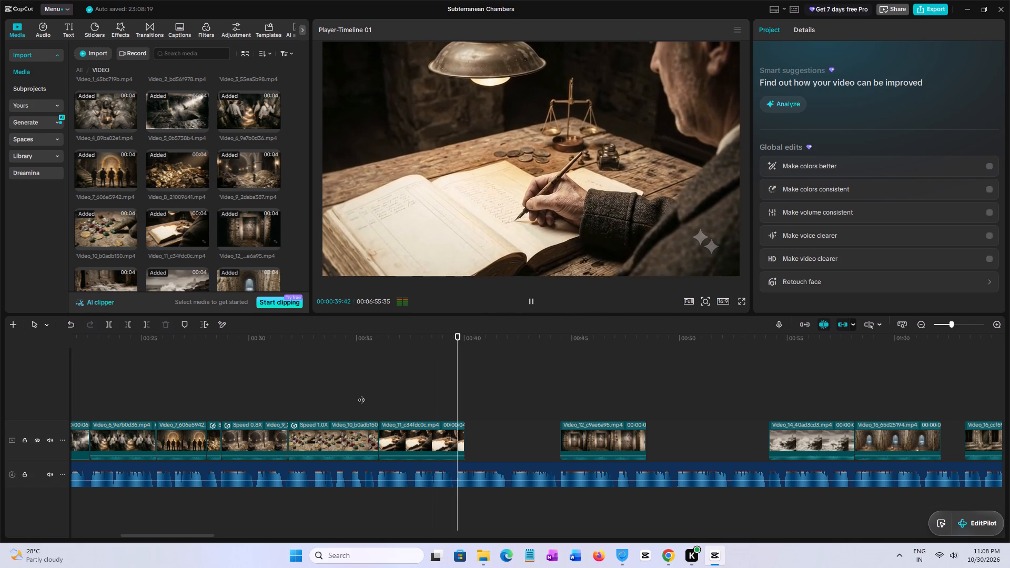
key("space")
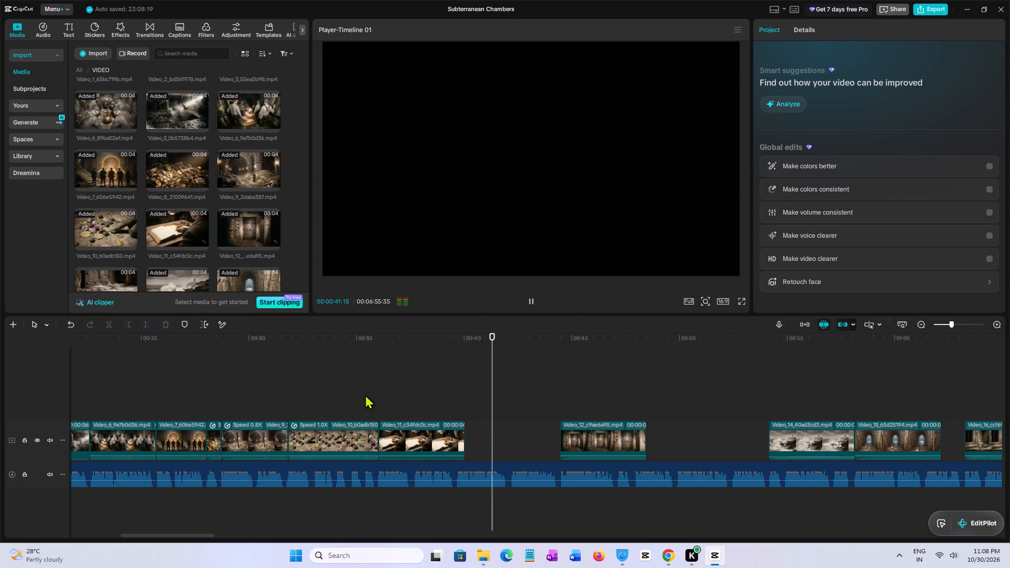
Play past Video_11 to find its end point at 00:00:42:16, and slow the clip to 0.64x for a 6.3 s duration.
key("space")
left_click(368, 394)
key("space")
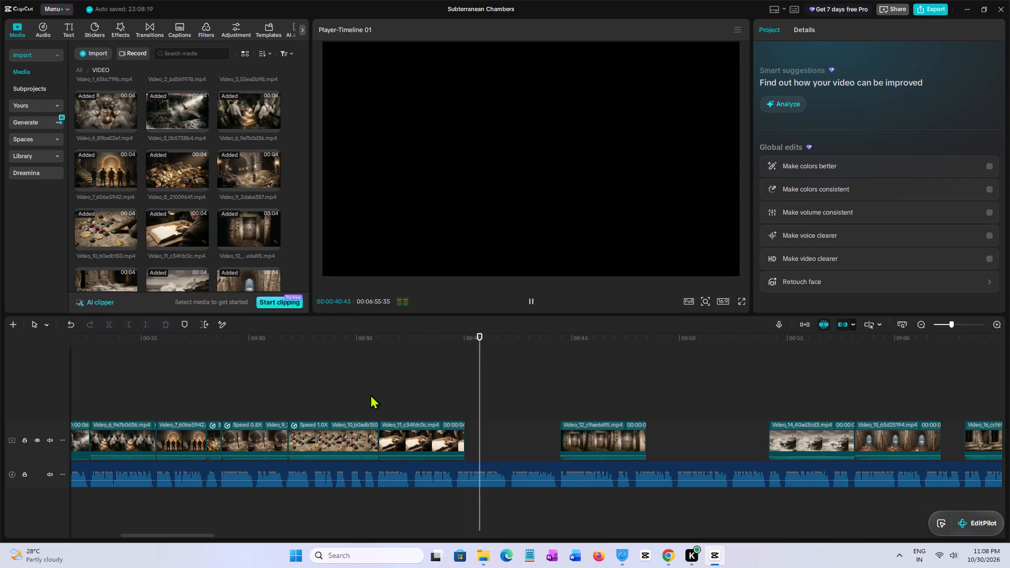
key("space")
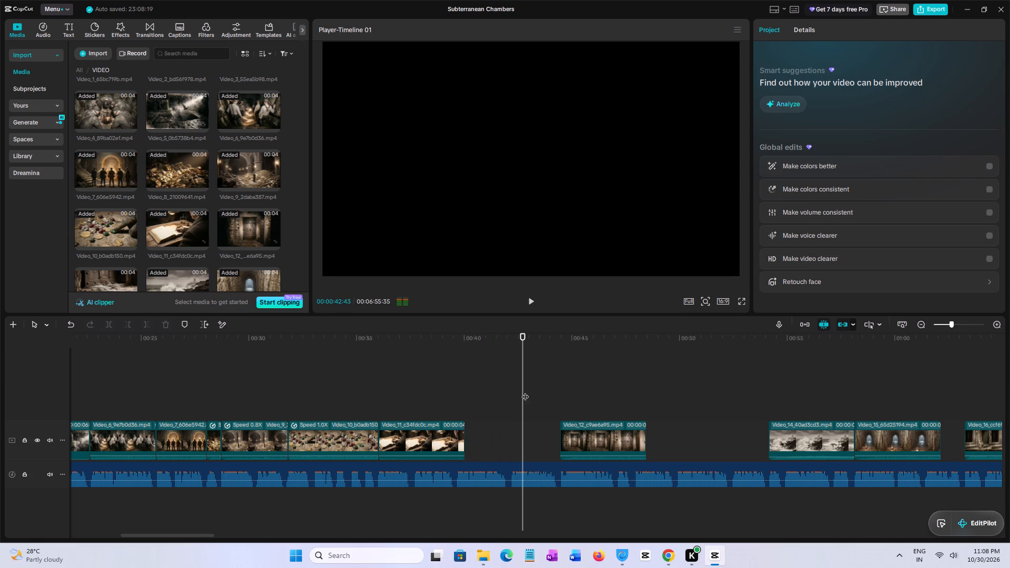
left_click(513, 418)
left_click(513, 418)
left_click(448, 445)
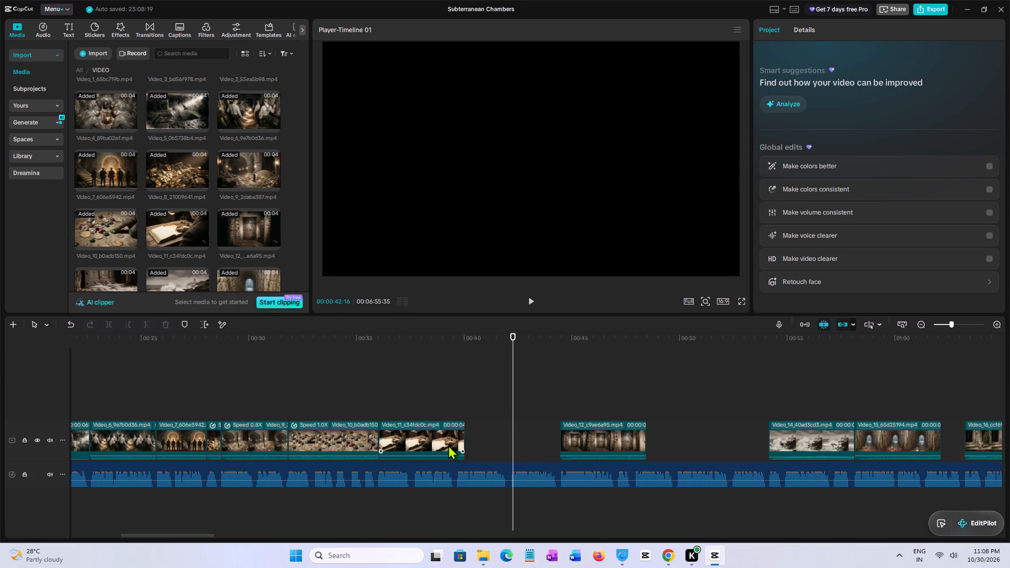
left_click(827, 27)
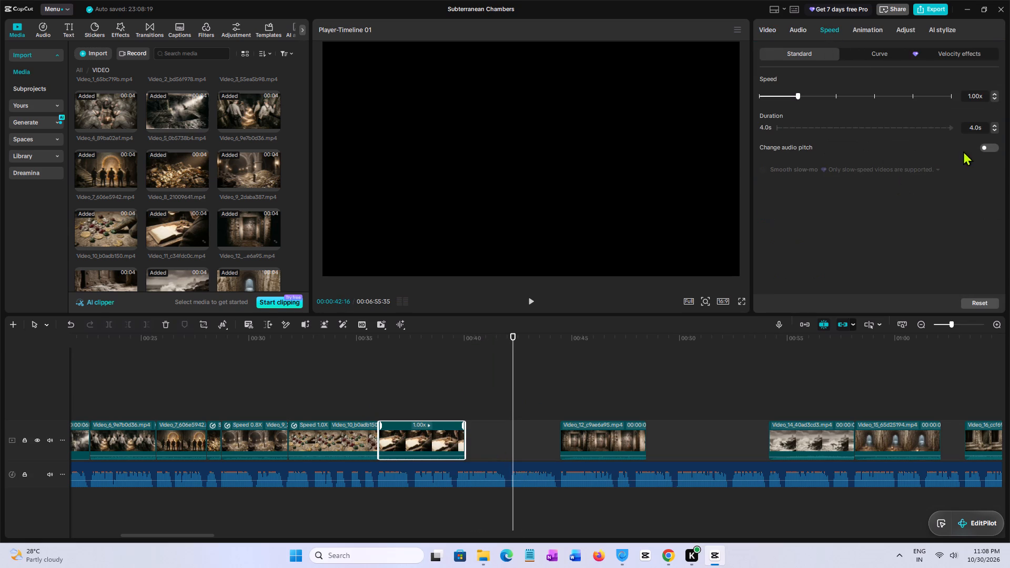
left_click(995, 91)
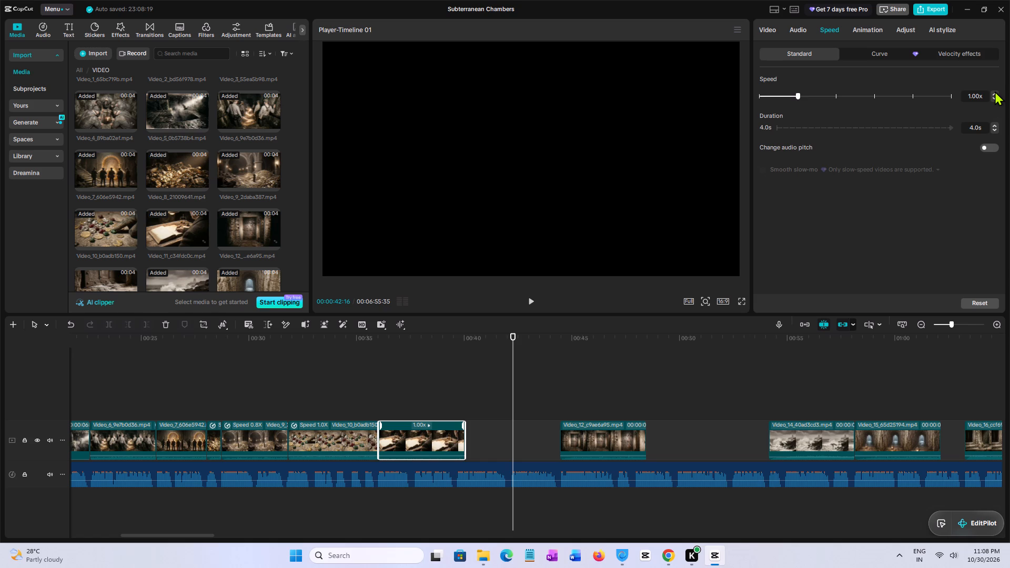
left_click(992, 99)
triple_click(992, 99)
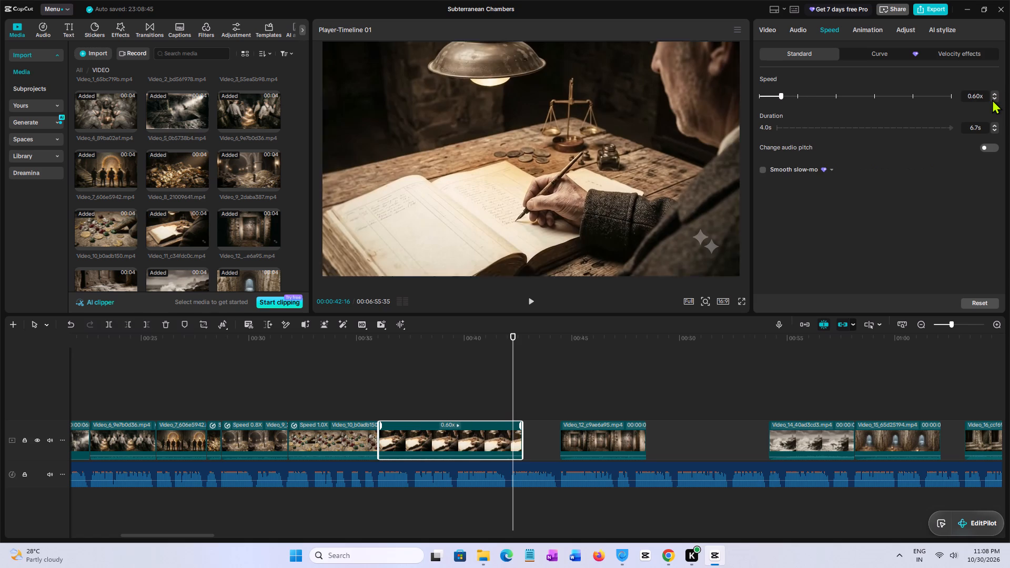
left_click(994, 133)
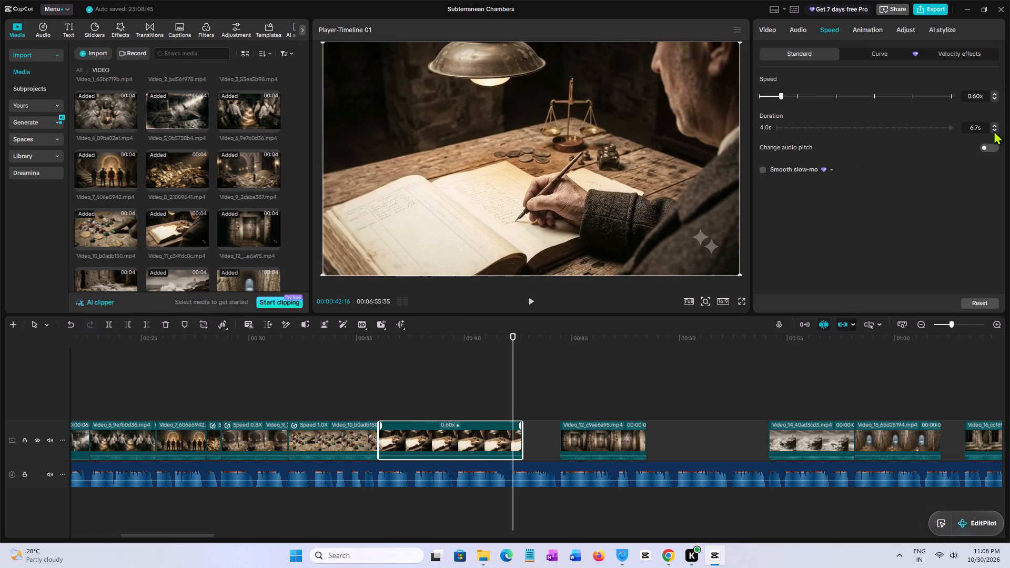
double_click(996, 129)
left_click(996, 129)
left_click(996, 129)
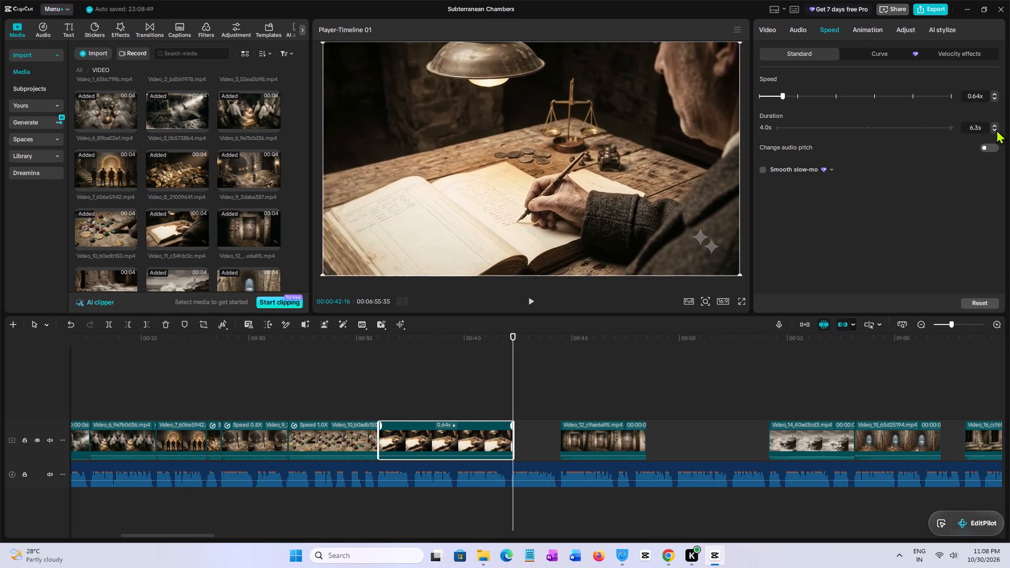
key("w")
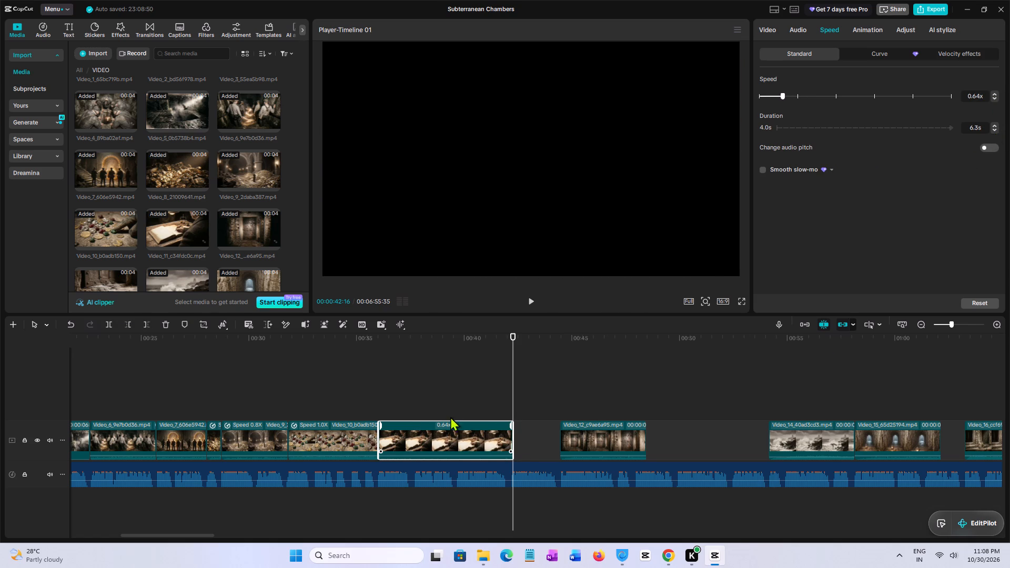
Move Video_12 back along the main track so it starts directly at the end of Video_11.
key("space")
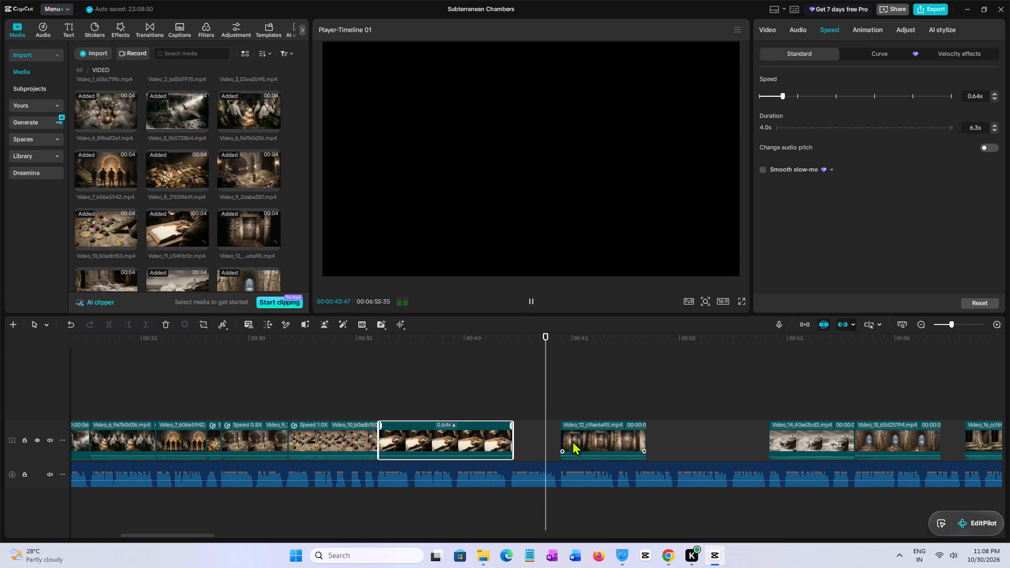
key("space")
left_click(586, 441)
left_click_drag(586, 441, 534, 441)
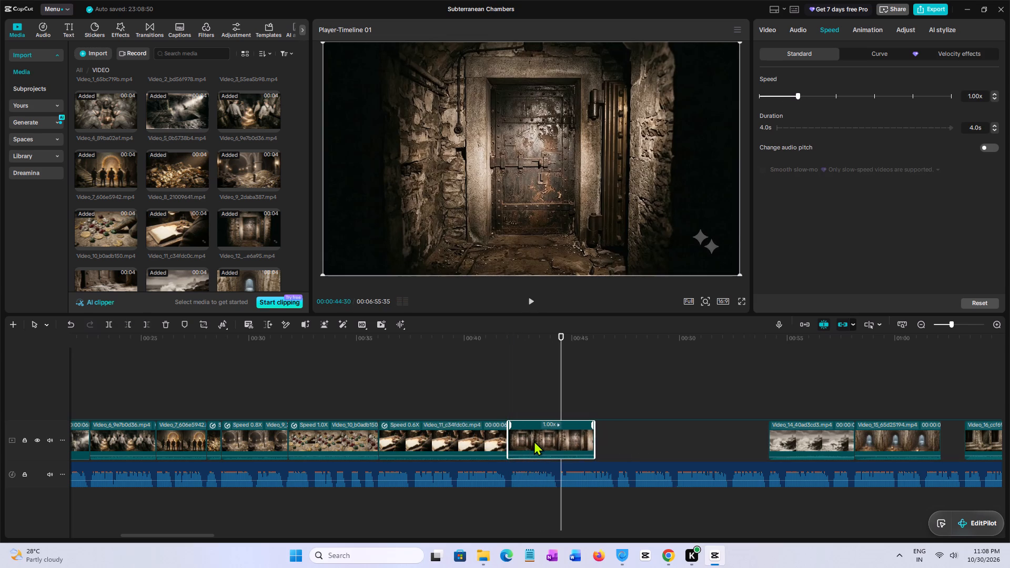
left_click_drag(534, 441, 538, 441)
Play past Video_12 to find its end point at 00:00:48:00, and slow the clip to 0.70x.
key("space")
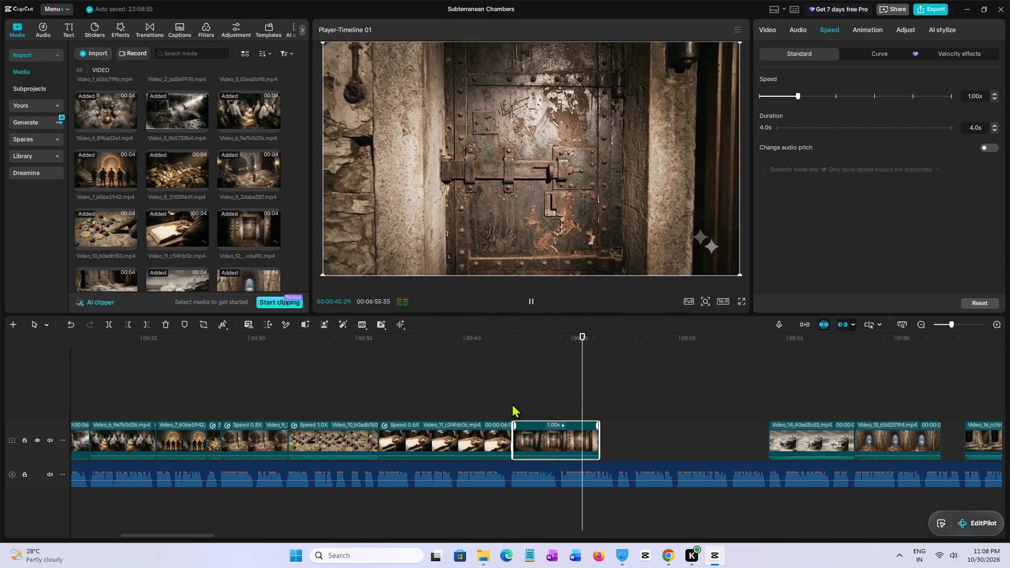
left_click(512, 403)
key("space")
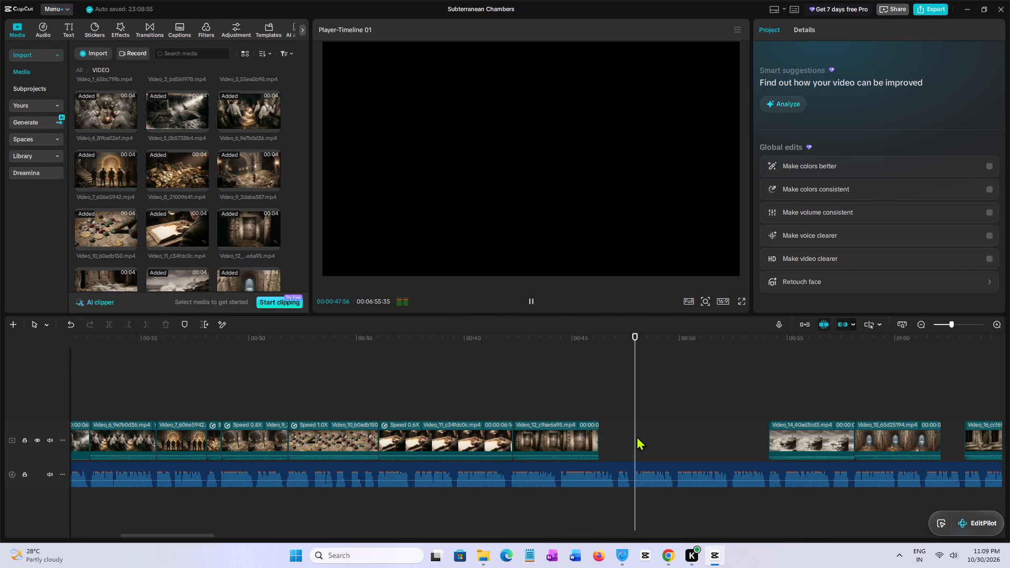
left_click(637, 436)
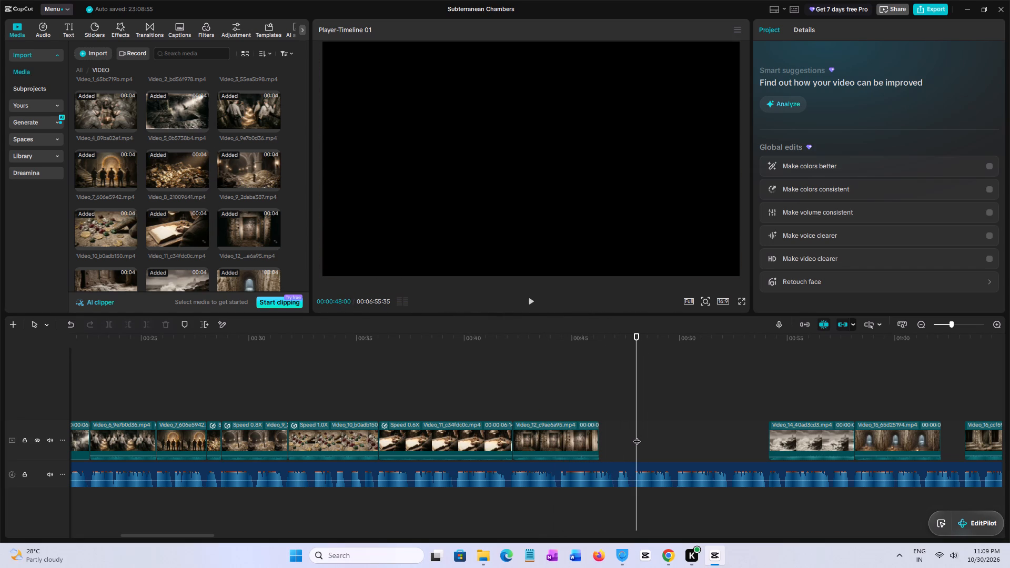
left_click(554, 440)
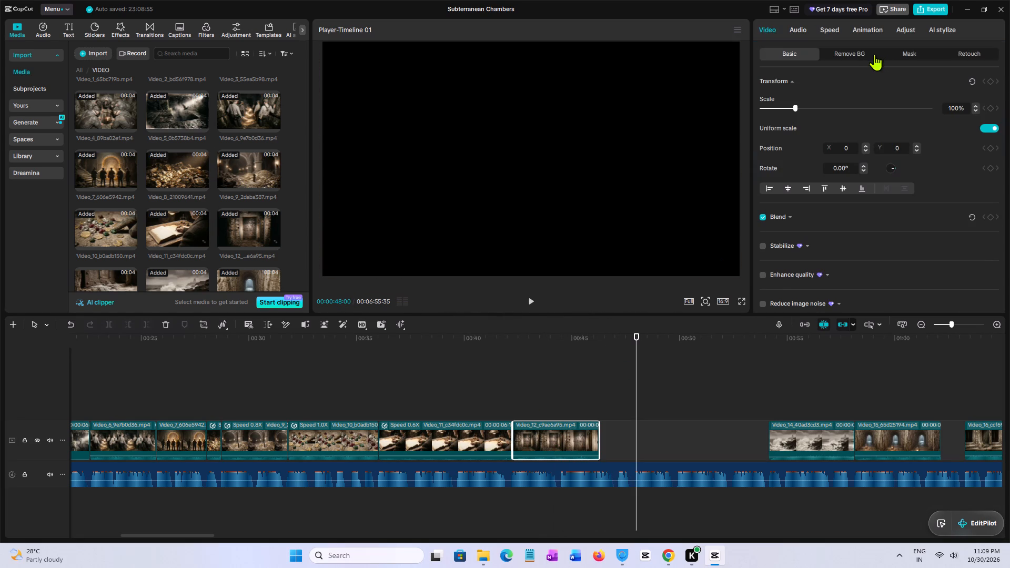
left_click(831, 30)
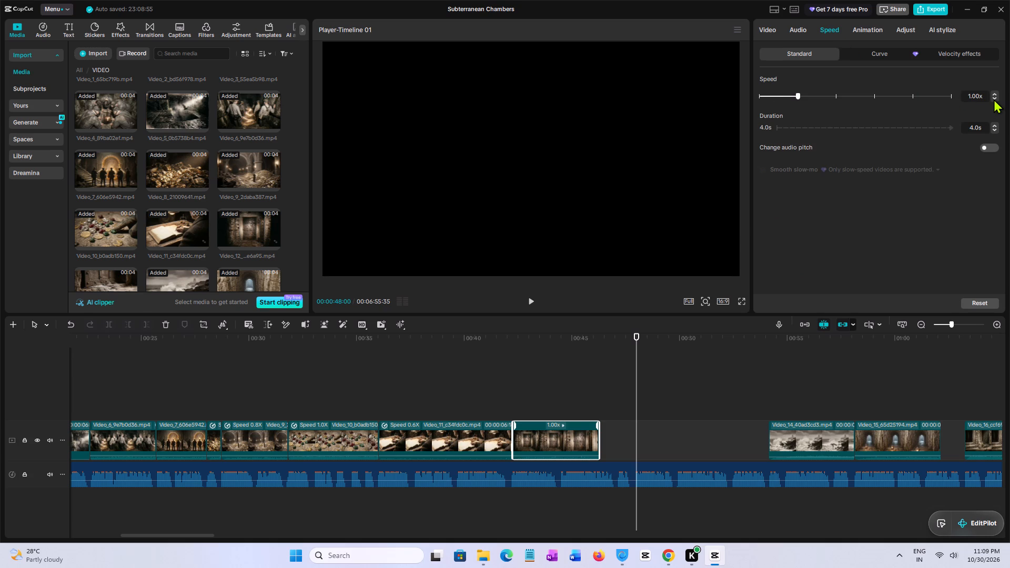
double_click(994, 99)
left_click(994, 99)
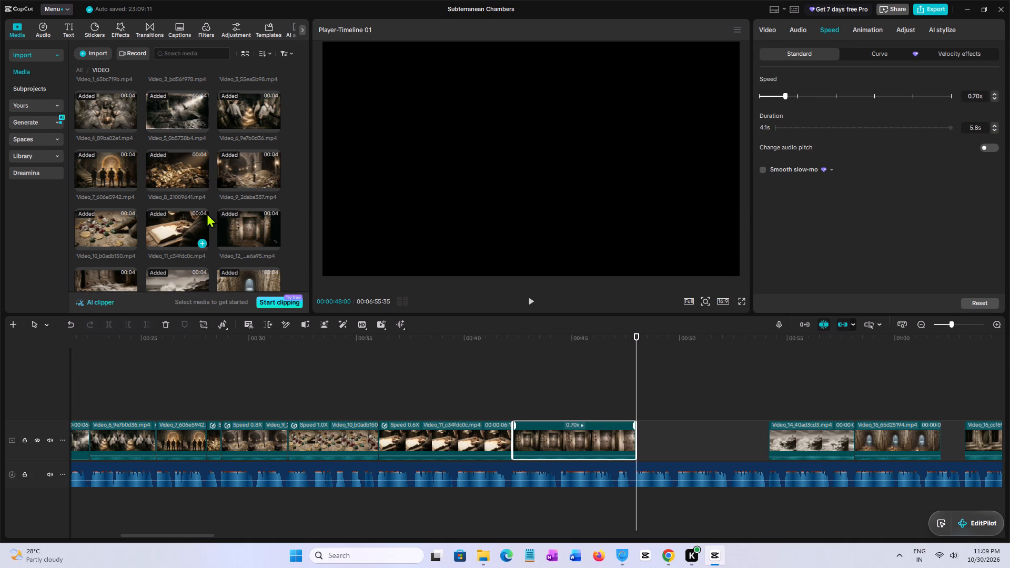
Place Video_13 from the VIDEO folder on the main track directly after Video_12.
scroll(207, 212, "down", 2)
left_click(107, 190)
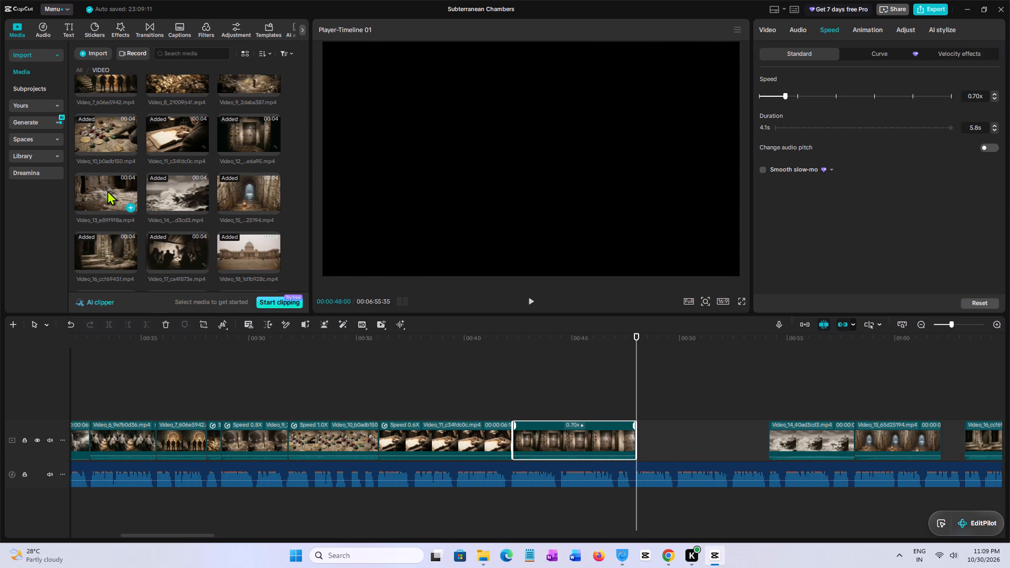
left_click_drag(94, 191, 635, 425)
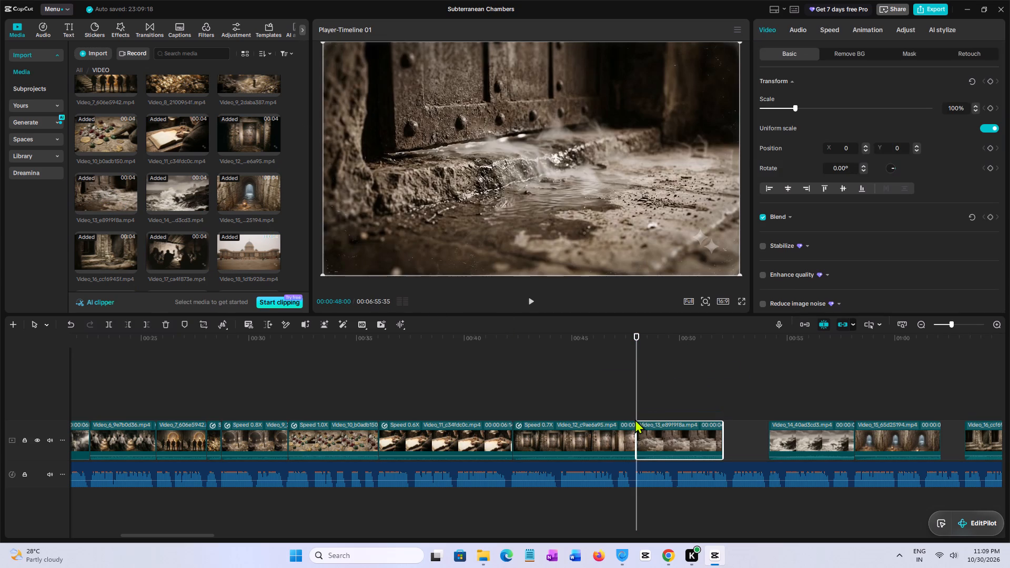
Replay Video_13, the gap after it and Video_14 against the narration to judge where Video_13 should end.
key("space")
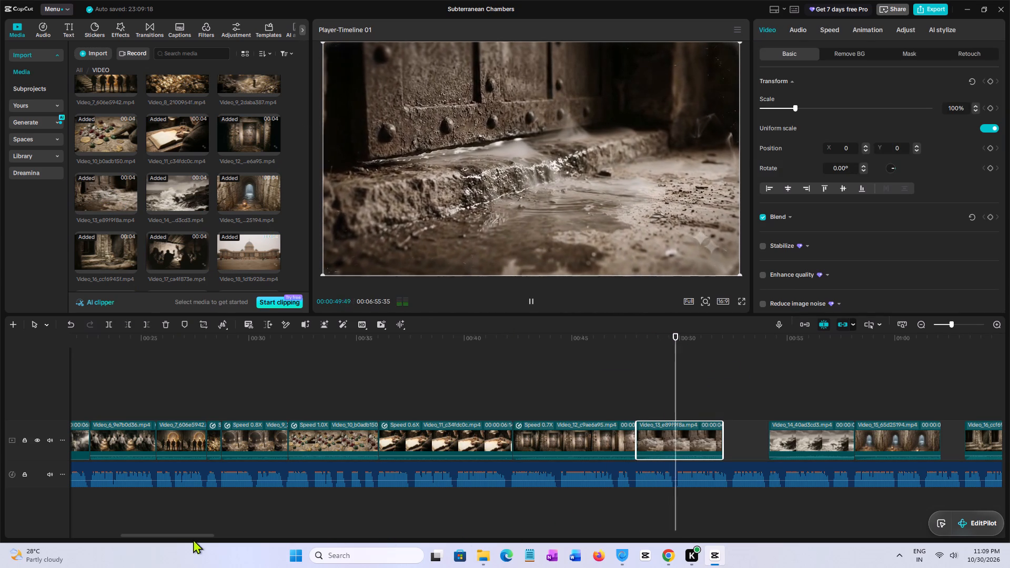
left_click(635, 383)
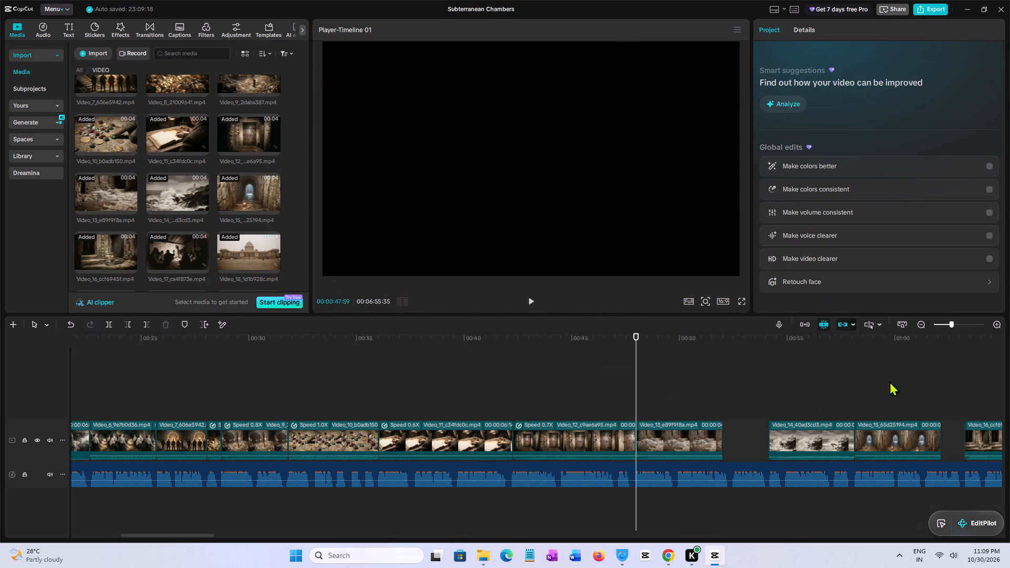
left_click_drag(931, 377, 999, 379)
left_click(408, 391)
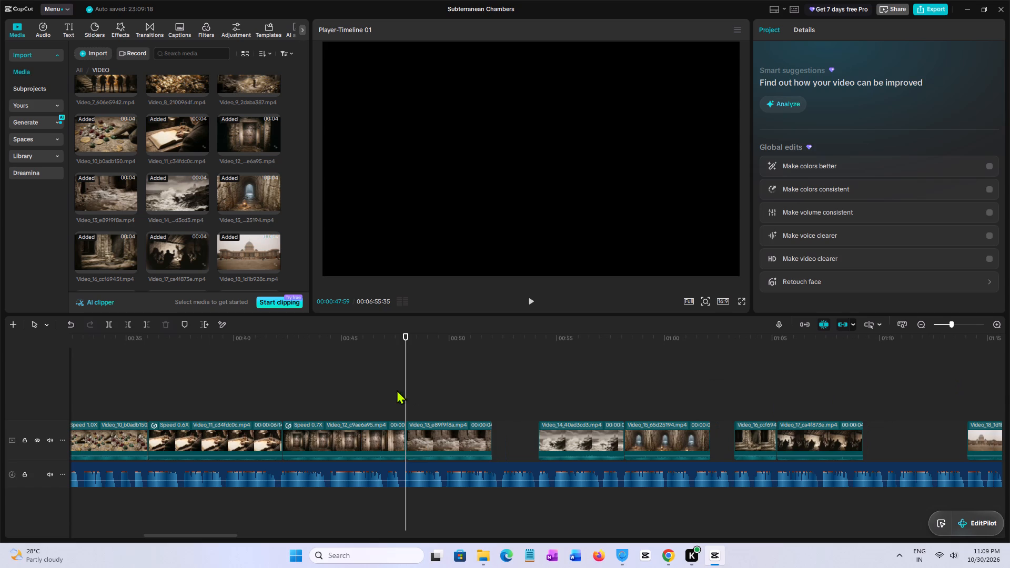
left_click(397, 390)
key("space")
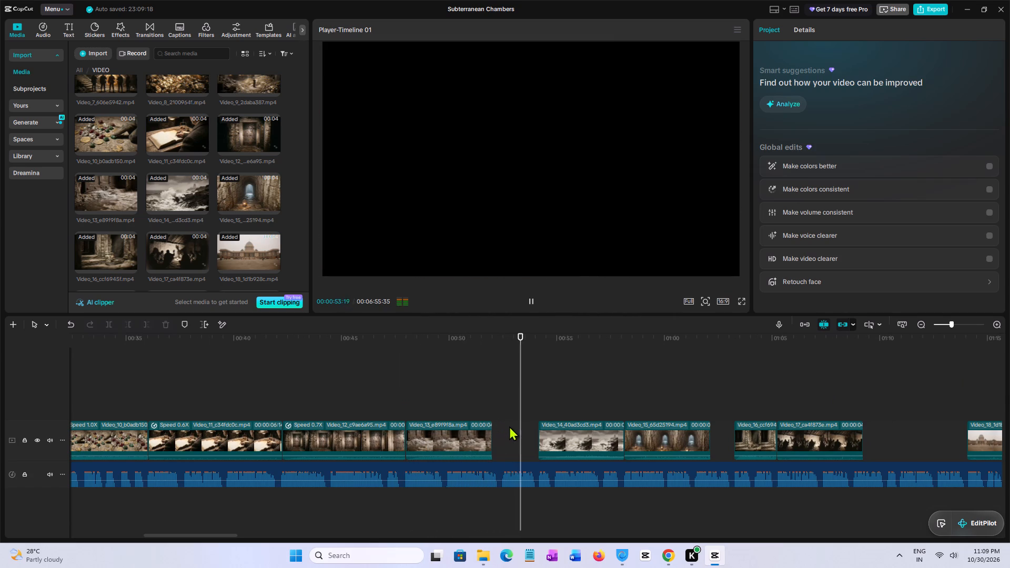
key("space")
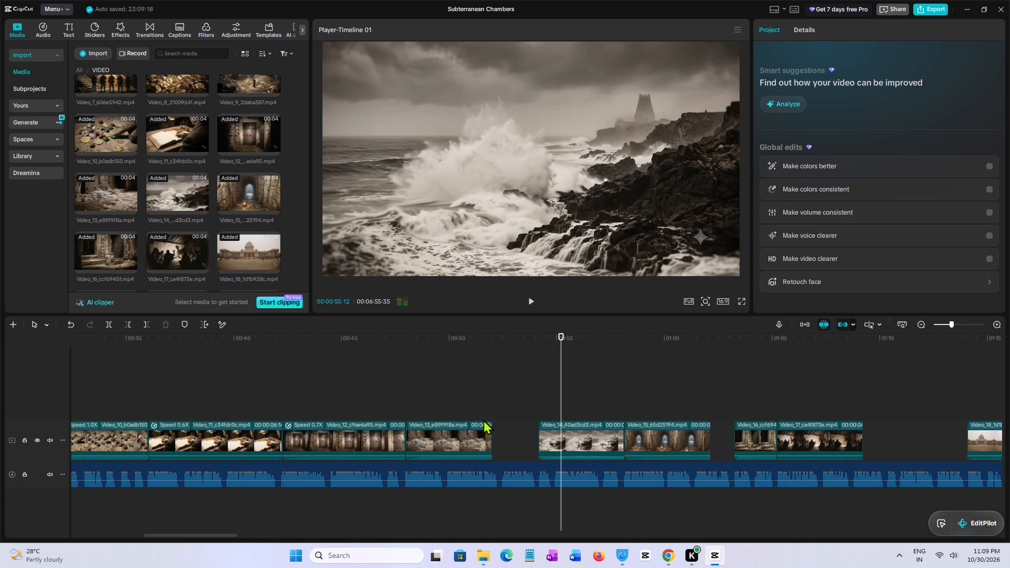
key("space")
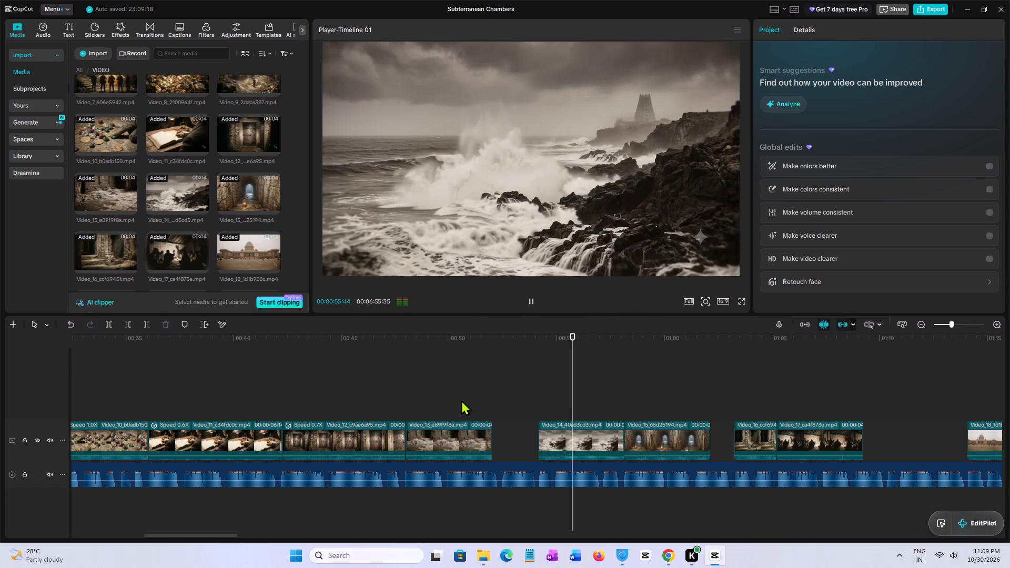
key("space")
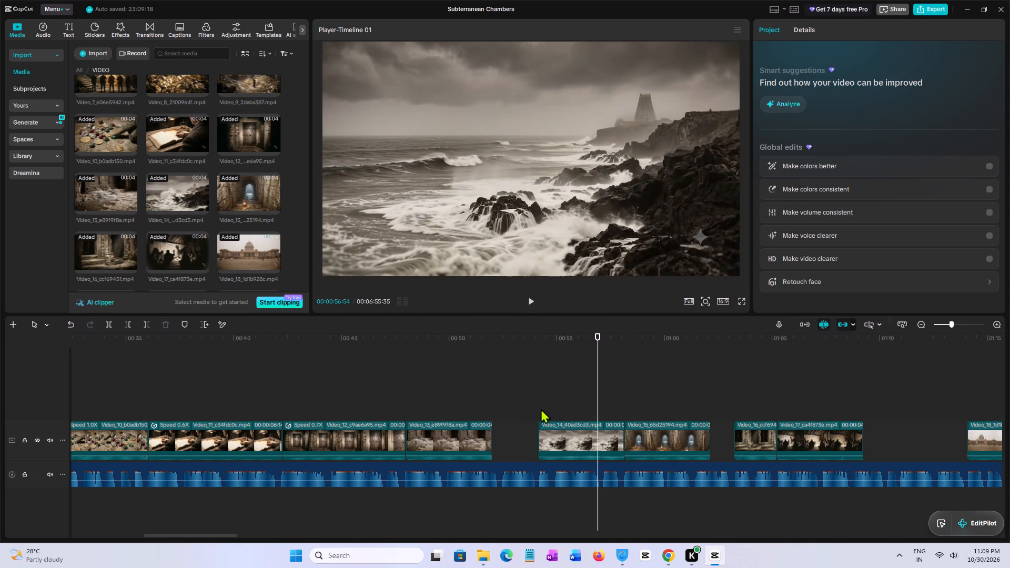
key("space")
key("space")
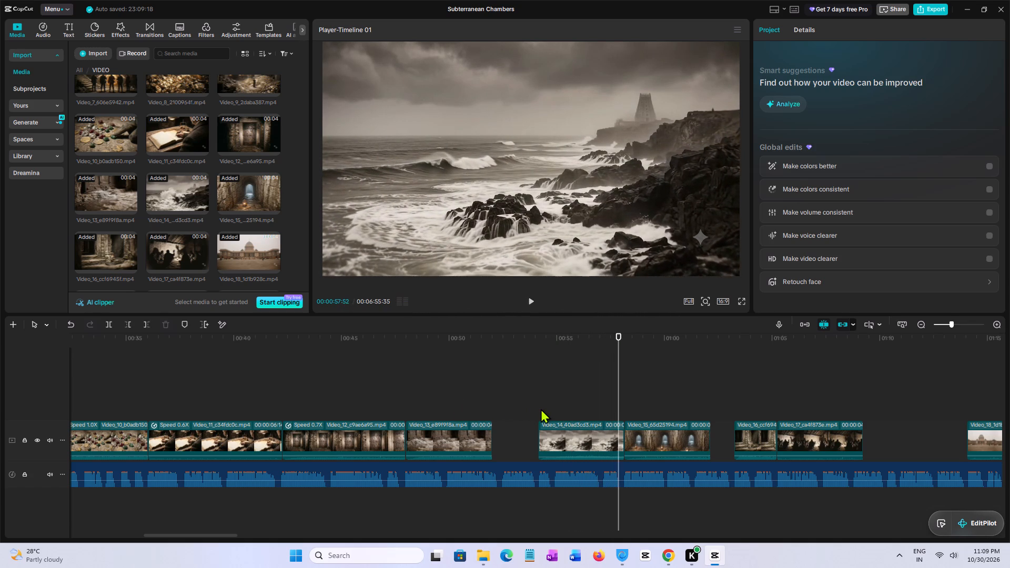
left_click(491, 405)
key("space")
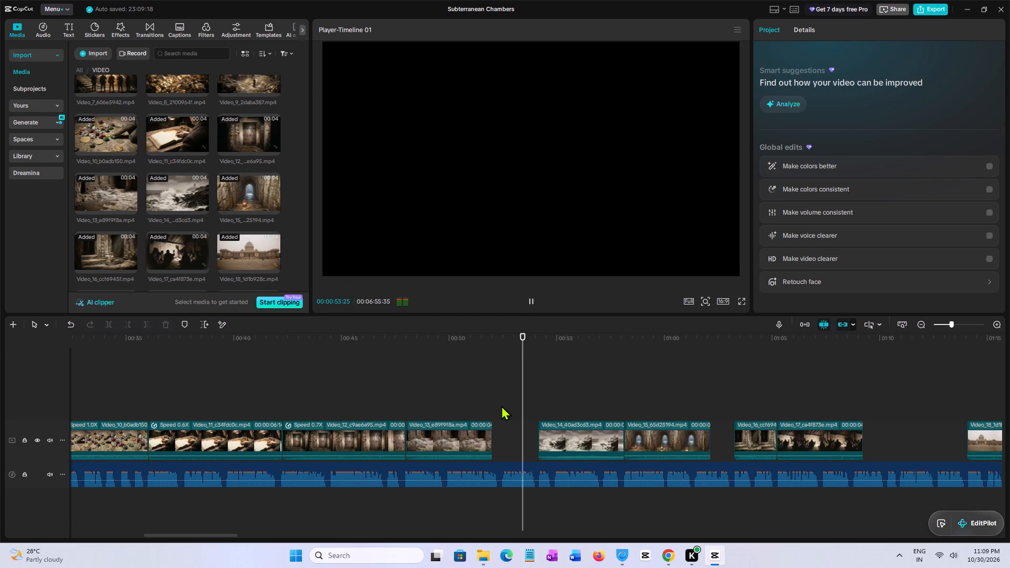
left_click(412, 378)
key("space")
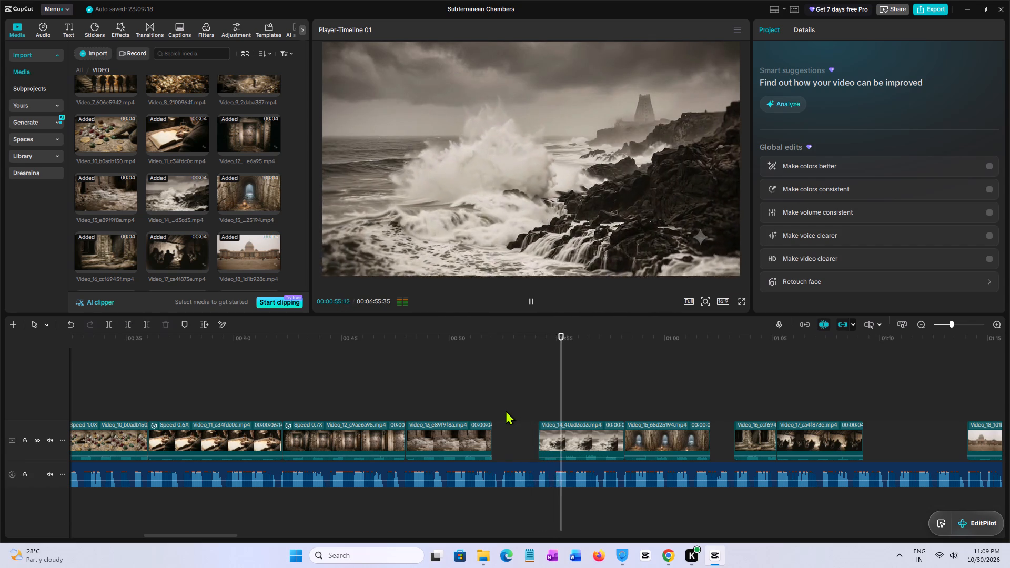
Slow Video_13 to 0.65x for a 6.2 s duration so it fills the gap up to Video_14's start at 00:00:54:09.
left_click(533, 413)
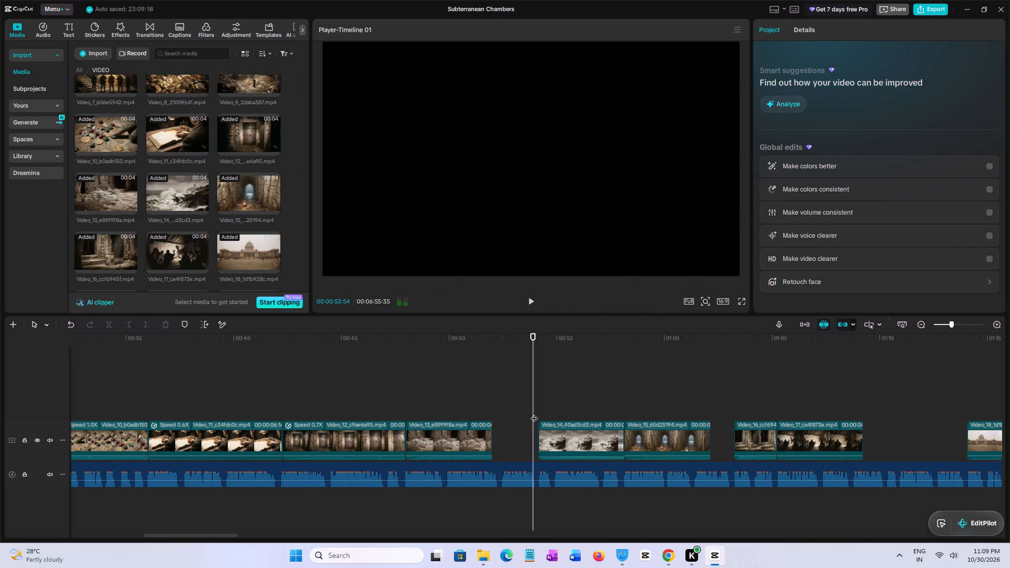
left_click(538, 413)
left_click(466, 431)
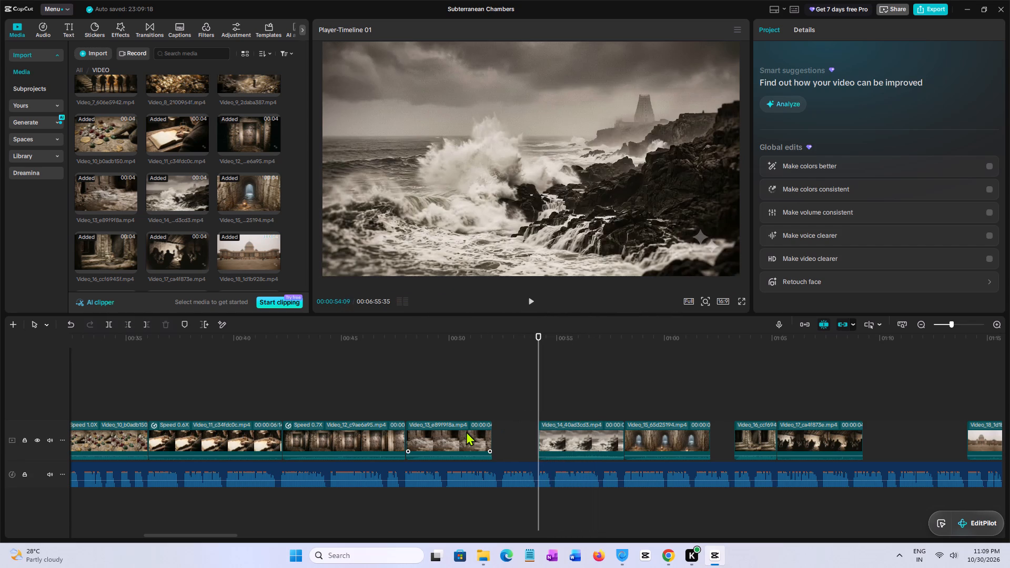
left_click(797, 25)
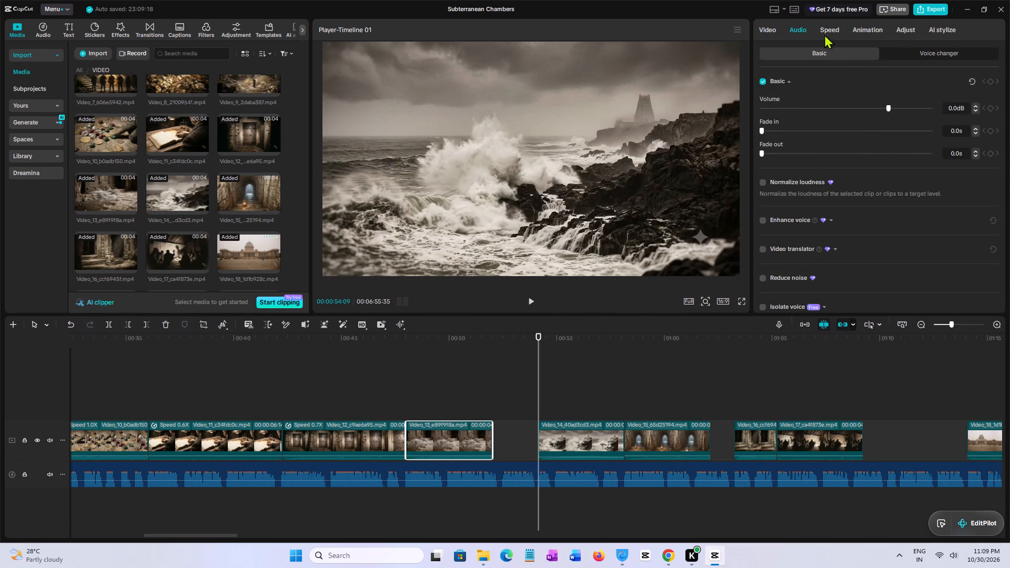
left_click(833, 24)
triple_click(995, 99)
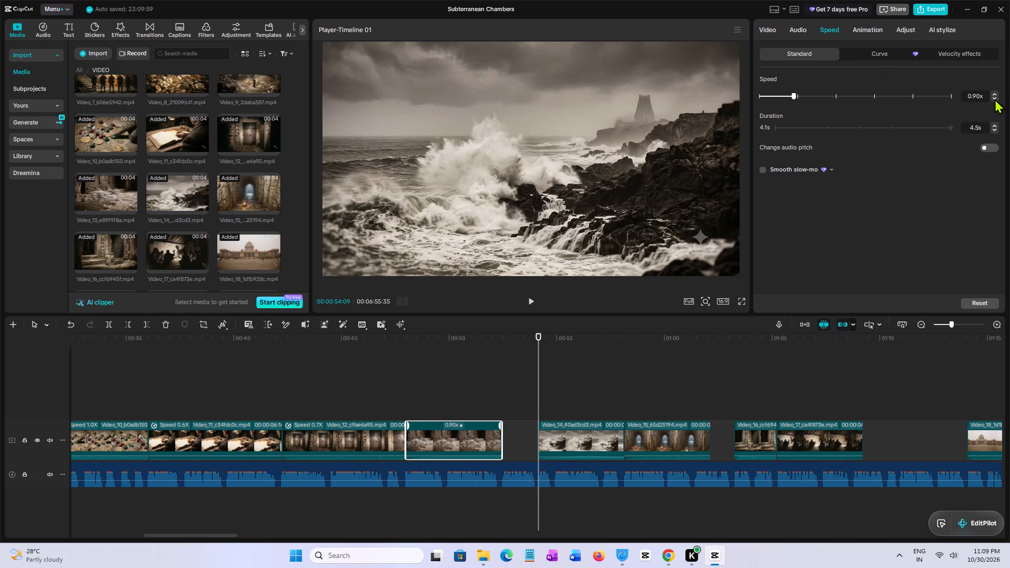
triple_click(995, 127)
left_click(995, 127)
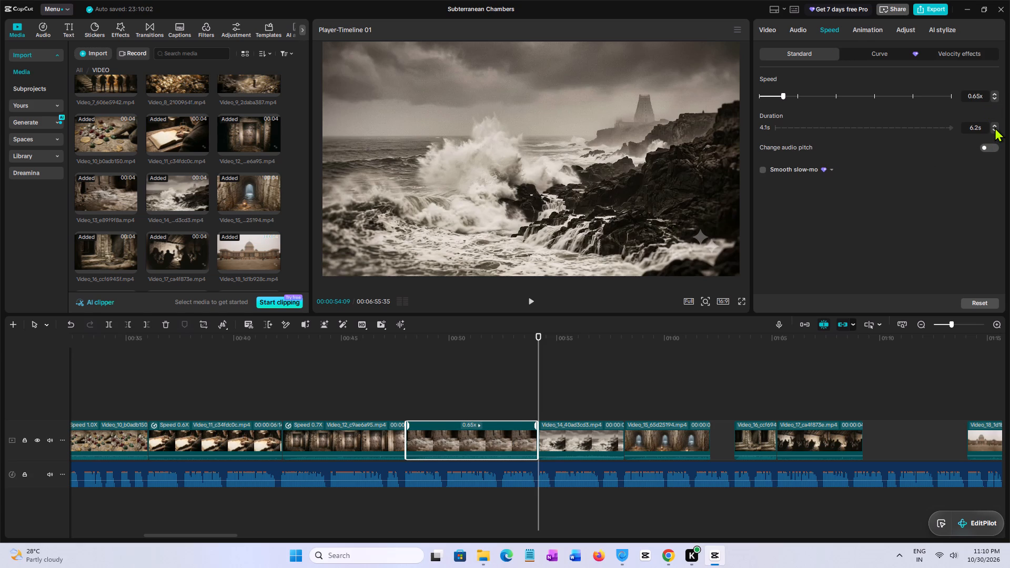
left_click(510, 398)
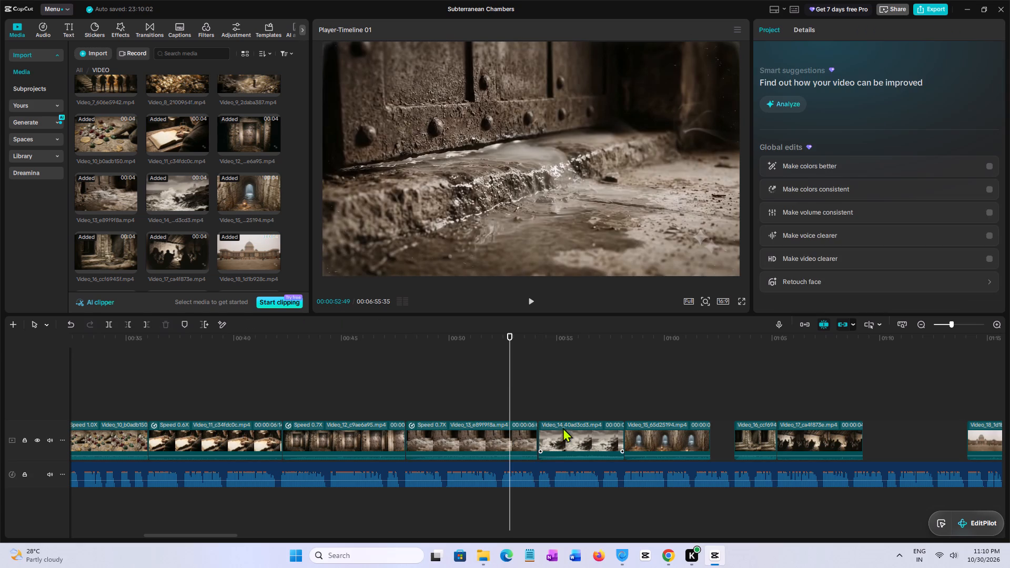
Slow Video_13 to 0.64x, shorten its end to return it to the main track, and extend it to Video_14's start.
left_click(526, 435)
left_click(830, 27)
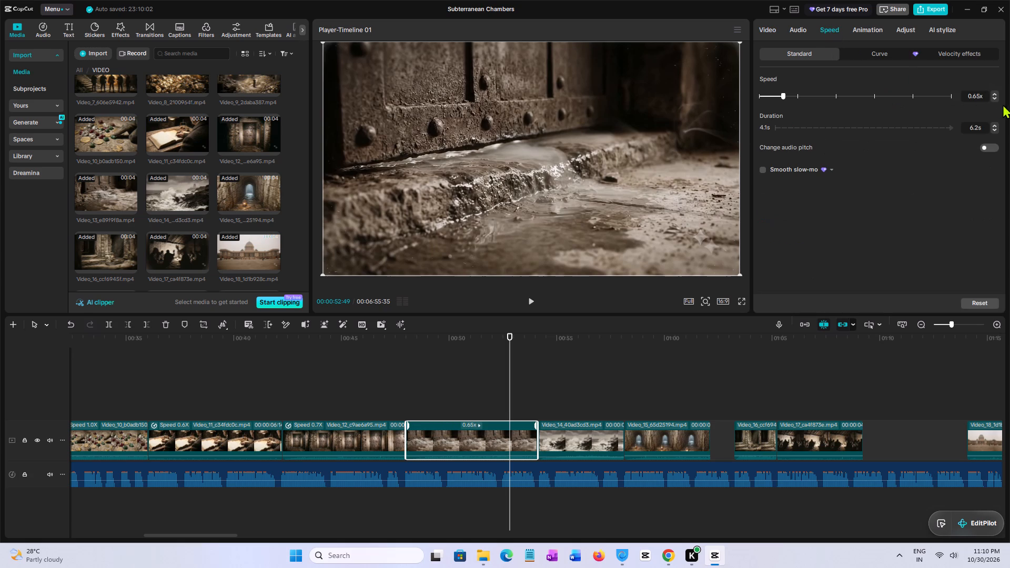
left_click(996, 126)
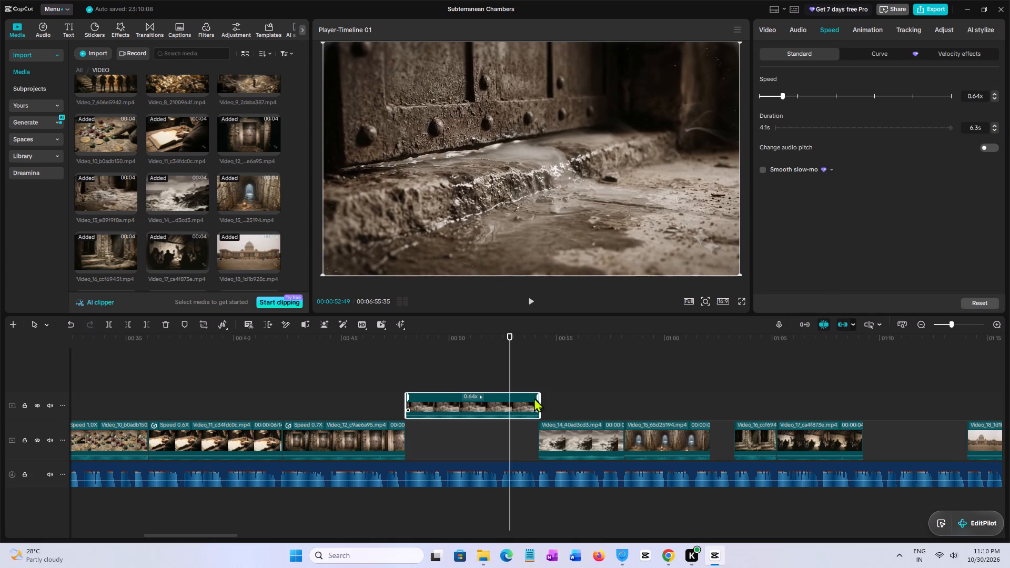
left_click_drag(539, 403, 532, 403)
left_click_drag(506, 403, 508, 430)
left_click_drag(534, 431, 573, 431)
key("space")
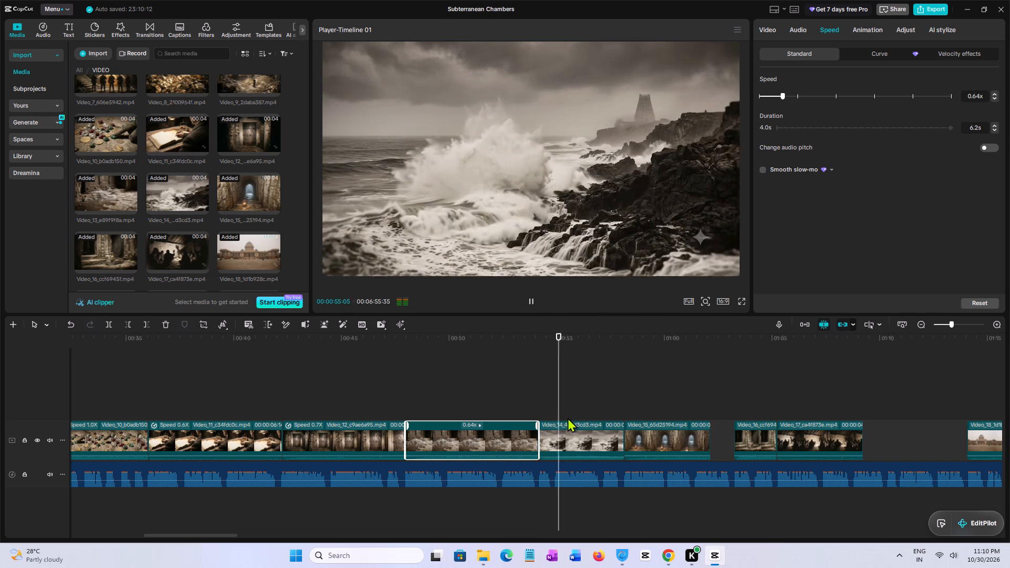
key("space")
Lower the volume of the Video_14 clip to about -8.4 dB.
left_click(604, 434)
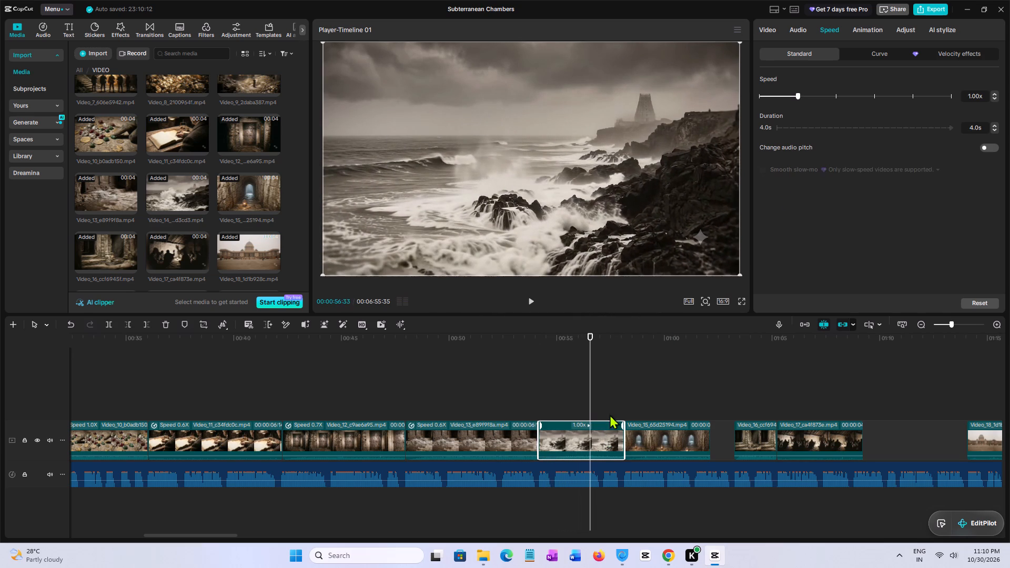
left_click(797, 33)
left_click(867, 109)
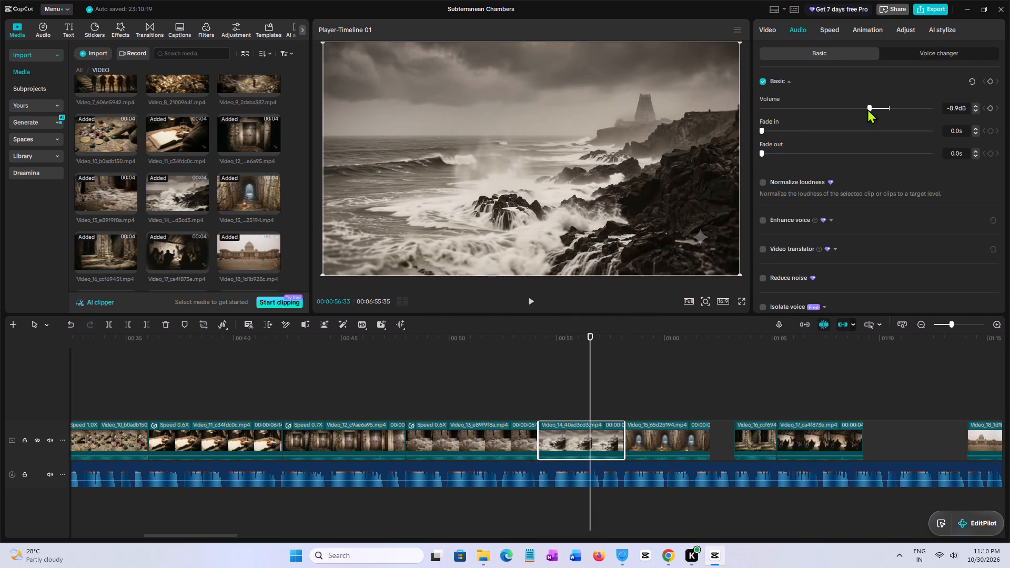
left_click(862, 110)
left_click(868, 109)
Play from Video_14 through Video_15 and the gap to Video_16, listening to how the clips follow the narration.
key("space")
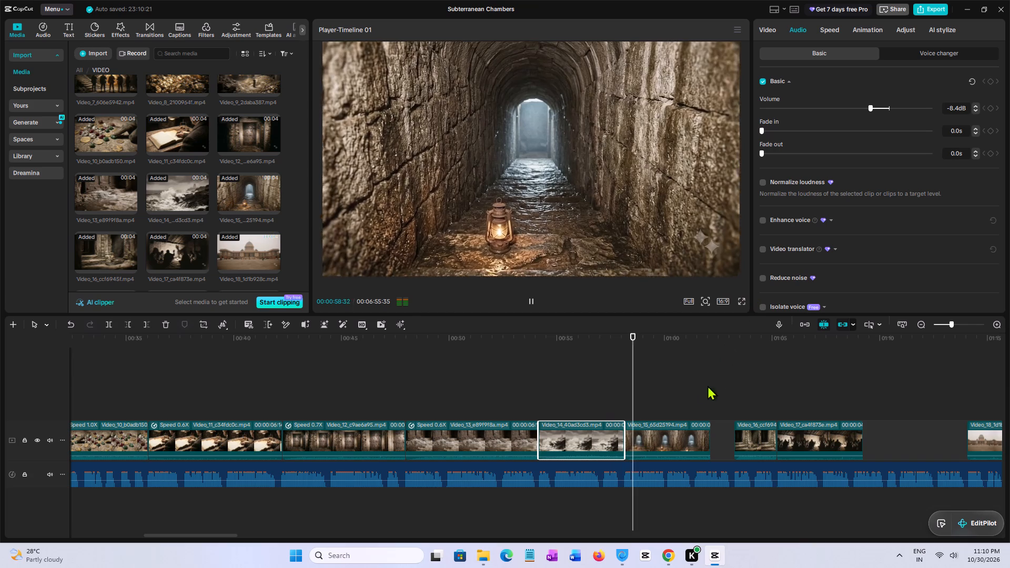
key("space")
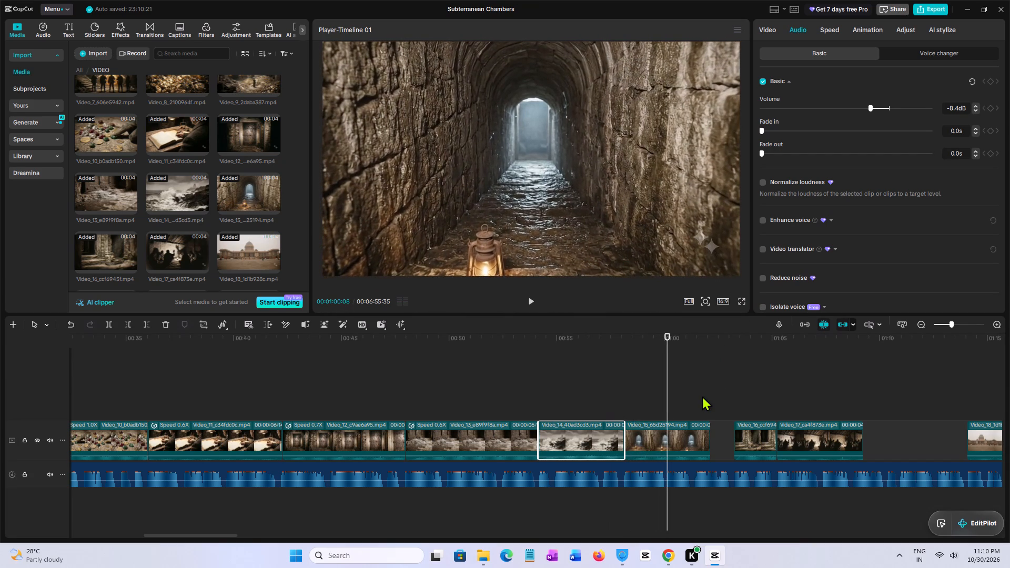
key("space")
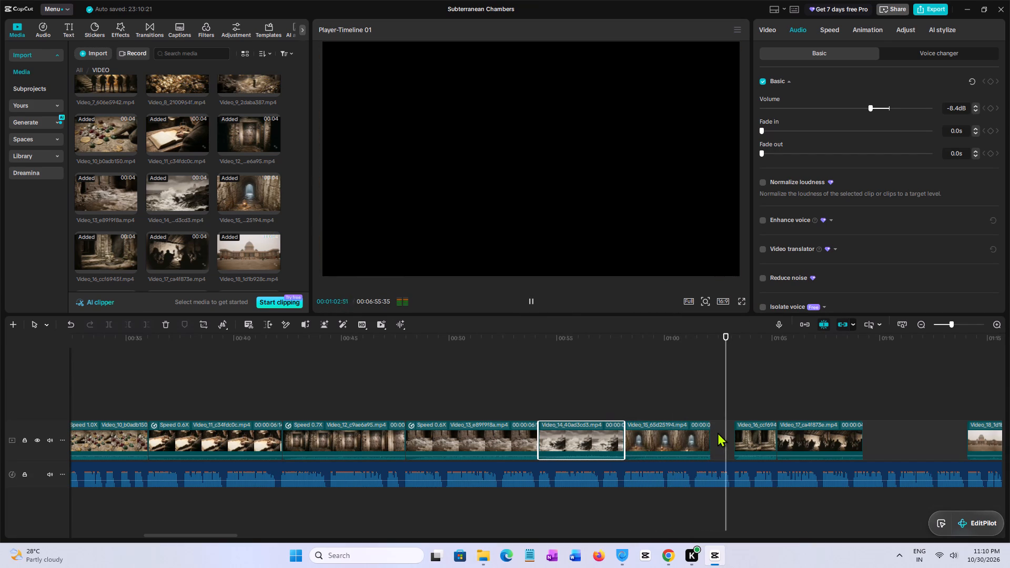
key("space")
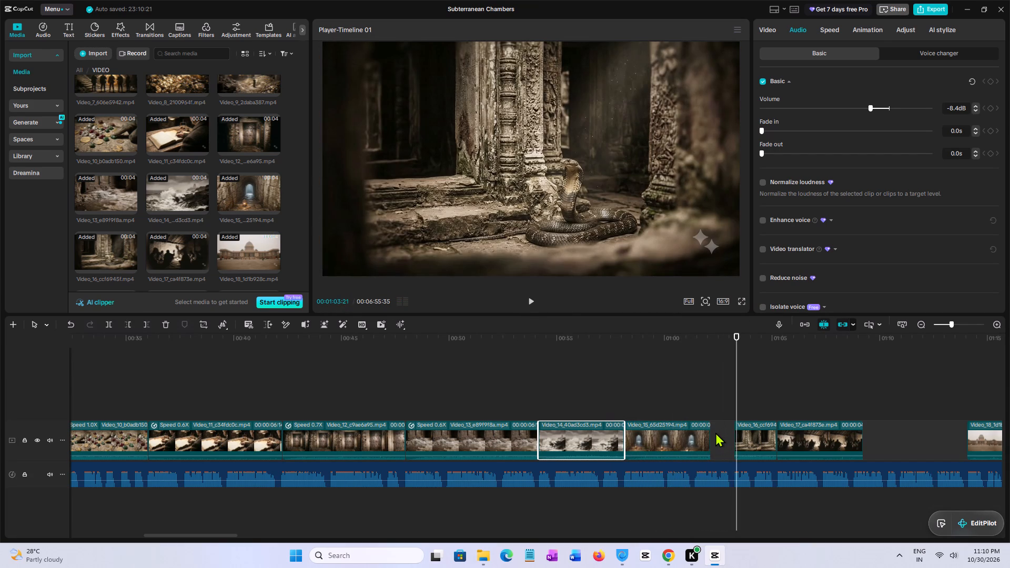
key("space")
key("space")
left_click(683, 435)
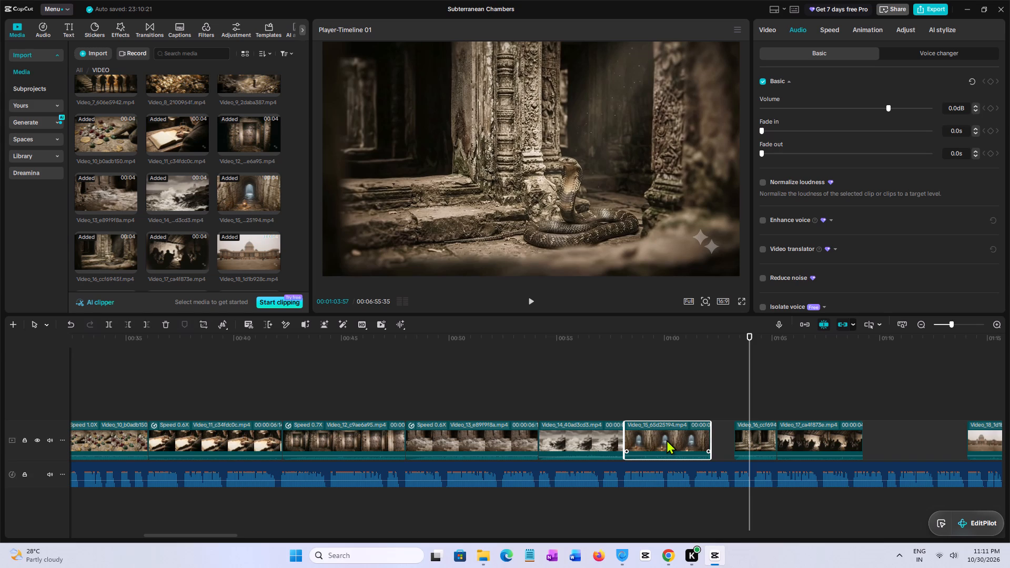
Replay the change from Video_14 to Video_15 against the narration to check where Video_15 should start and end.
left_click(617, 399)
key("space")
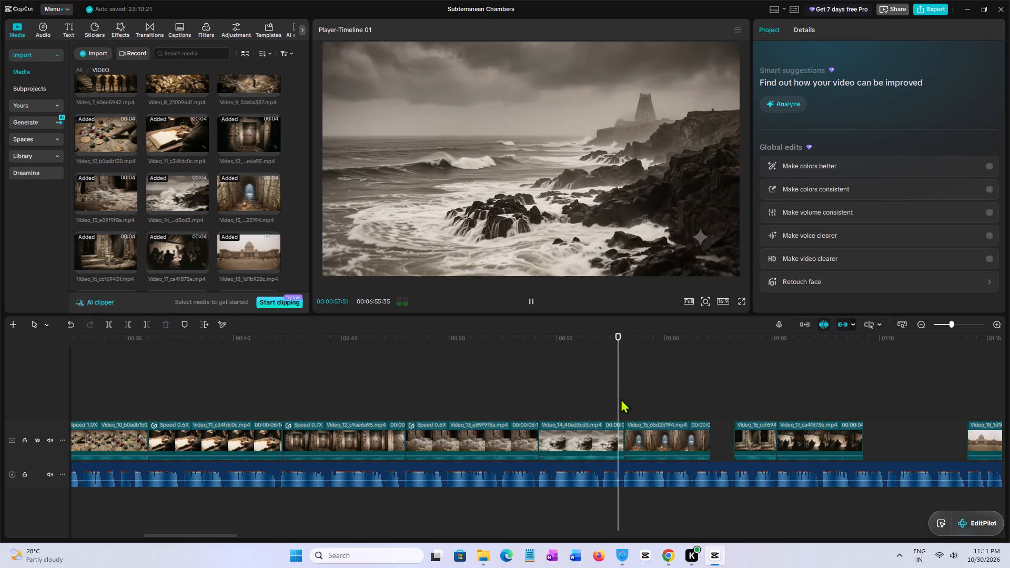
left_click(621, 399)
key("space")
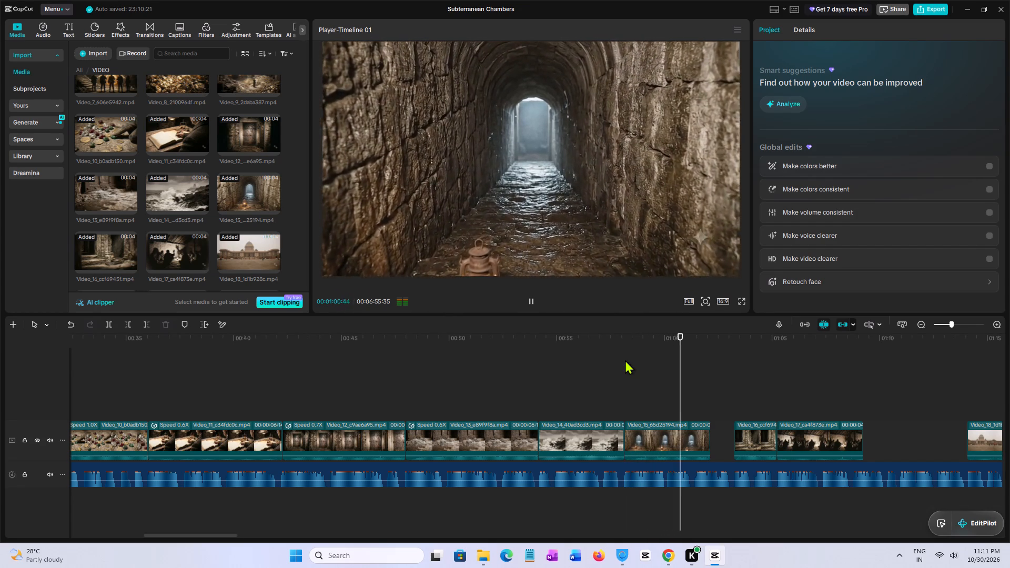
left_click(619, 360)
key("space")
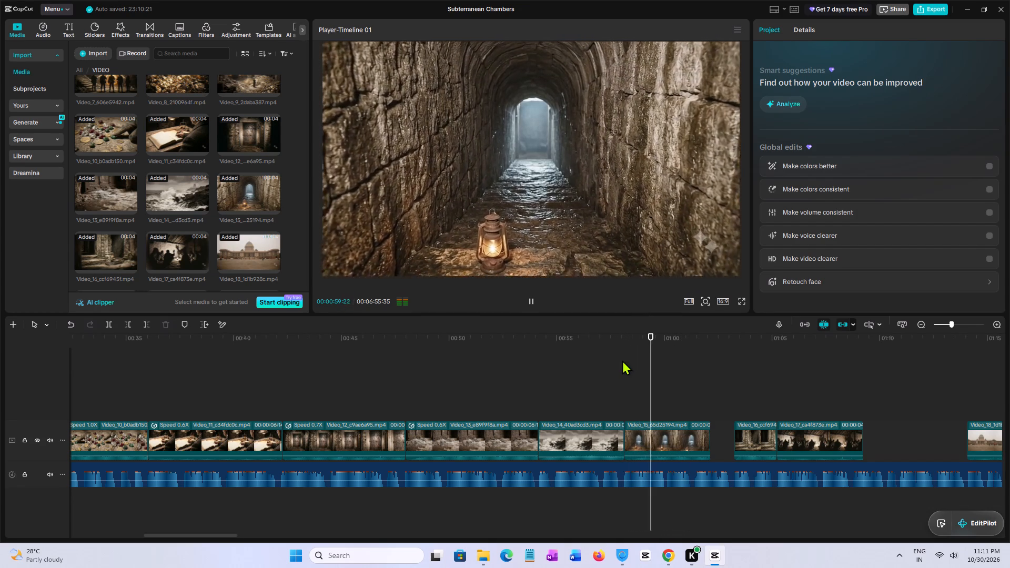
key("space")
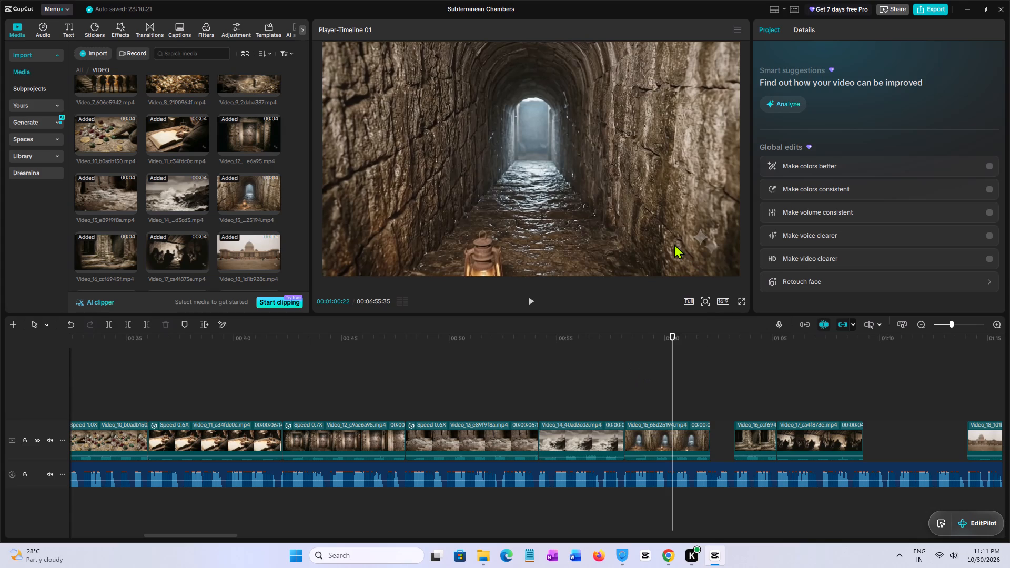
left_click(627, 389)
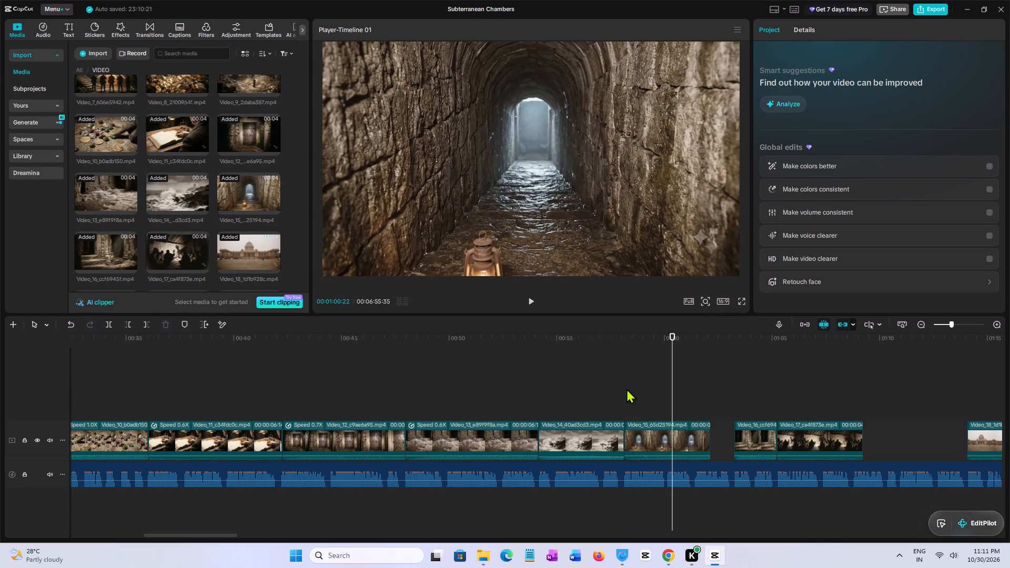
key("space")
left_click(627, 389)
key("space")
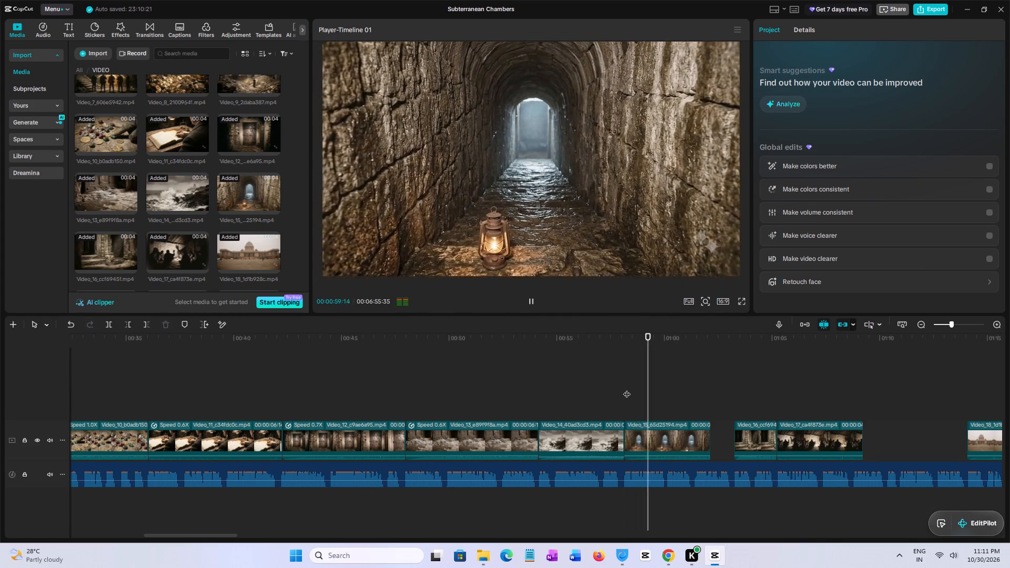
left_click(627, 389)
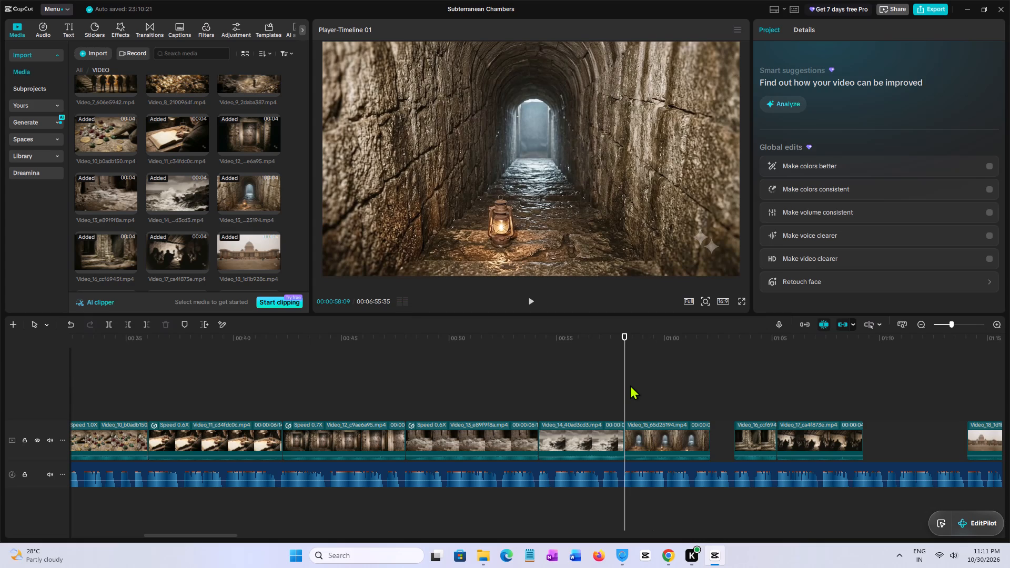
left_click(611, 385)
key("space")
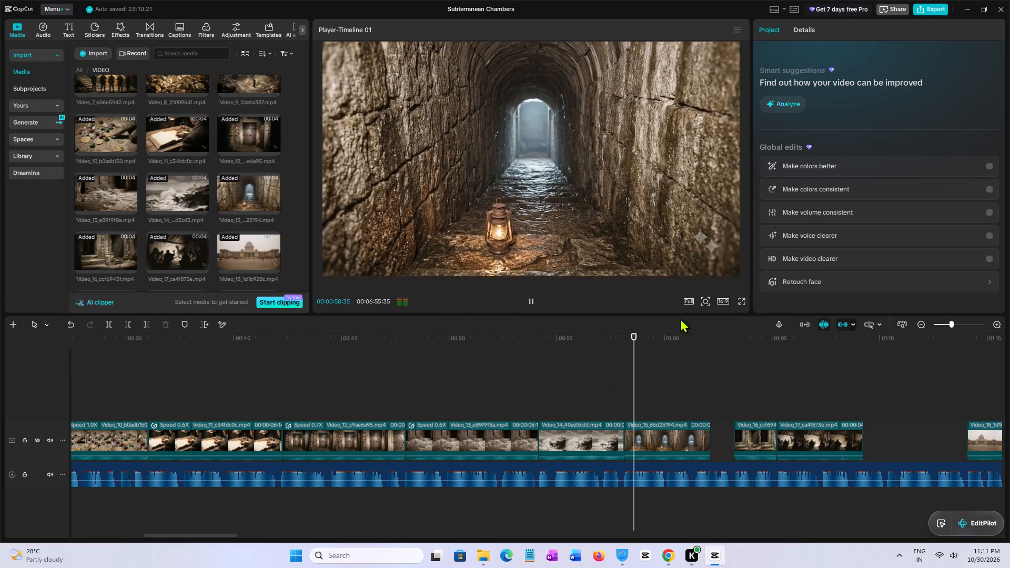
left_click(619, 395)
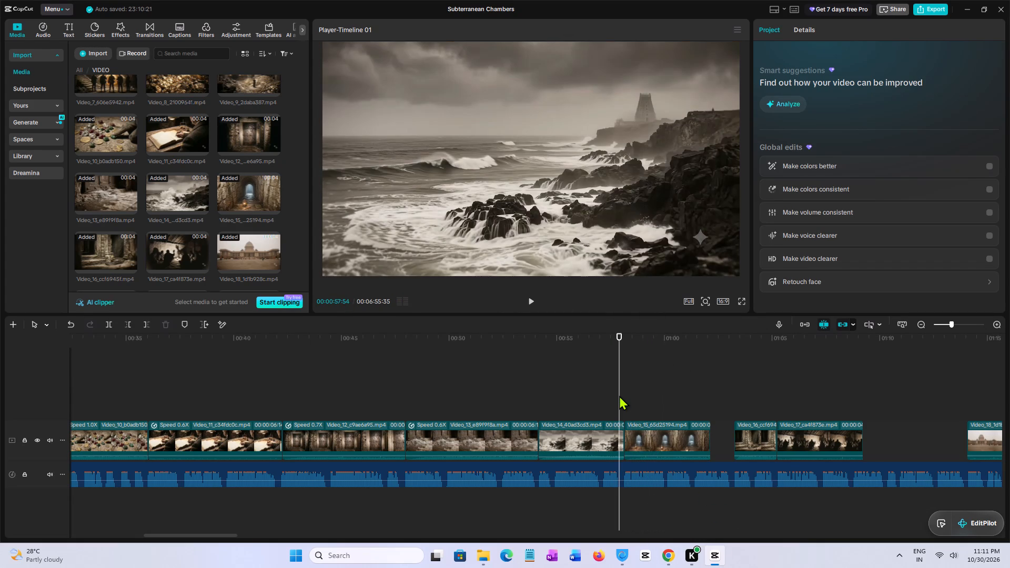
key("space")
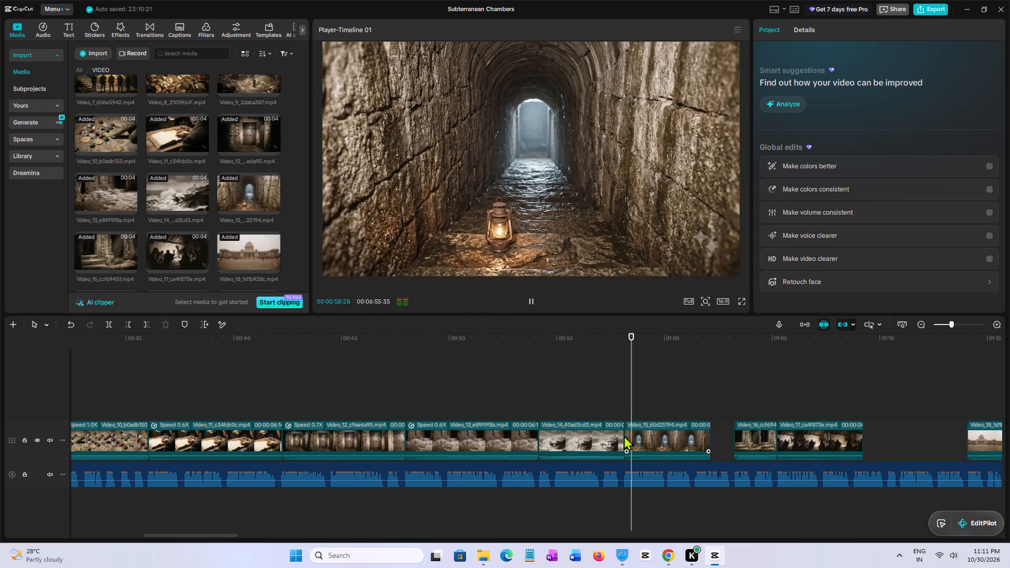
left_click(569, 361)
key("space")
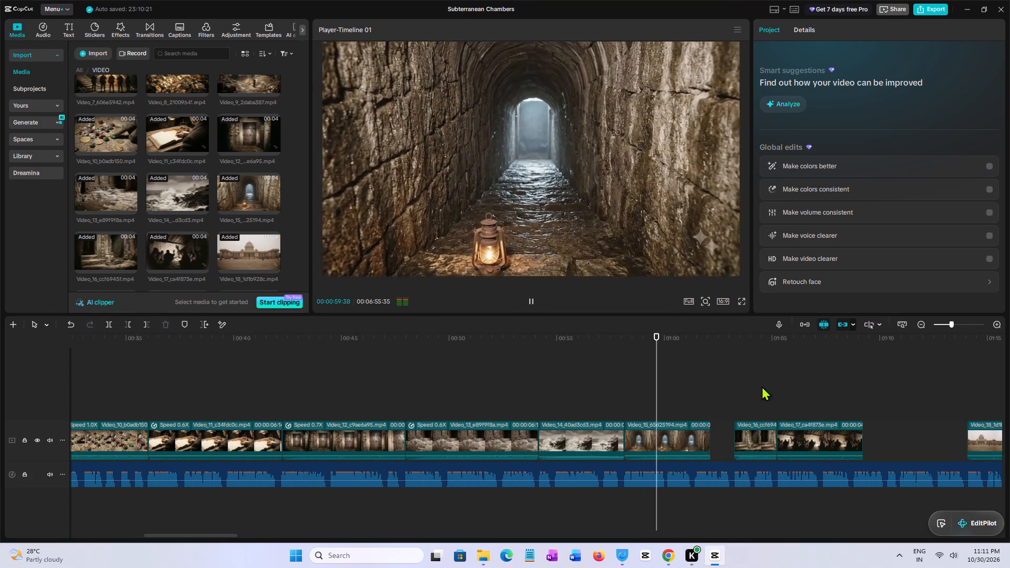
key("space")
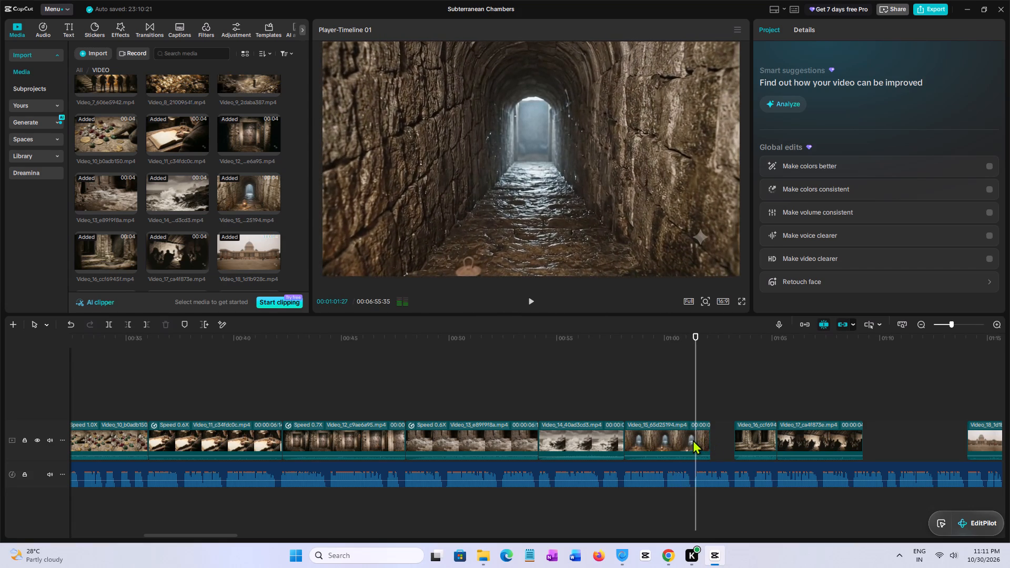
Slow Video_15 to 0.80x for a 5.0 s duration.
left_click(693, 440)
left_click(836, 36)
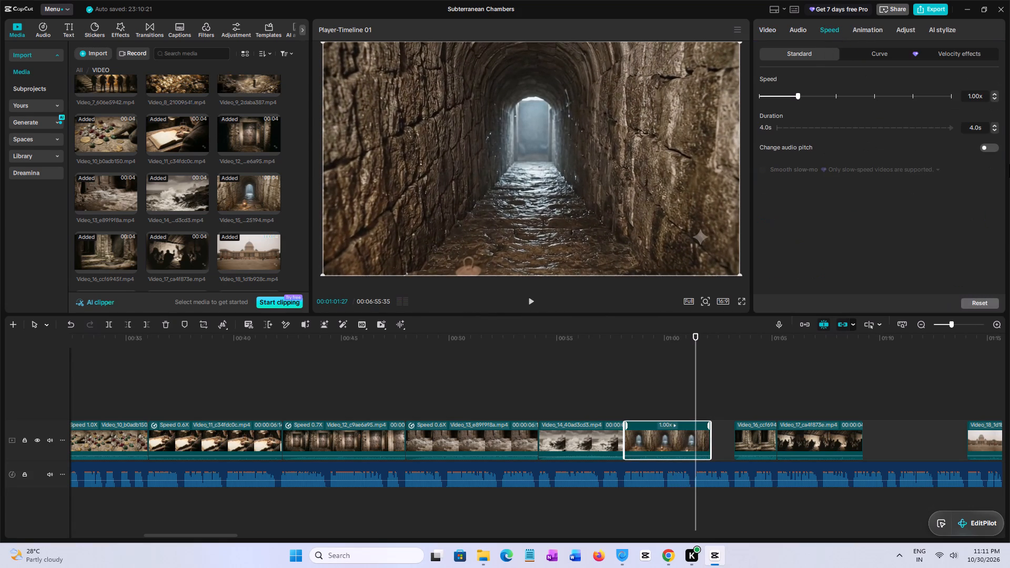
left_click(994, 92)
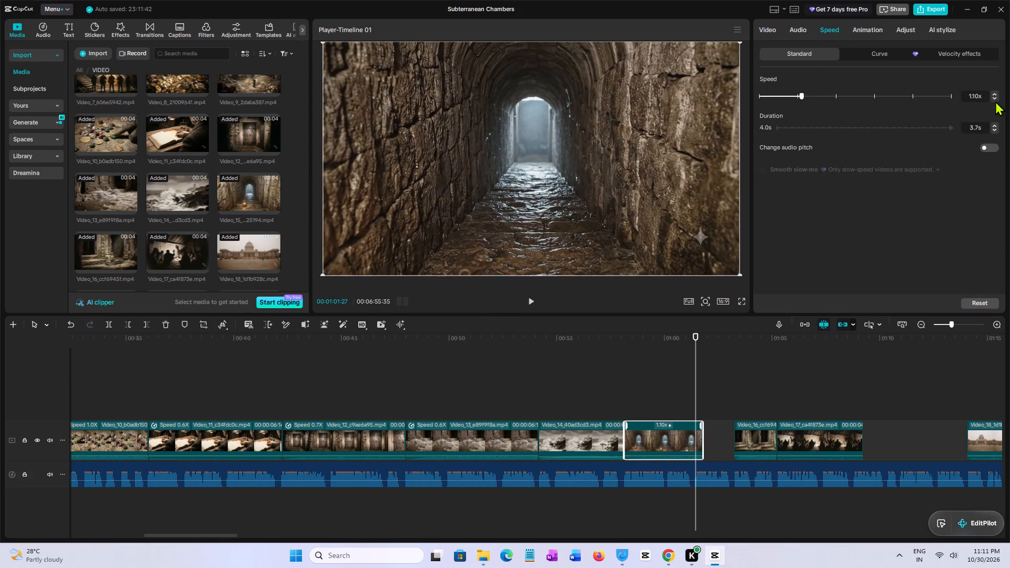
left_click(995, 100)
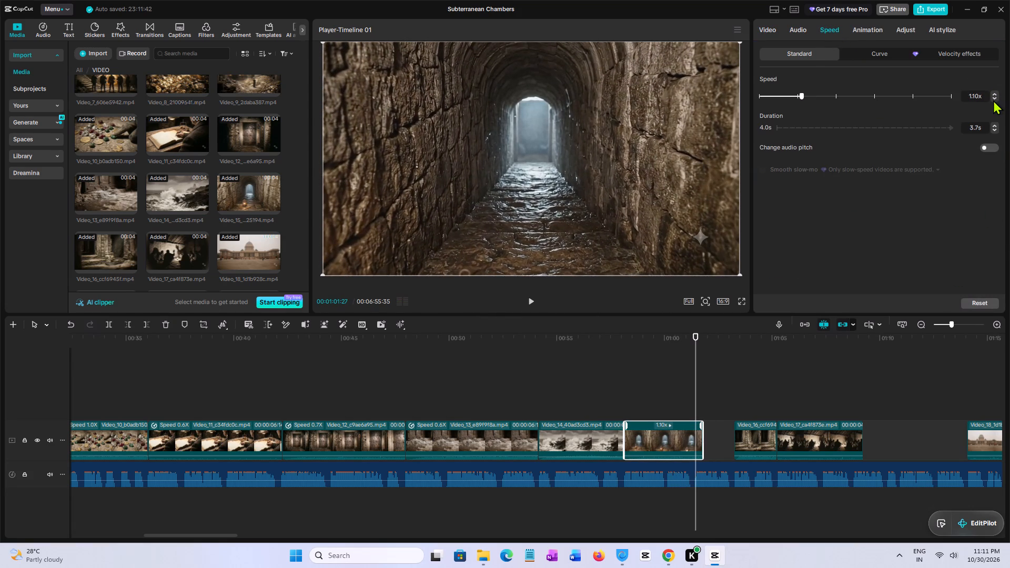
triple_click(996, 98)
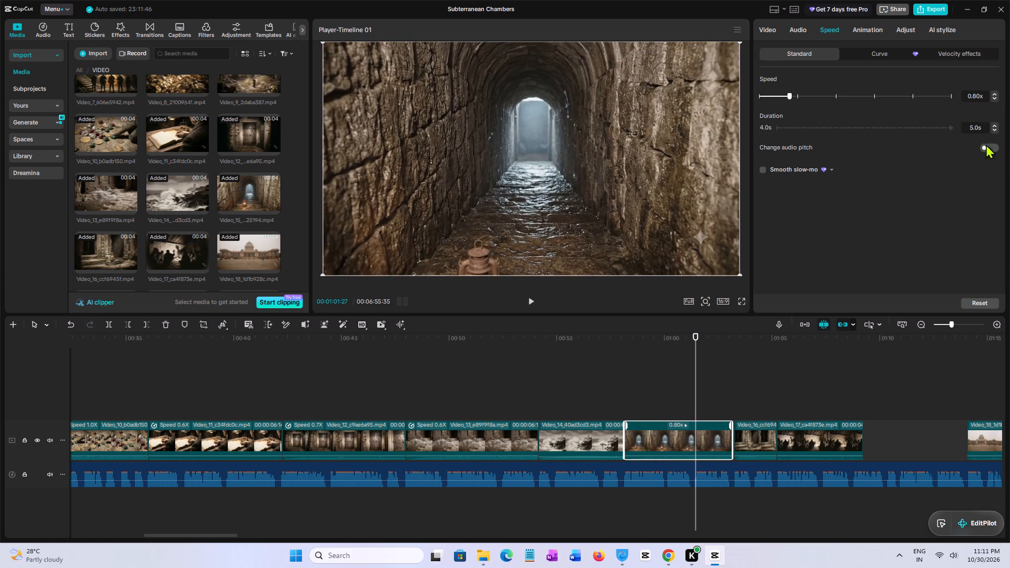
Slow Video_15 to 0.77x, trim its end to return it to the main track, and extend it to Video_16's start.
left_click(720, 391)
left_click(730, 433)
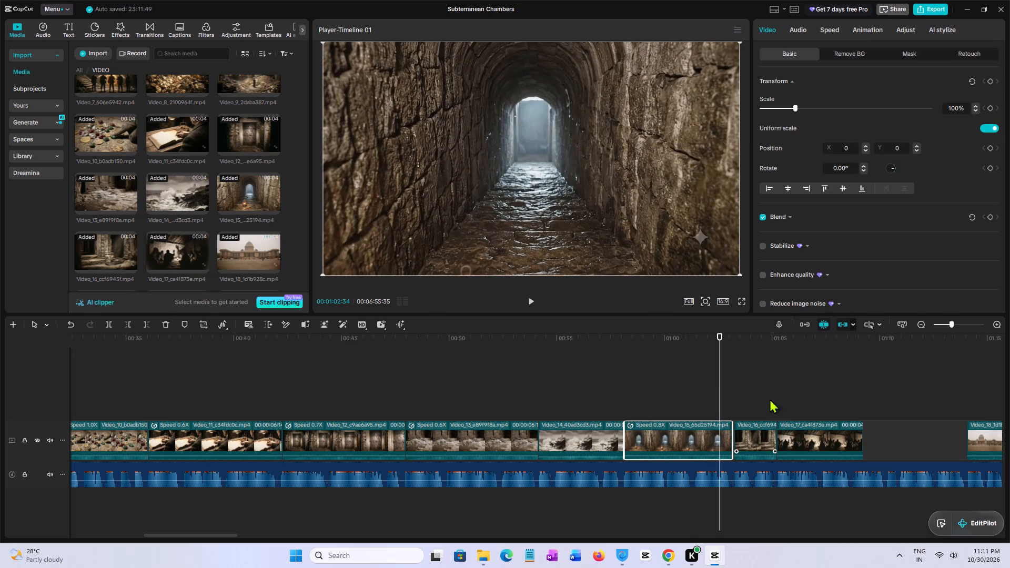
left_click(831, 28)
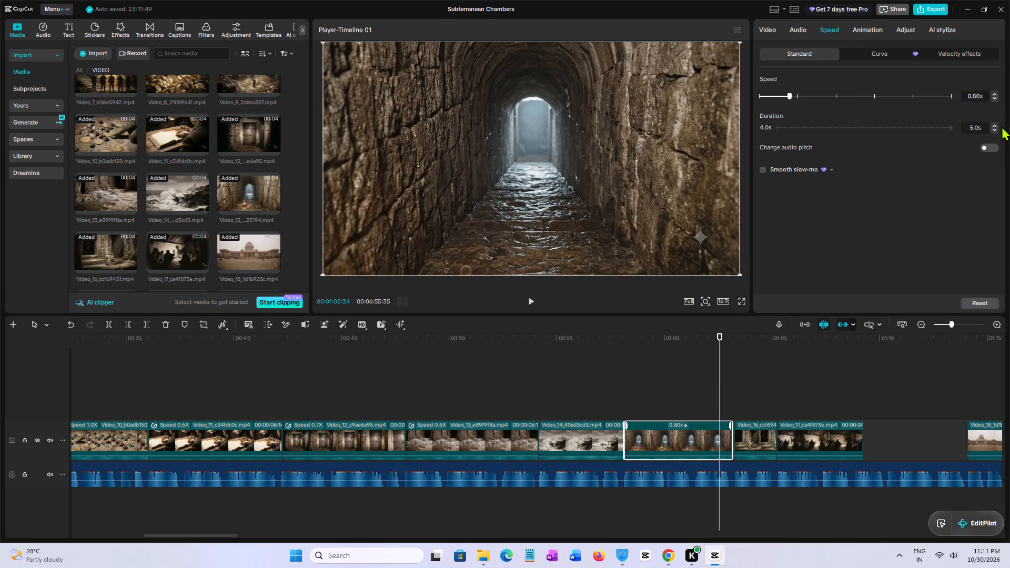
left_click(993, 130)
left_click(997, 124)
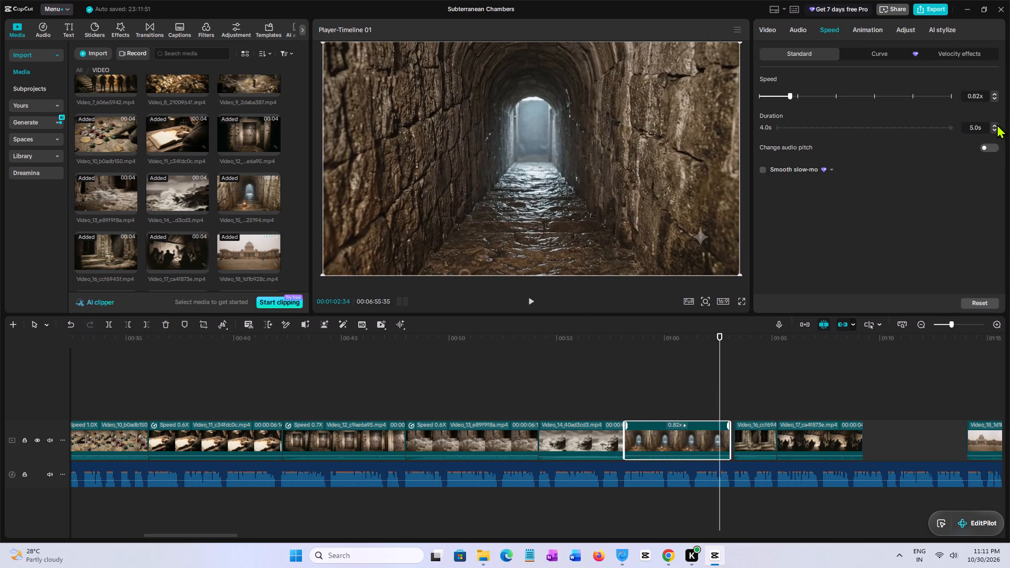
left_click(997, 124)
left_click(997, 124)
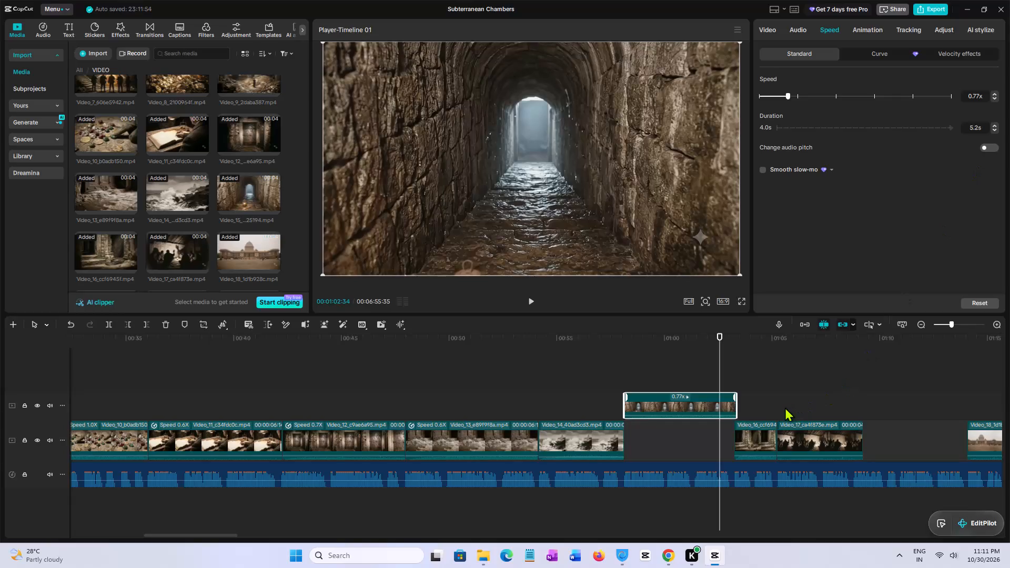
left_click_drag(738, 408, 725, 408)
left_click_drag(719, 408, 715, 439)
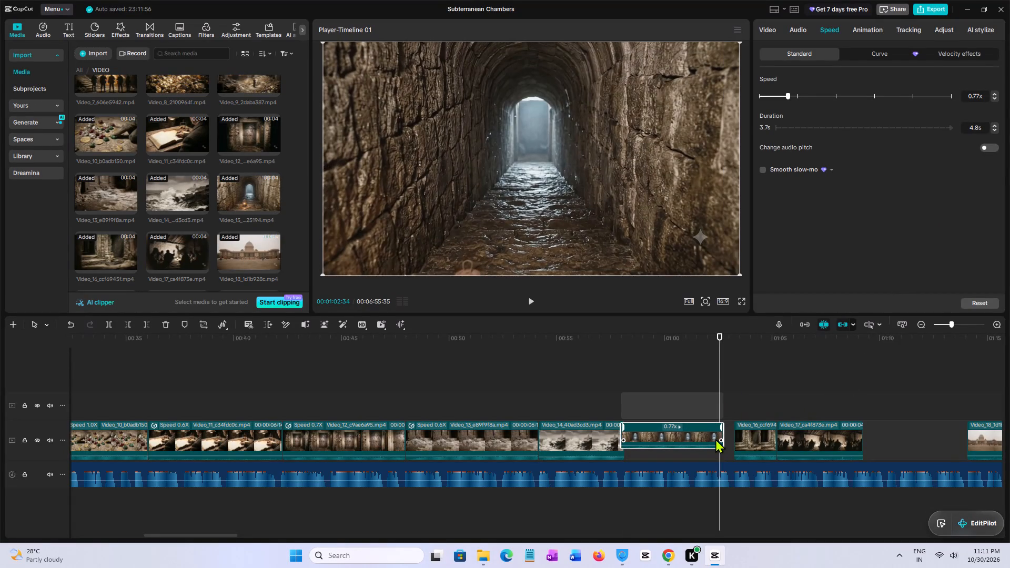
left_click_drag(715, 439, 720, 439)
left_click(694, 419)
left_click(710, 421)
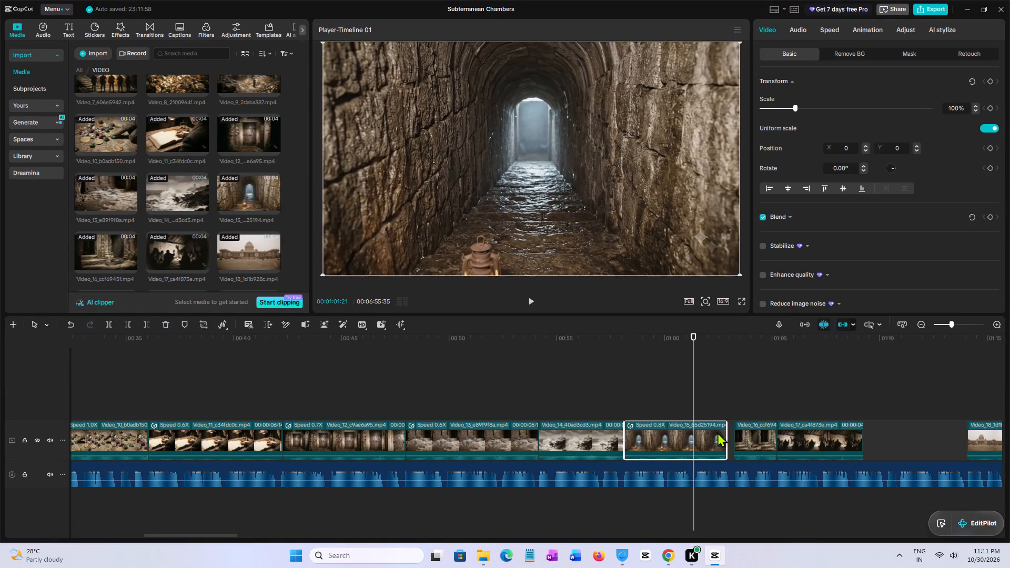
left_click_drag(726, 432, 756, 432)
Play from the end of Video_14 through Video_17 and the gap to Video_18, listening to how the clips follow the narration.
left_click(700, 410)
key("space")
left_click(616, 393)
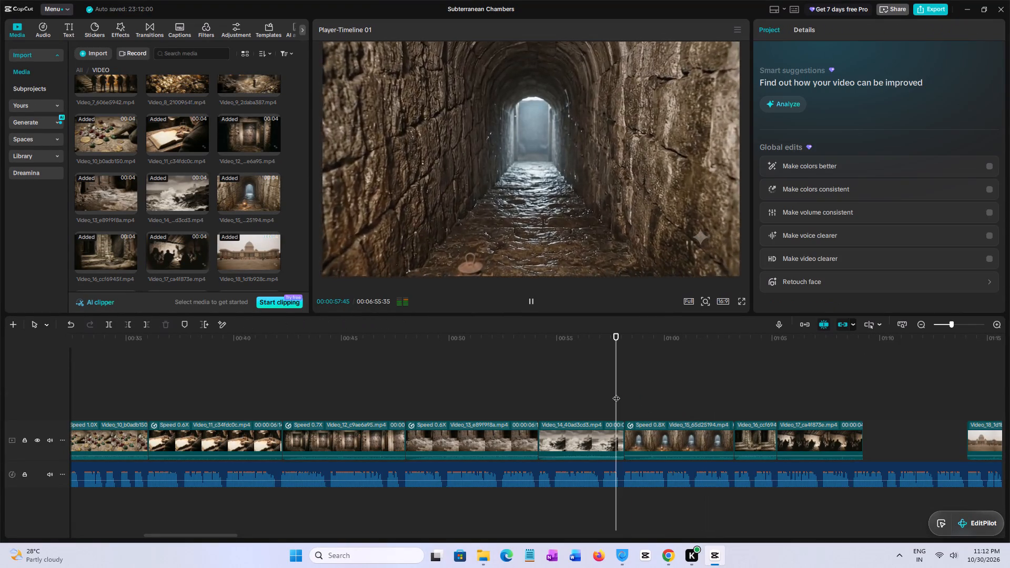
key("space")
key("space")
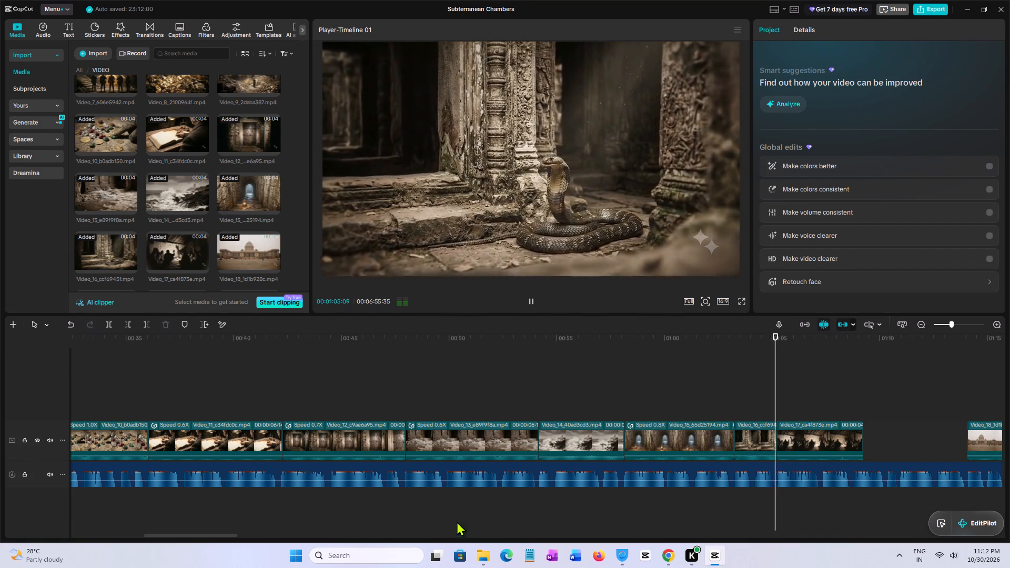
left_click_drag(988, 390, 1009, 389)
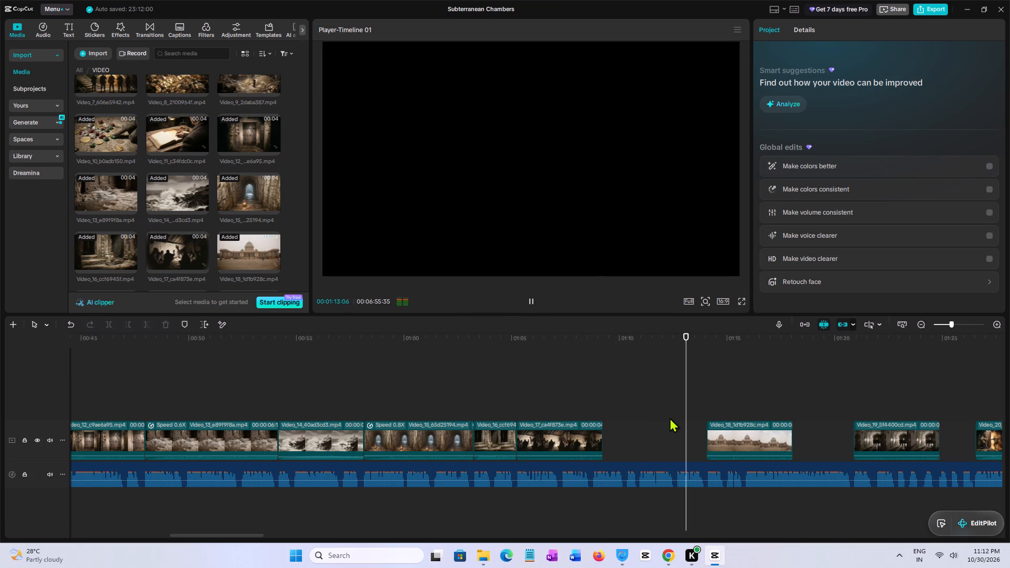
key("space")
left_click(708, 414)
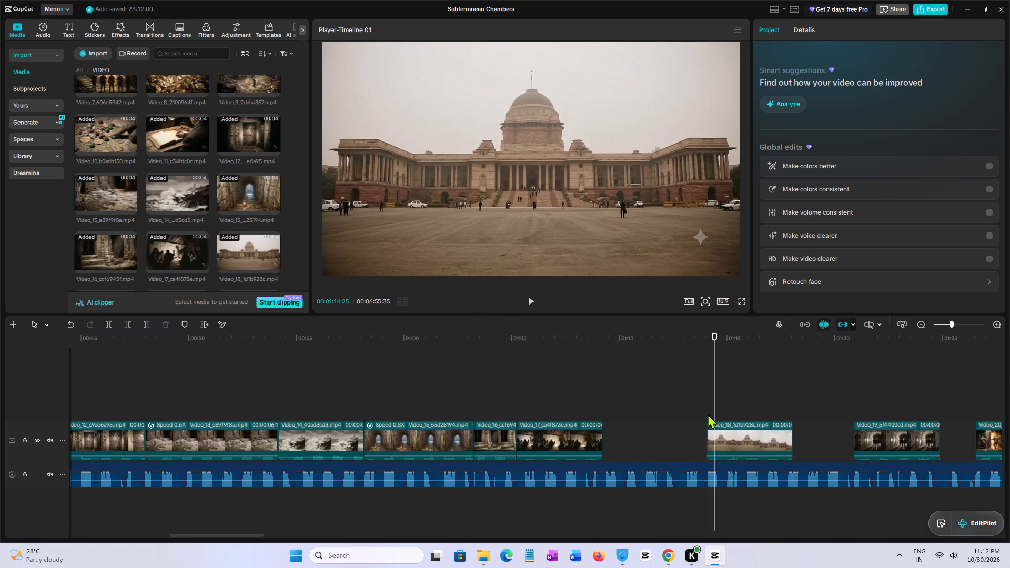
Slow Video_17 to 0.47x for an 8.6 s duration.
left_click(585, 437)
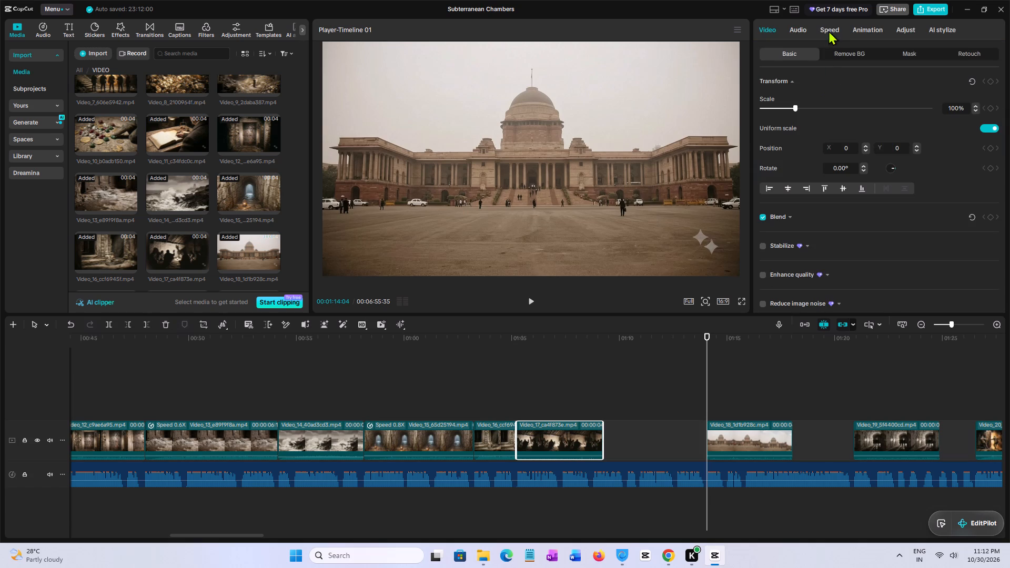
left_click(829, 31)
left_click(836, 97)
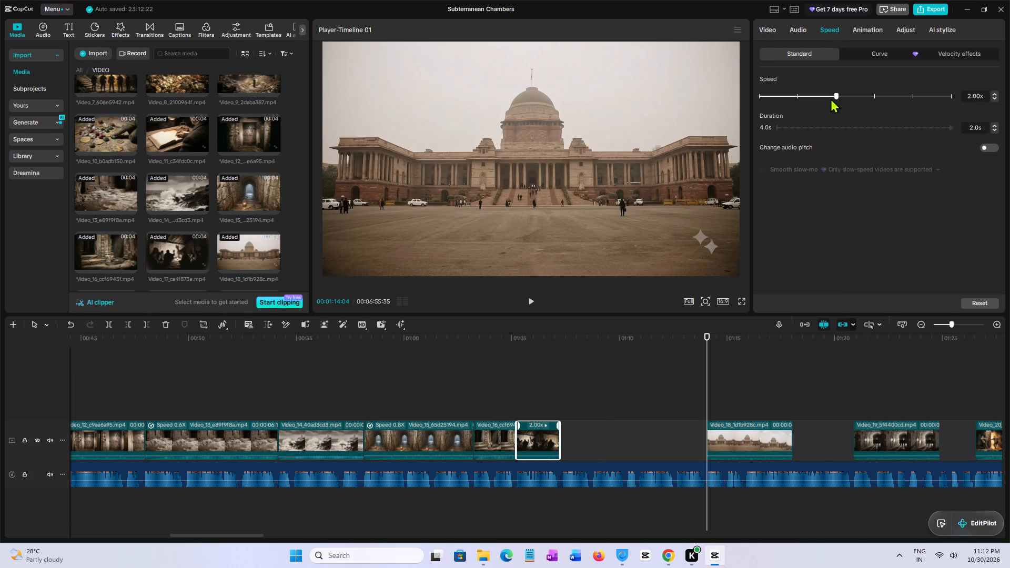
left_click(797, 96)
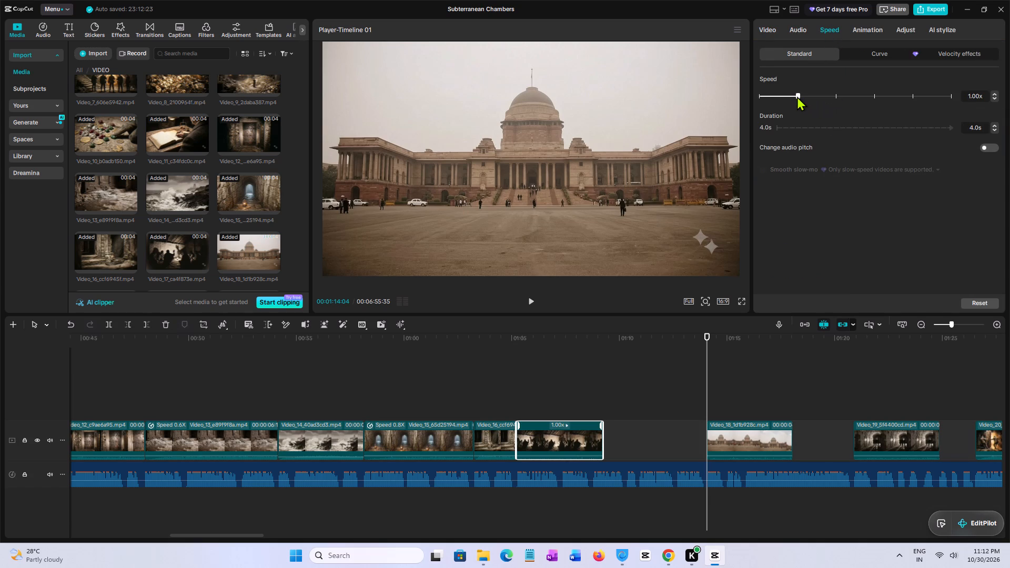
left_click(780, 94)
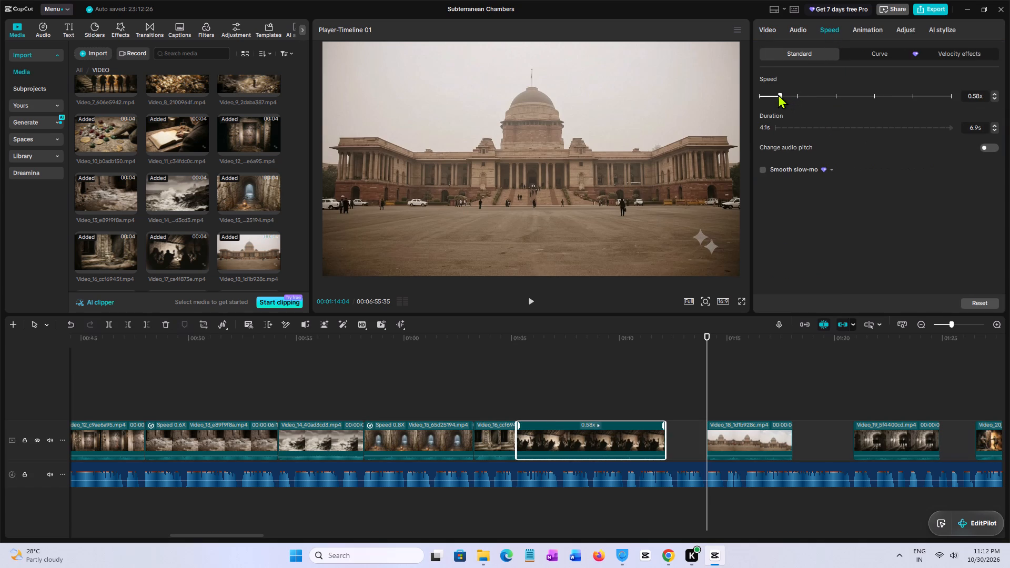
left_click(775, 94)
Replay Video_16 and Video_17 against the narration to check where Video_17 should start and end, and review Video_17's speed.
left_click(521, 398)
key("space")
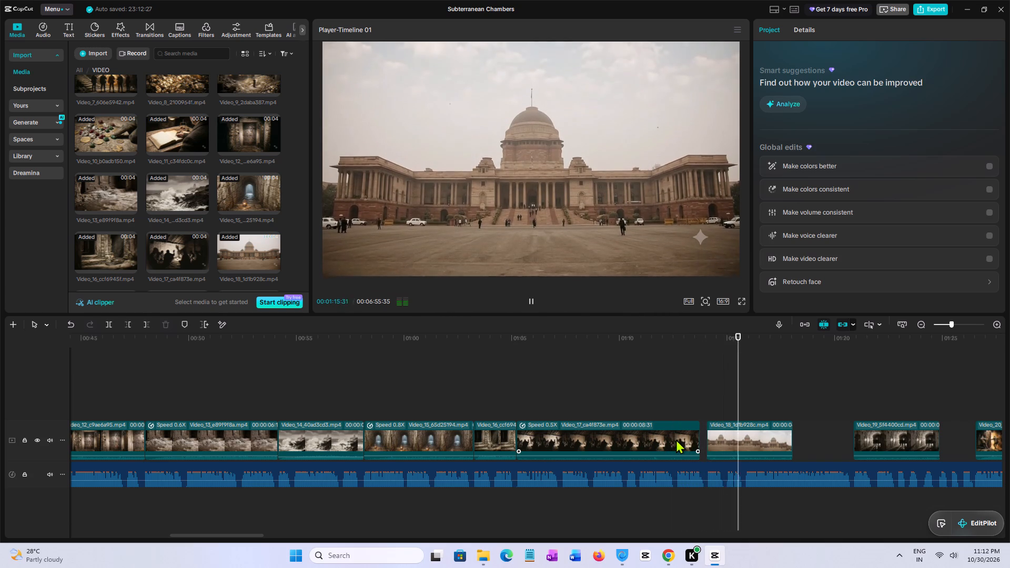
left_click(520, 393)
key("space")
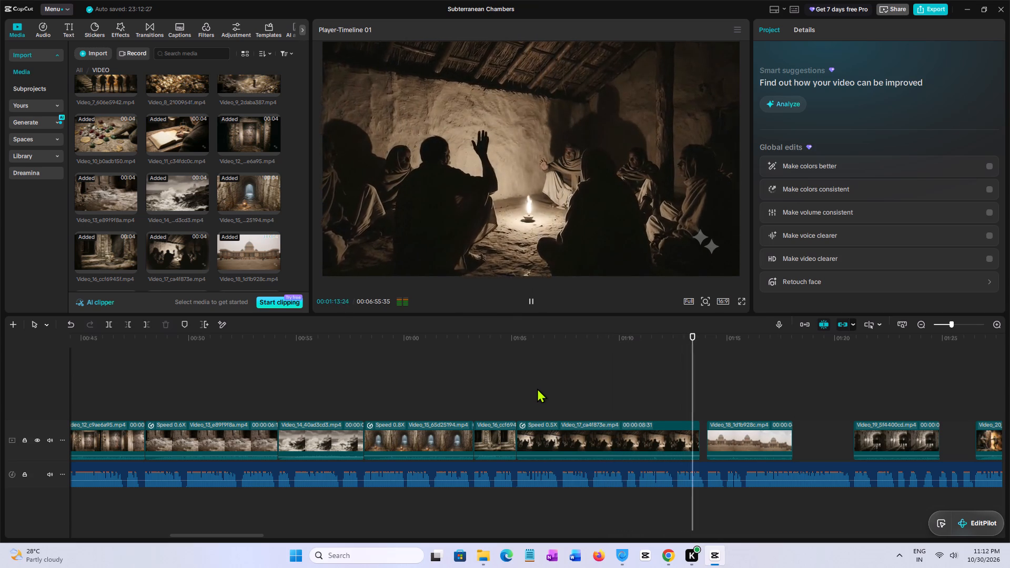
left_click(537, 387)
key("space")
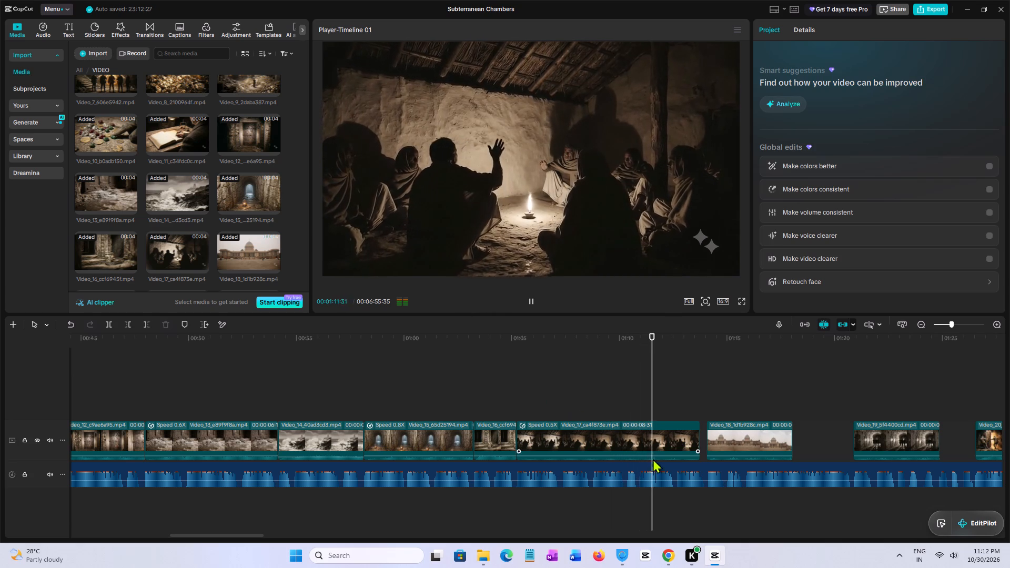
key("space")
left_click(679, 441)
left_click(830, 27)
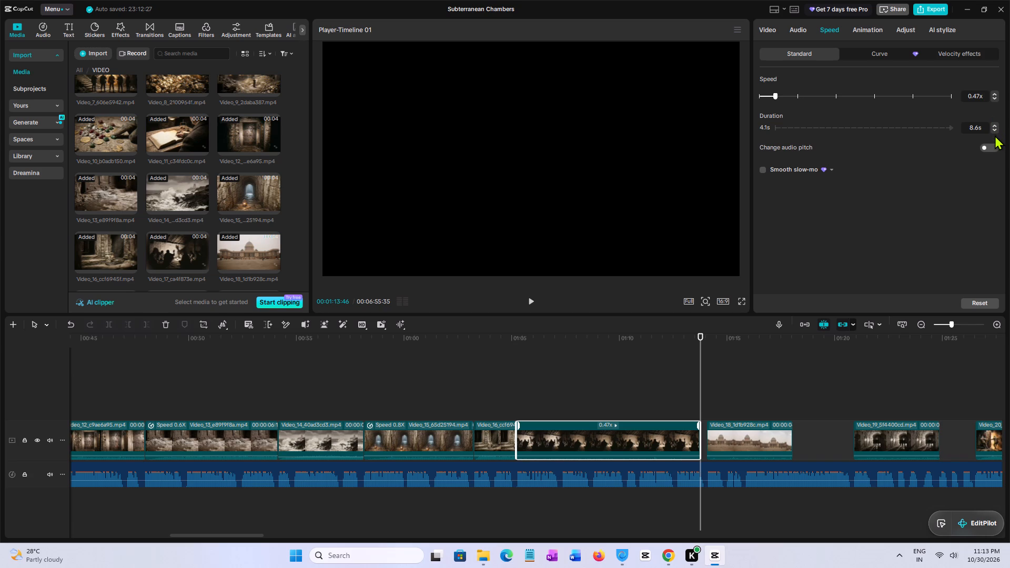
left_click(472, 406)
key("space")
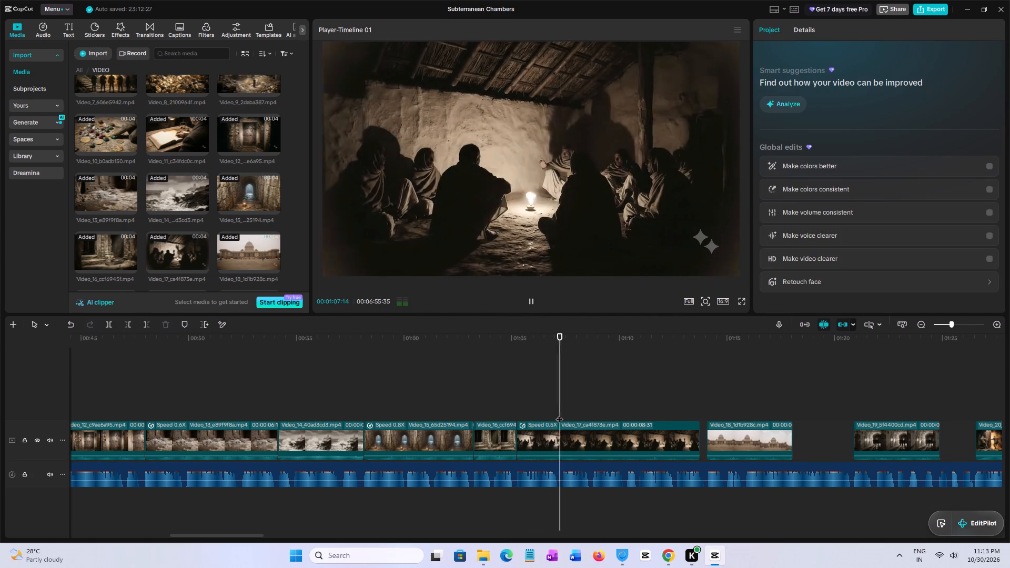
key("space")
Set Video_17 to about 0.6x speed with a duration of about 6.6 s and move it to end at Video_18's start.
left_click(568, 430)
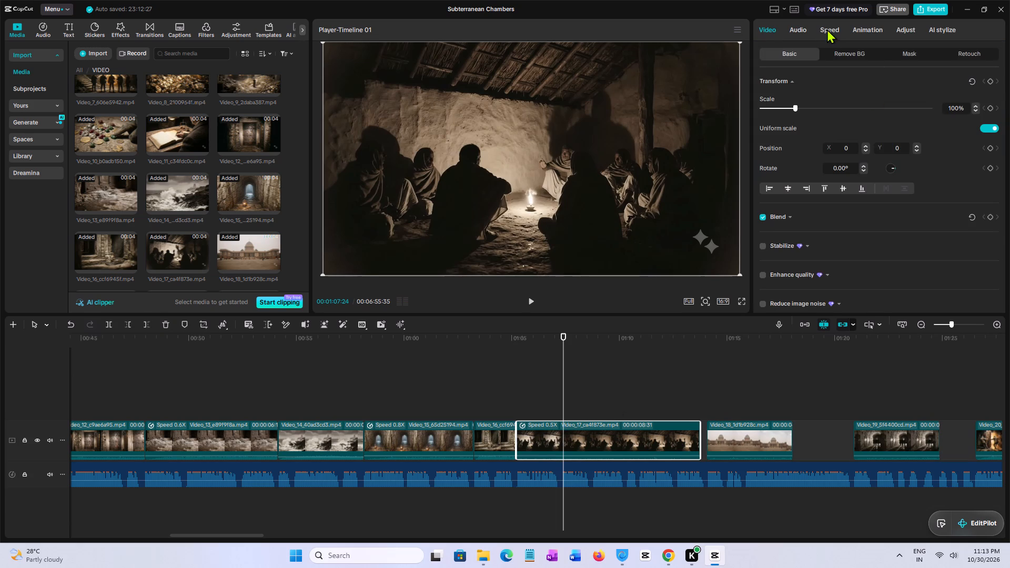
left_click(827, 29)
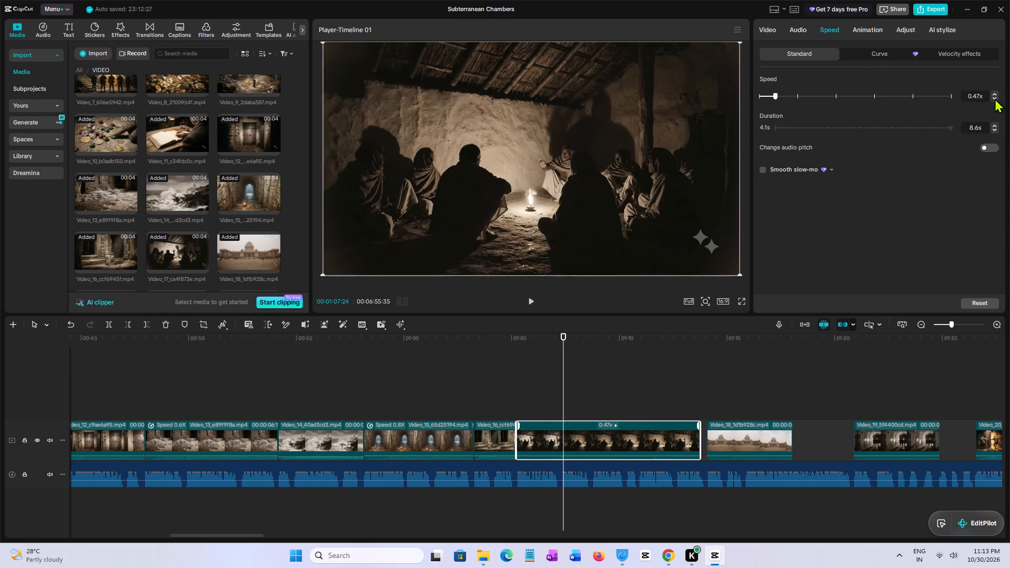
left_click(995, 95)
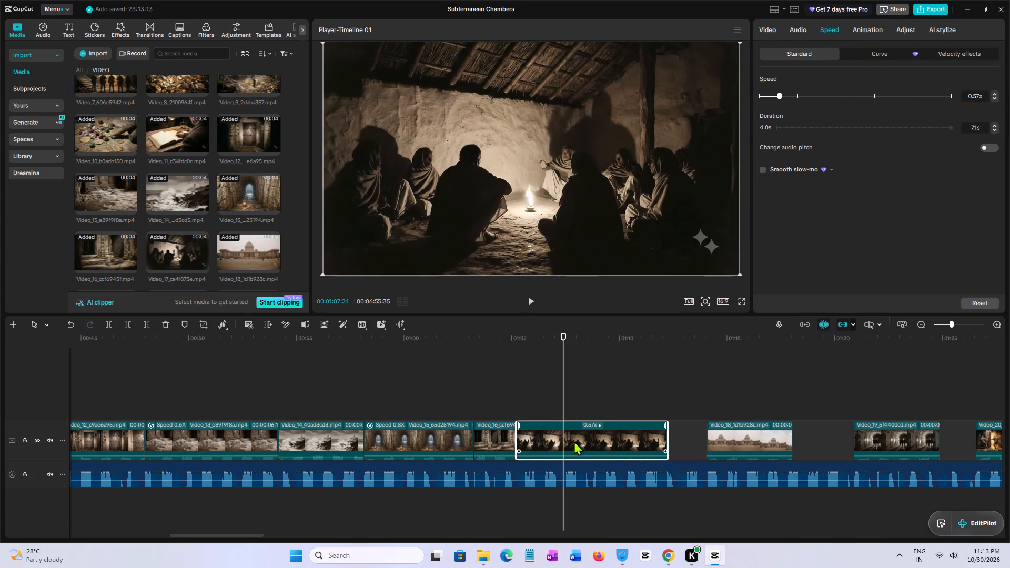
left_click_drag(575, 441, 613, 438)
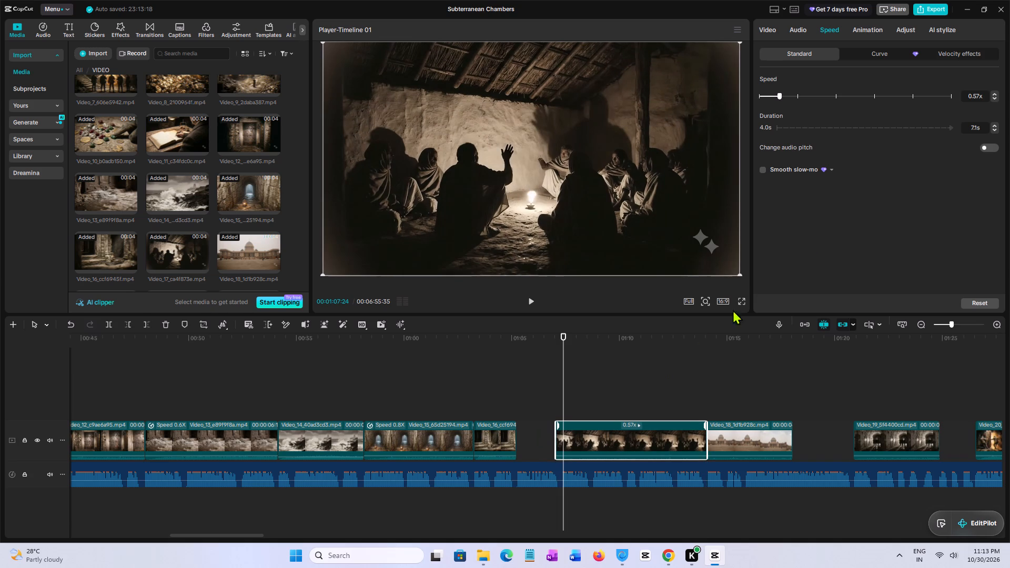
left_click(996, 128)
double_click(996, 128)
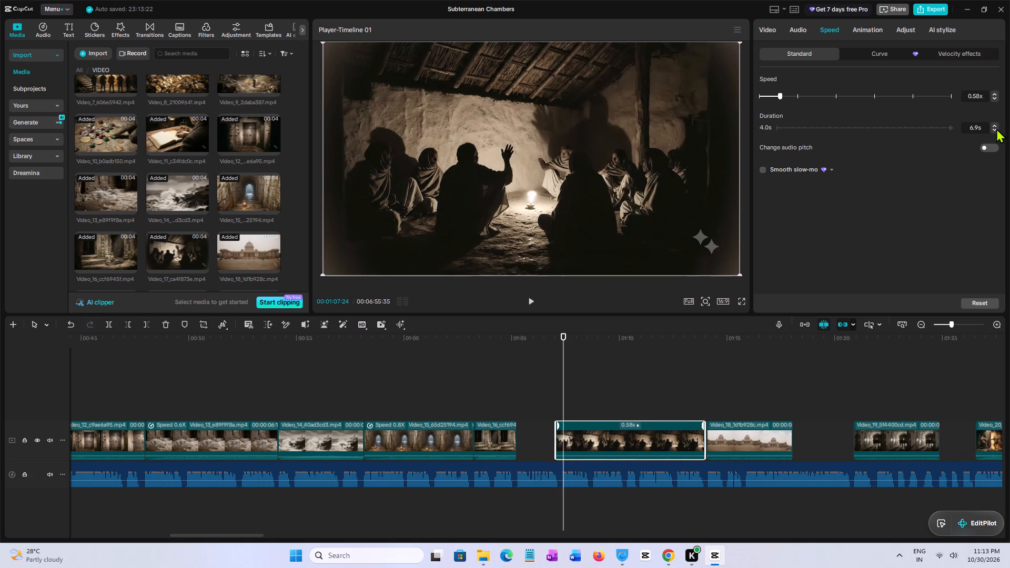
left_click(996, 128)
left_click_drag(604, 445, 615, 444)
Extend Video_16's end to its full 4.0 s and slow the clip to 0.95x for a 4.2 s duration.
left_click(506, 442)
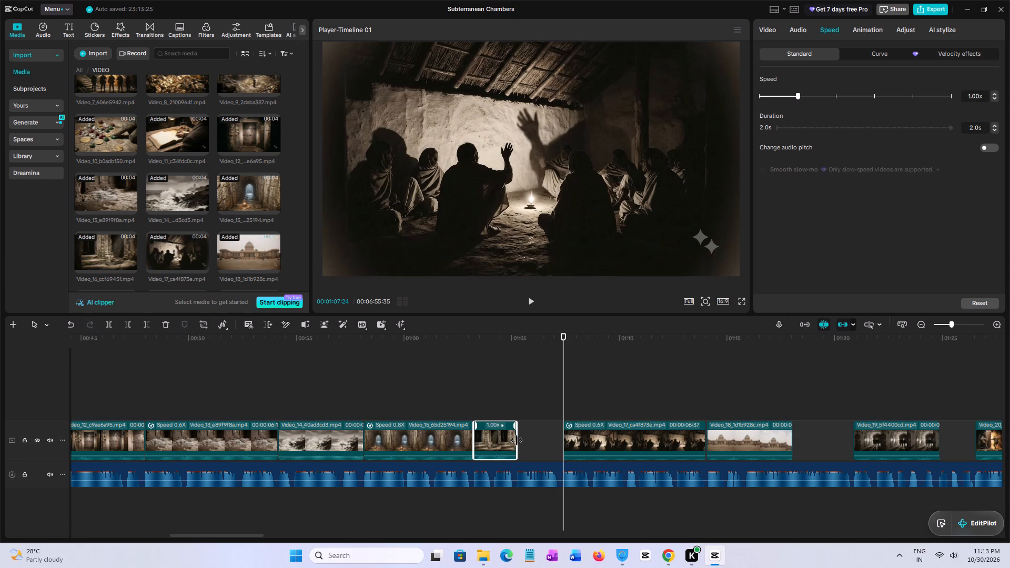
left_click_drag(517, 440, 578, 439)
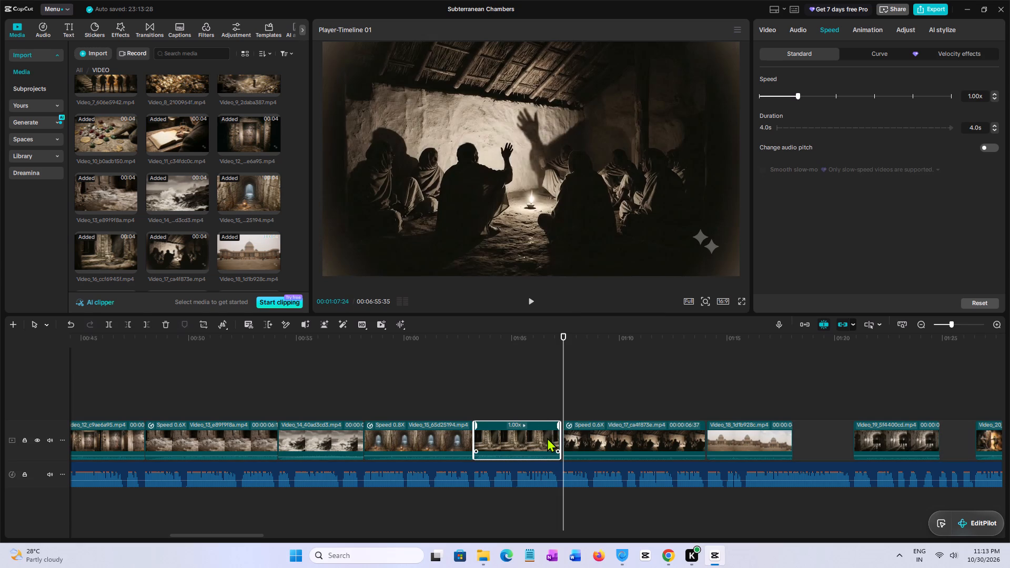
left_click(547, 438)
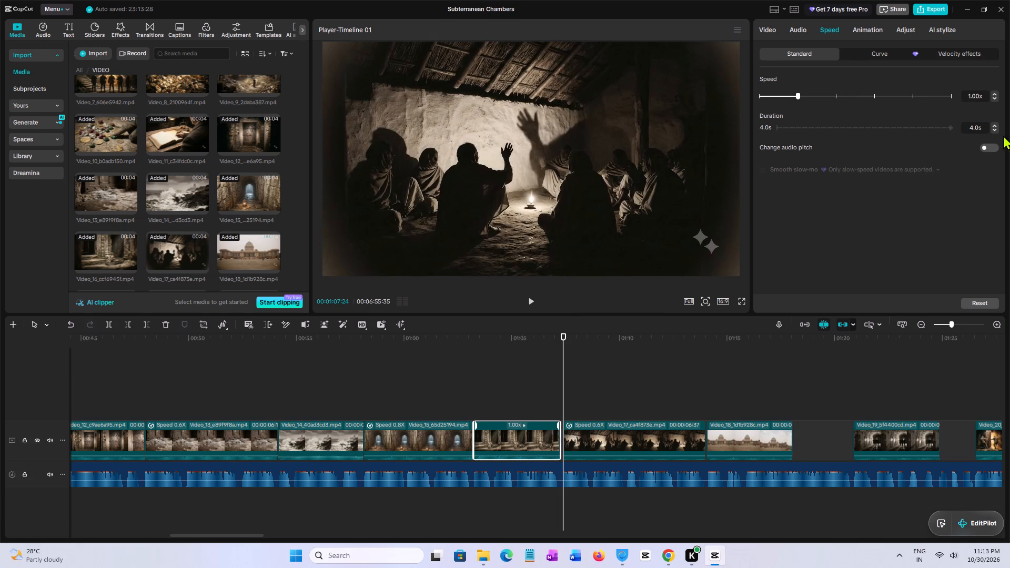
left_click(993, 131)
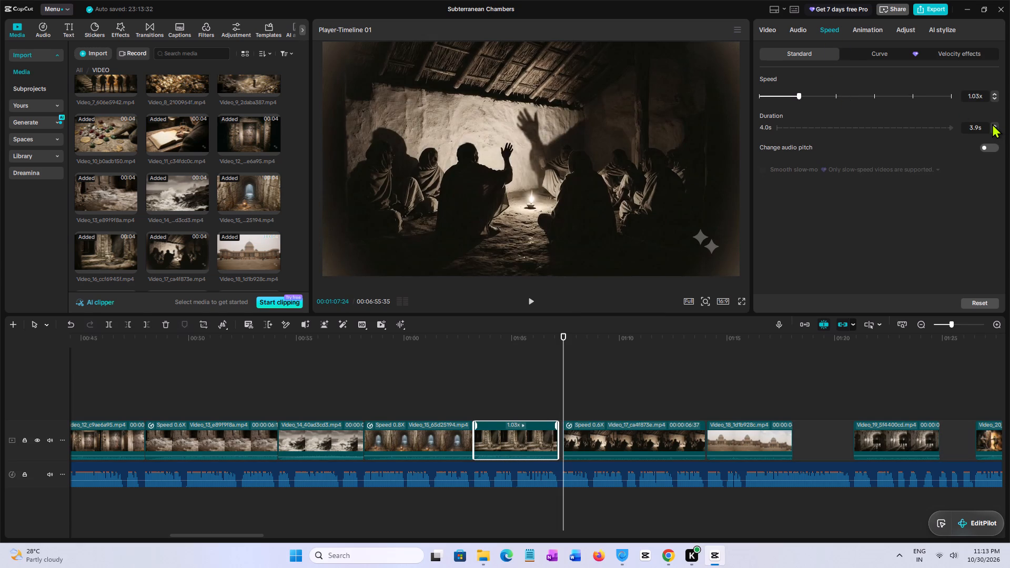
double_click(992, 124)
left_click(993, 124)
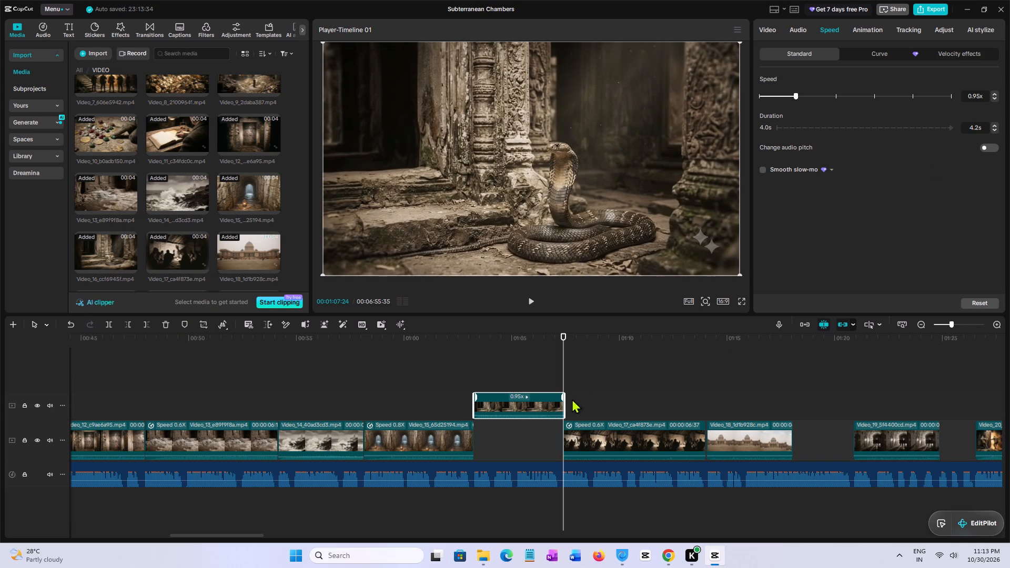
Trim Video_16's end, return it to the main track after Video_15, and extend it to Video_17's start.
left_click_drag(565, 400, 559, 401)
left_click_drag(551, 405, 547, 443)
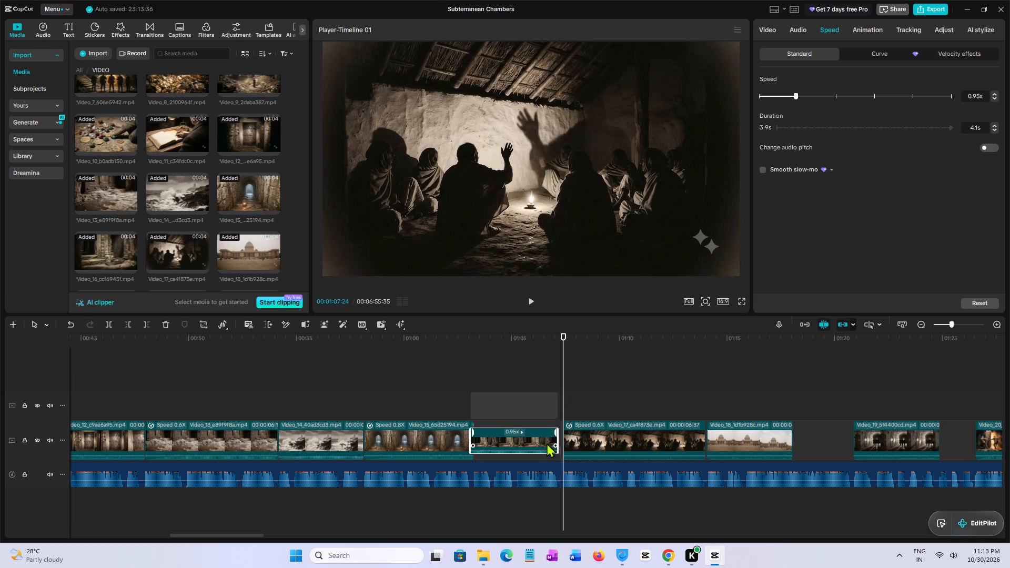
left_click_drag(547, 443, 549, 448)
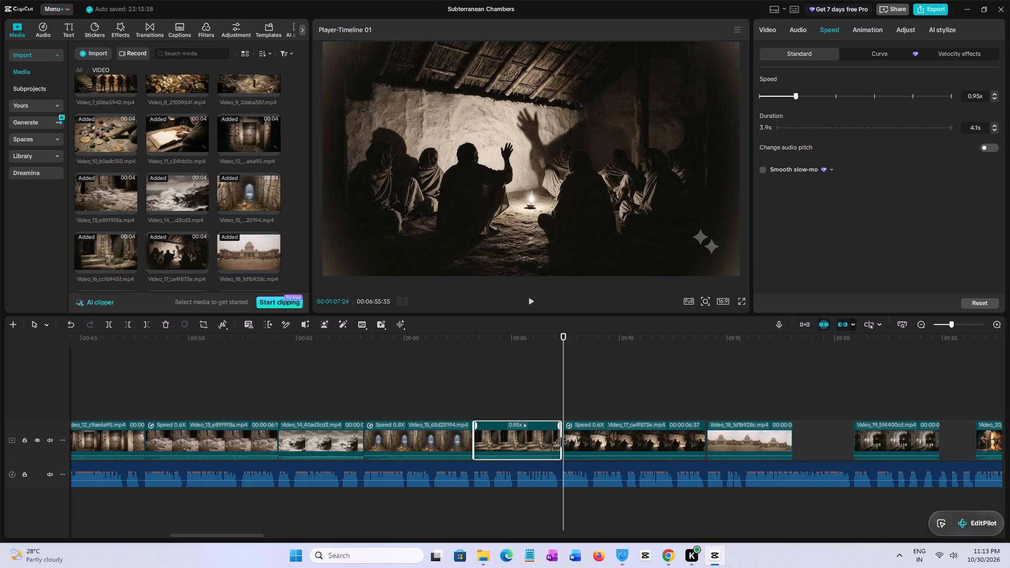
left_click_drag(561, 442, 584, 442)
Play Video_16 through Video_18 against the narration, and slow Video_18 to 0.58x for a 6.9 s duration.
left_click(477, 394)
key("space")
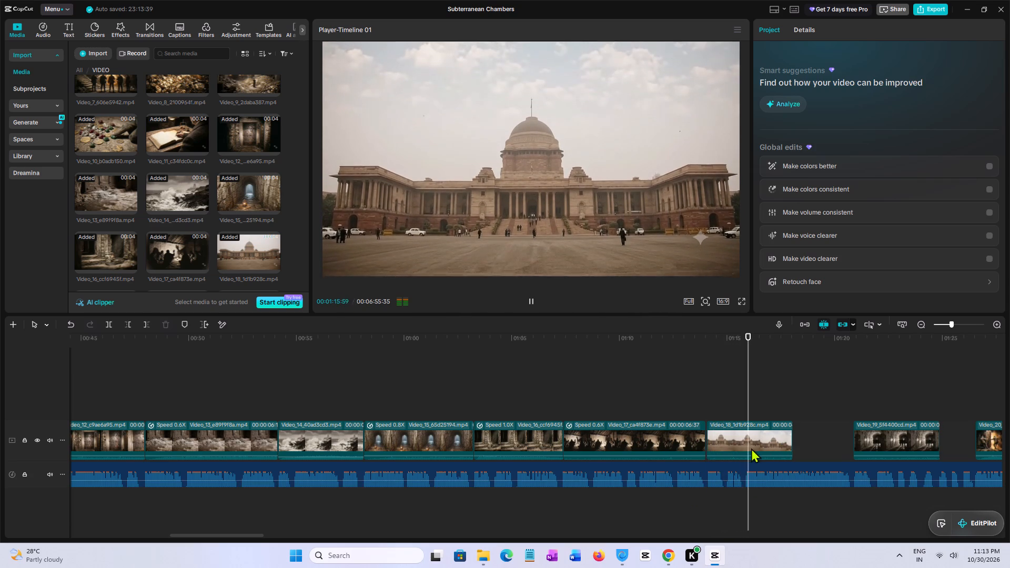
key("space")
left_click(759, 443)
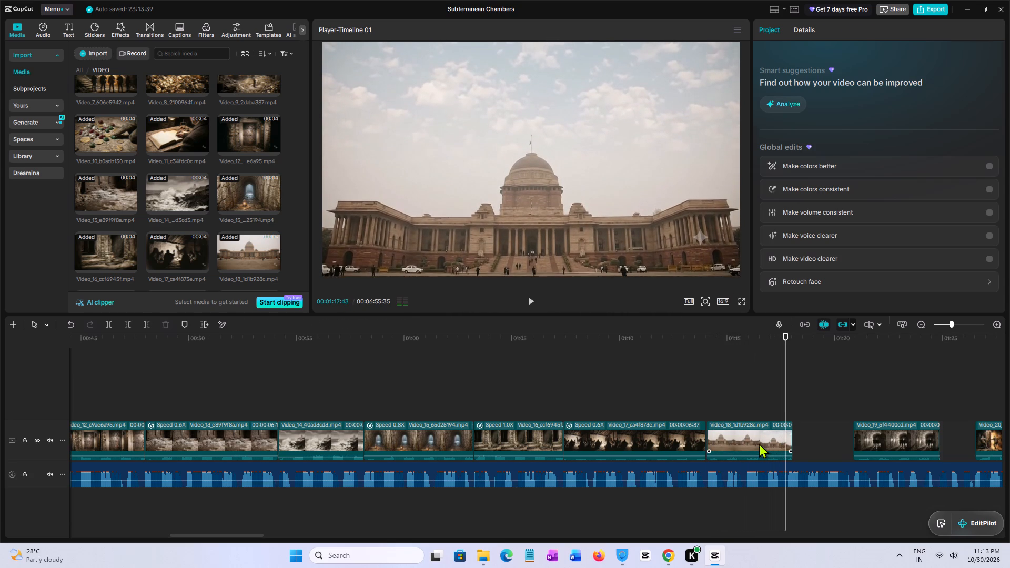
left_click(831, 24)
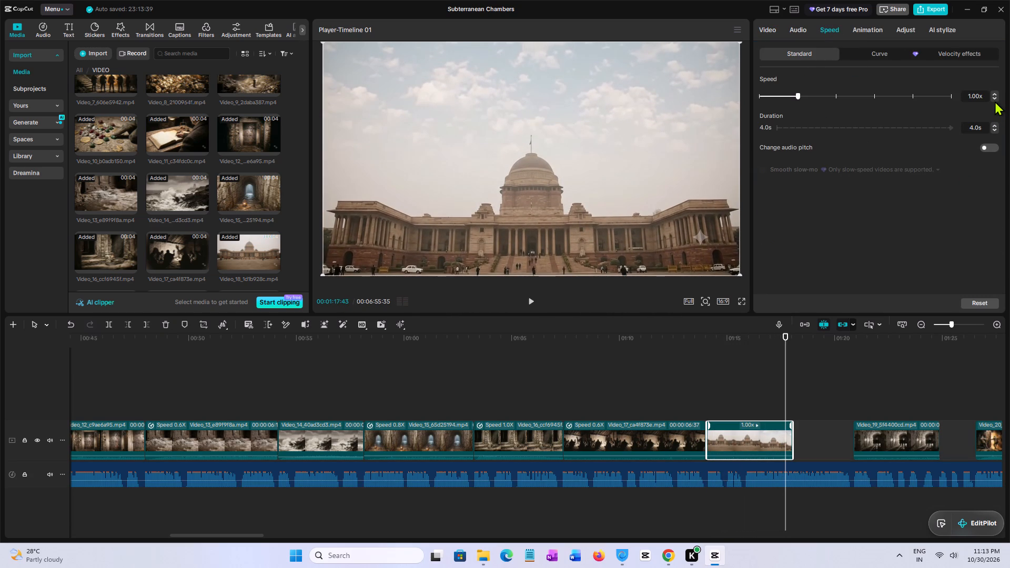
left_click(995, 101)
triple_click(995, 99)
left_click(995, 99)
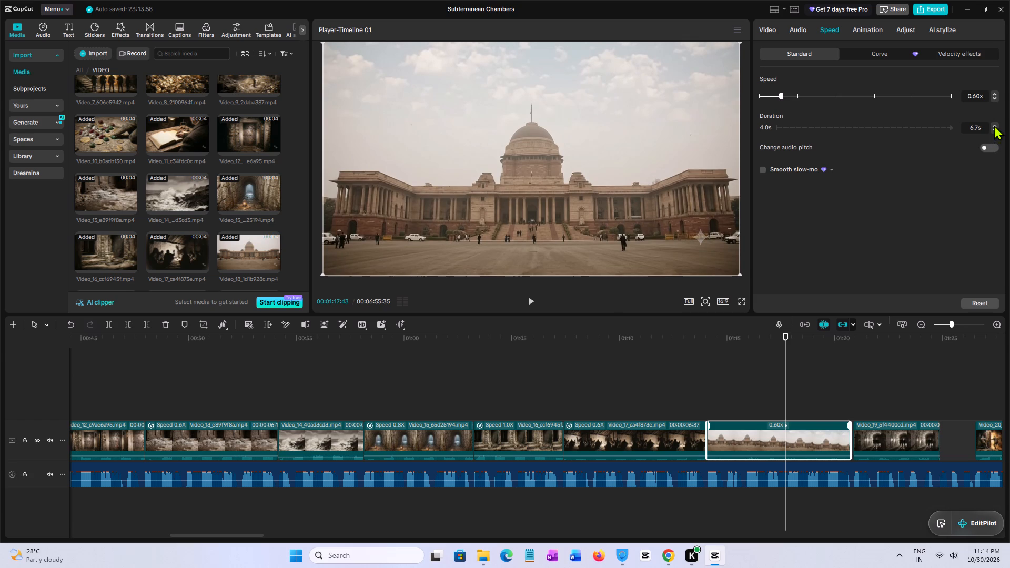
left_click(994, 125)
left_click(994, 125)
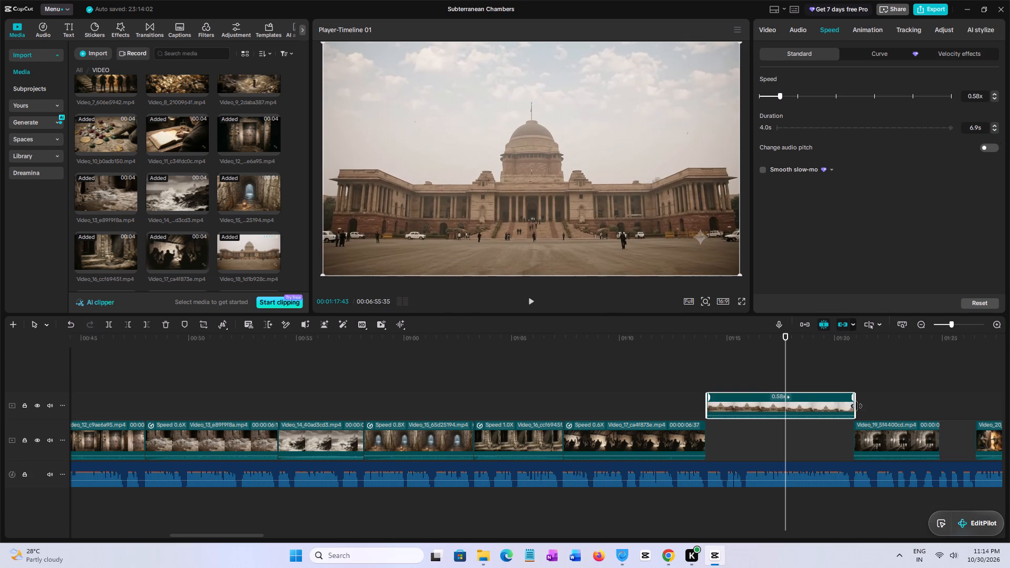
Trim Video_18's end, return it to the main track after Video_17, and extend it to Video_19's start.
left_click_drag(856, 406, 845, 407)
left_click_drag(834, 408, 831, 449)
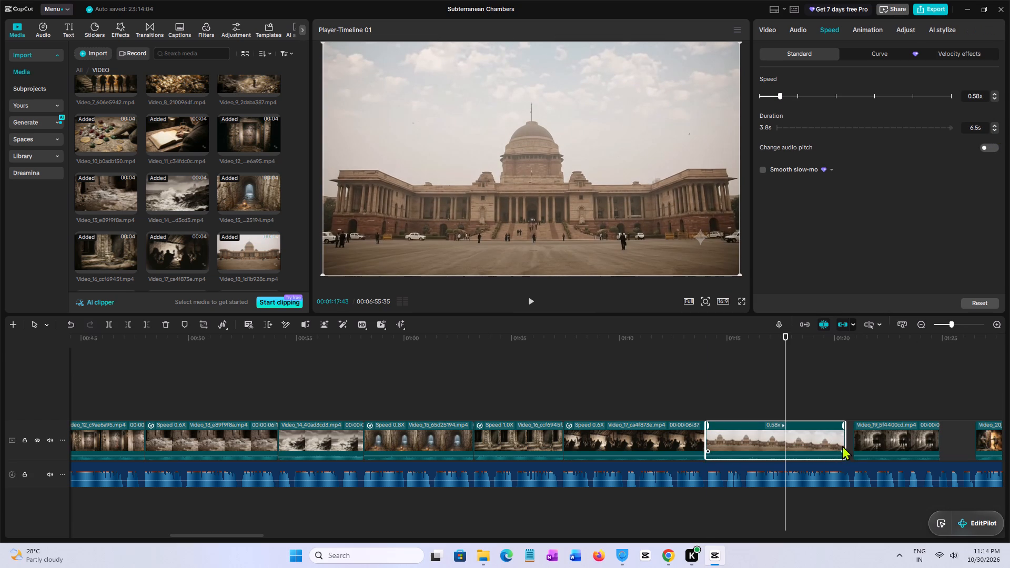
left_click_drag(845, 441, 891, 439)
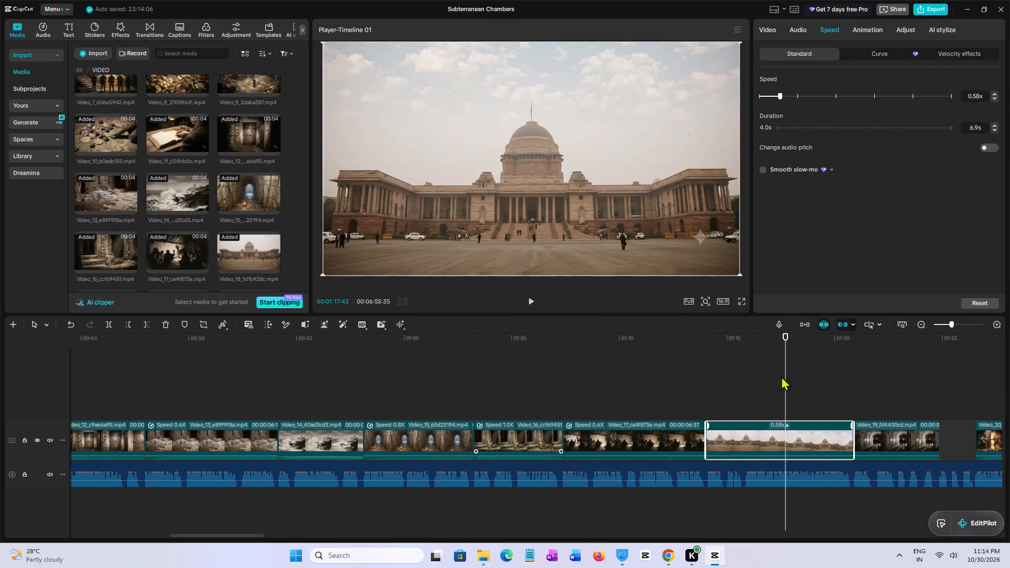
Play Video_18 up to Video_19 against the narration, and slow Video_19 to 0.70x for a 5.8 s duration.
left_click_drag(931, 381, 1009, 384)
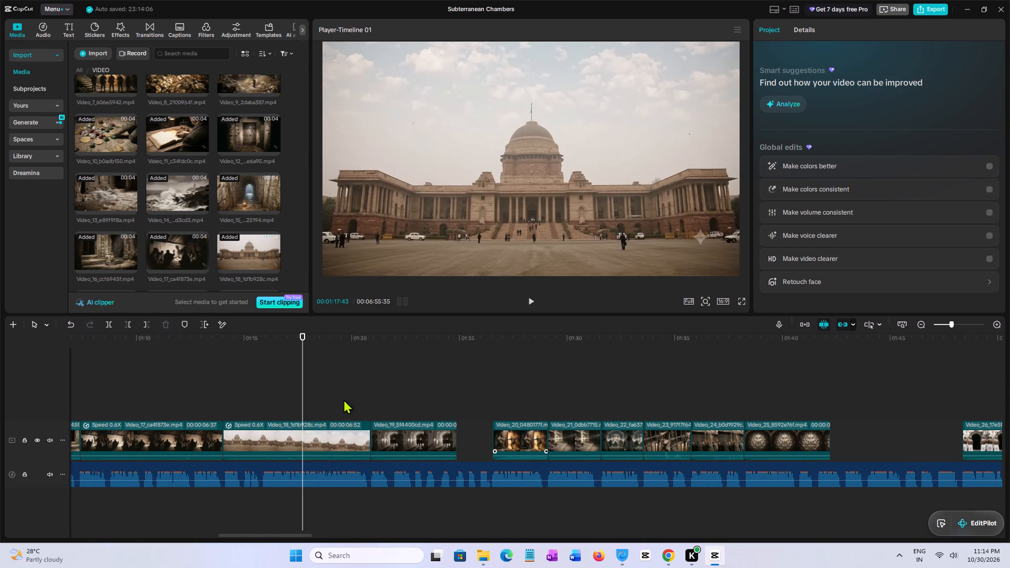
left_click(255, 381)
key("space")
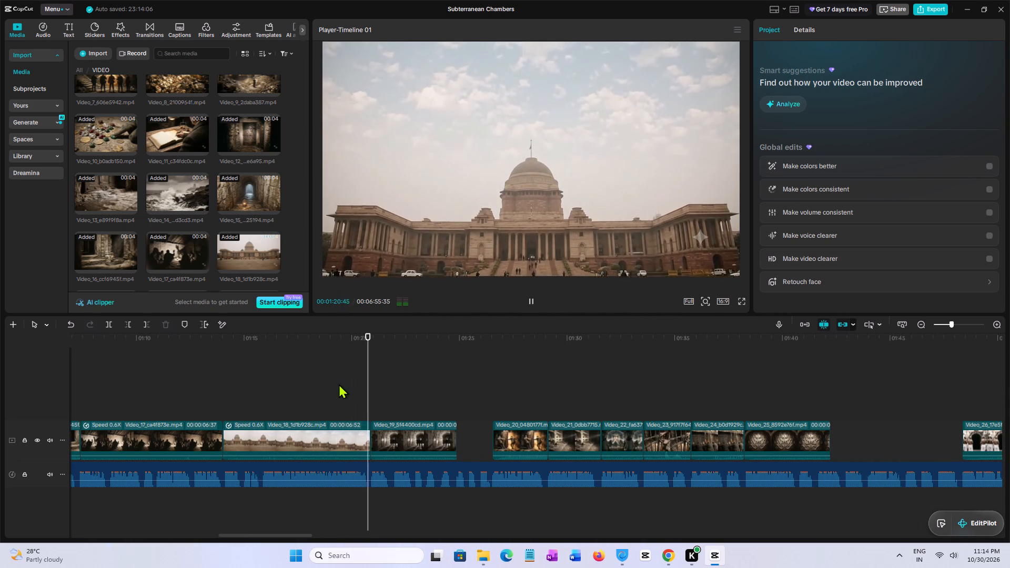
key("space")
left_click(438, 438)
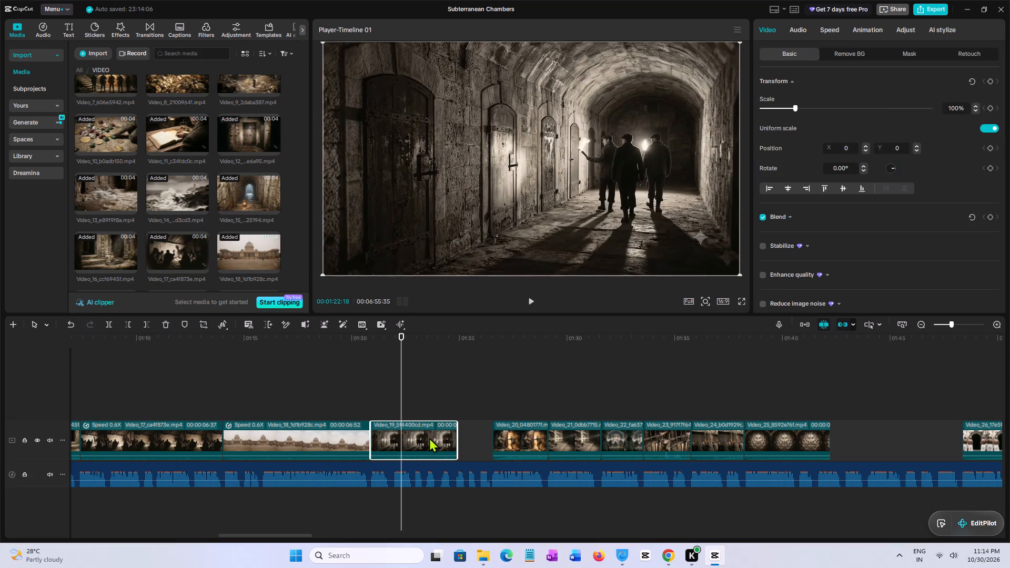
left_click(834, 32)
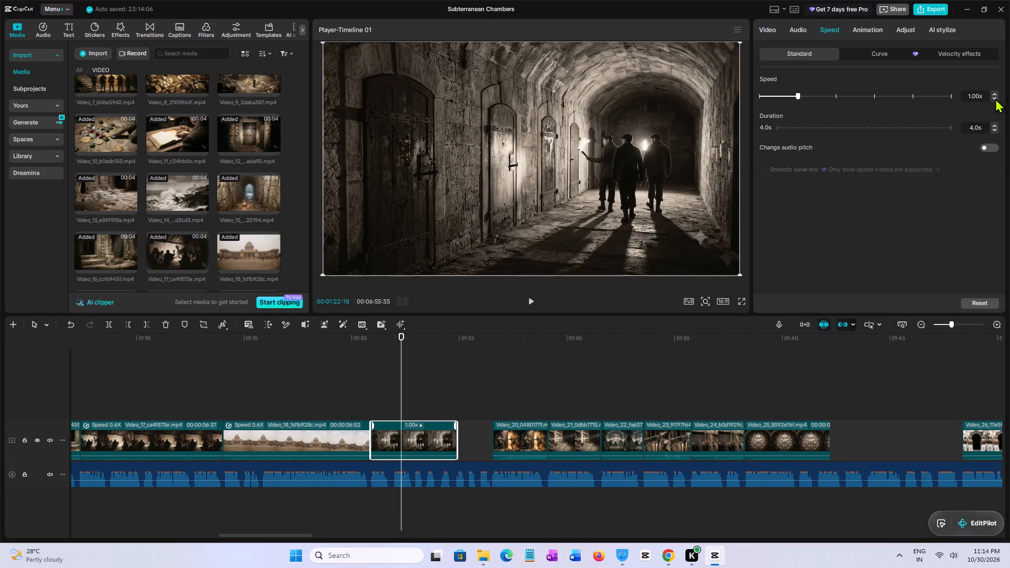
left_click(995, 98)
left_click(995, 98)
left_click(995, 98)
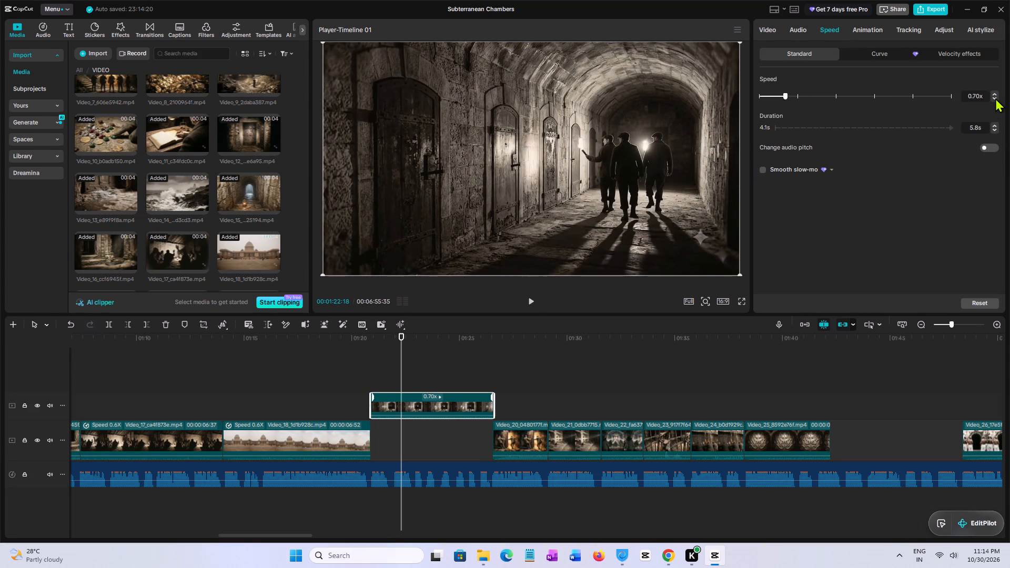
Trim Video_19's end to a 5.7 s duration and return the clip to the main track between Video_18 and Video_20.
left_click(493, 404)
left_click_drag(473, 404, 473, 444)
Play the end of Video_19 into Video_21, and Video_24 through the gap after Video_25, against the narration.
left_click(481, 393)
key("space")
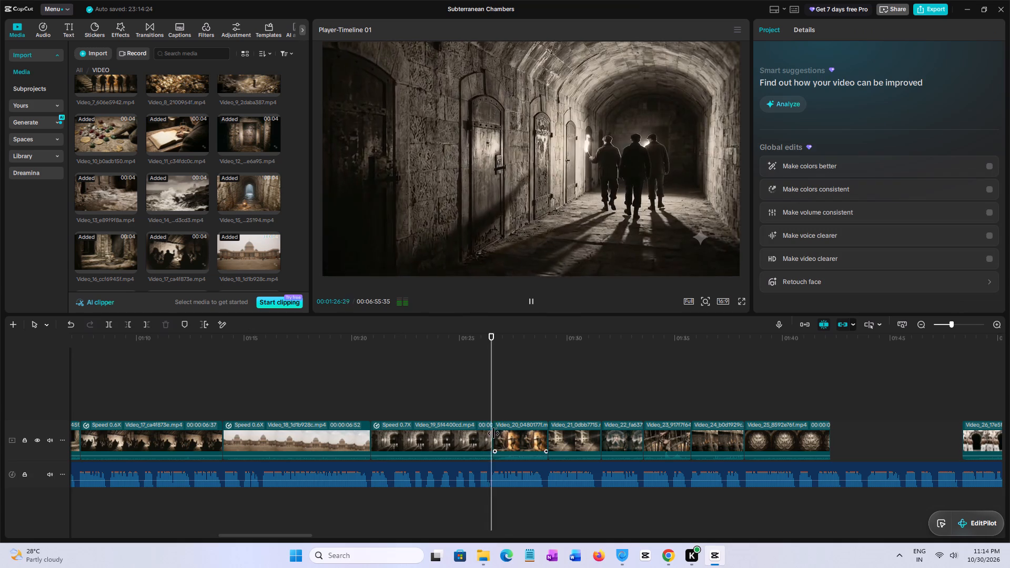
left_click(457, 389)
key("space")
key("space")
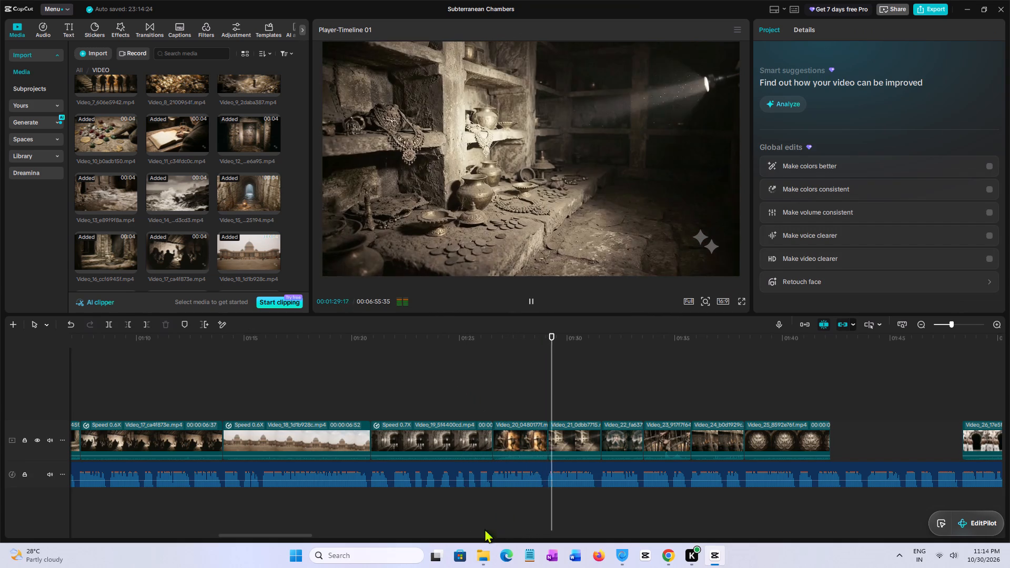
left_click_drag(942, 376, 1009, 376)
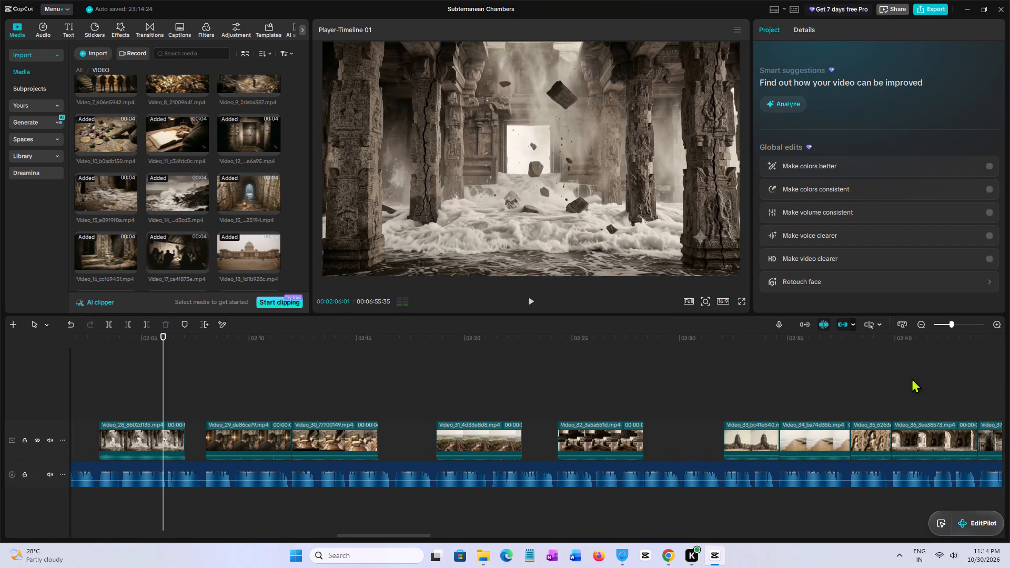
left_click_drag(129, 382, 83, 384)
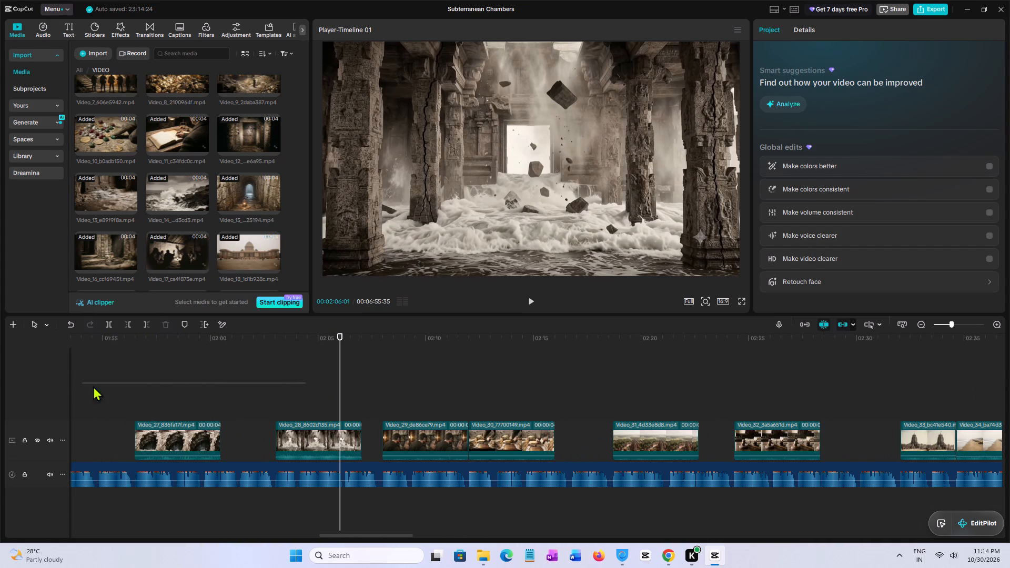
left_click_drag(120, 372, 94, 374)
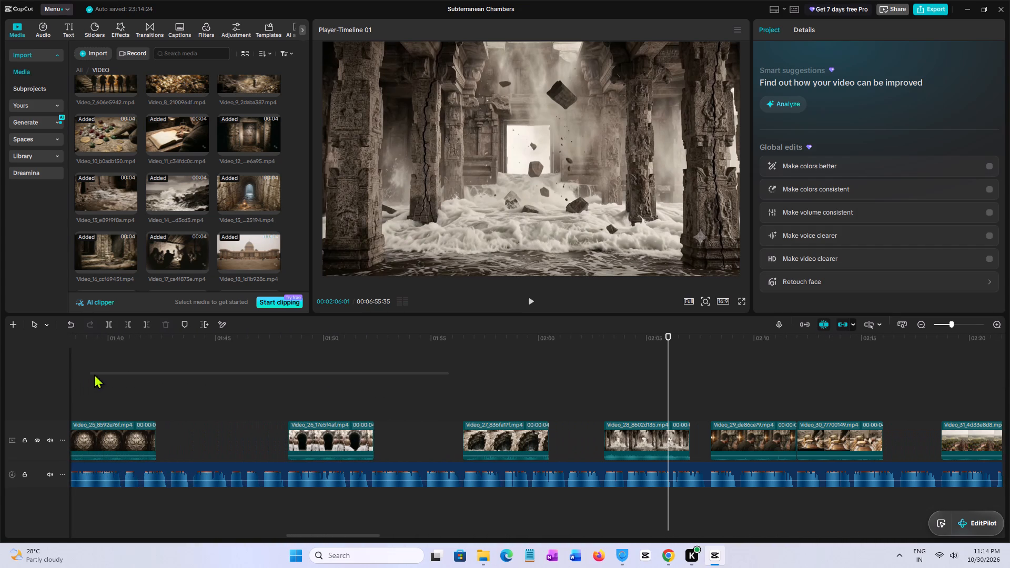
left_click_drag(94, 374, 112, 377)
left_click(237, 403)
key("space")
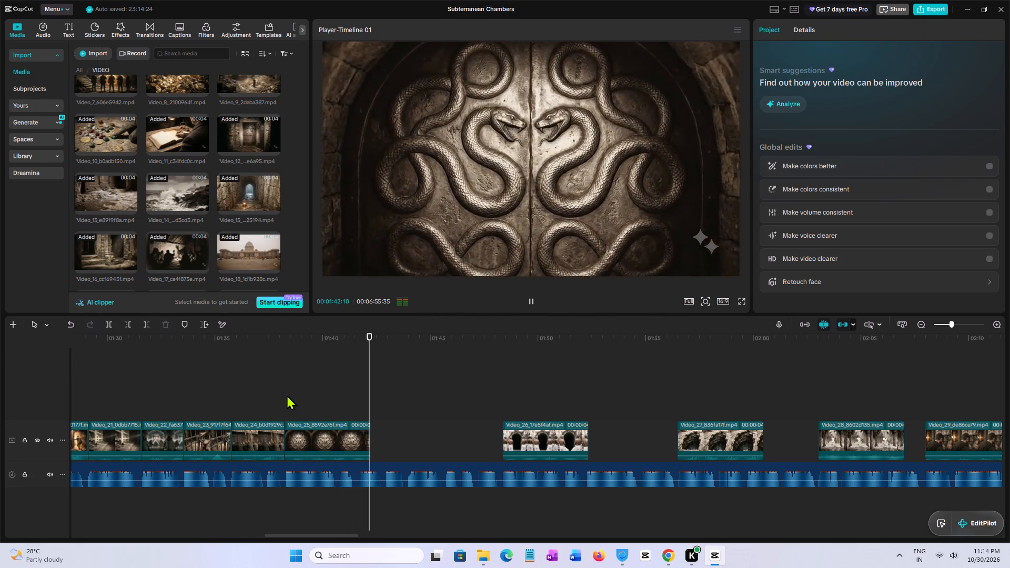
Scrub between the starts of Video_25 and Video_26 to examine the stretch of narration that Video_25 has to cover.
left_click(285, 395)
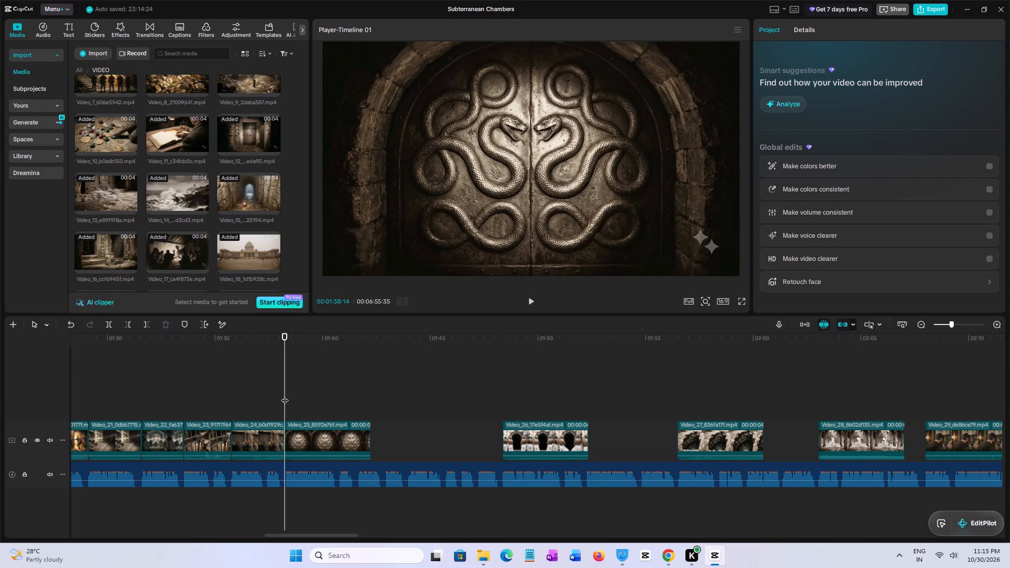
left_click_drag(285, 395, 430, 408)
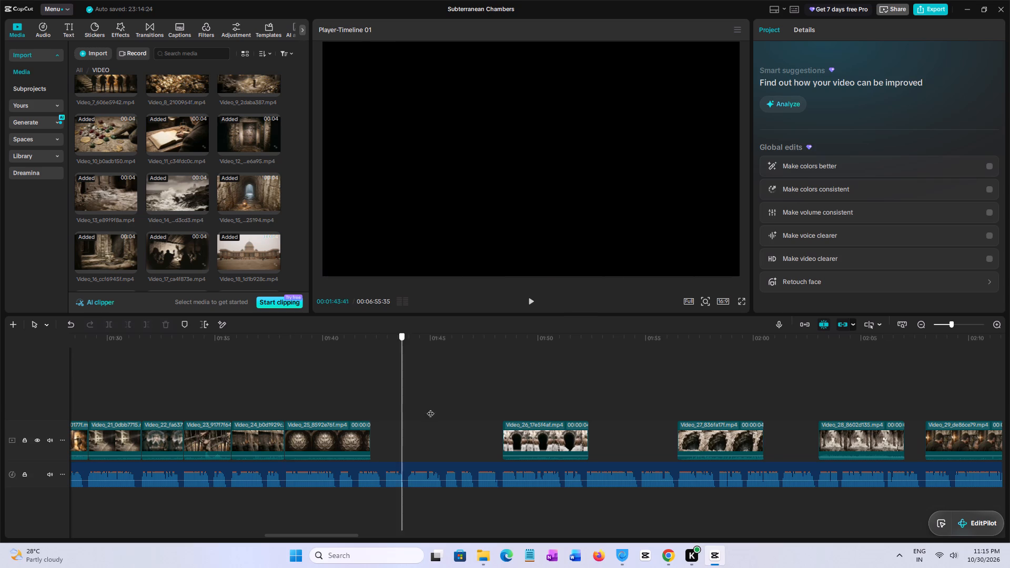
left_click_drag(430, 408, 499, 411)
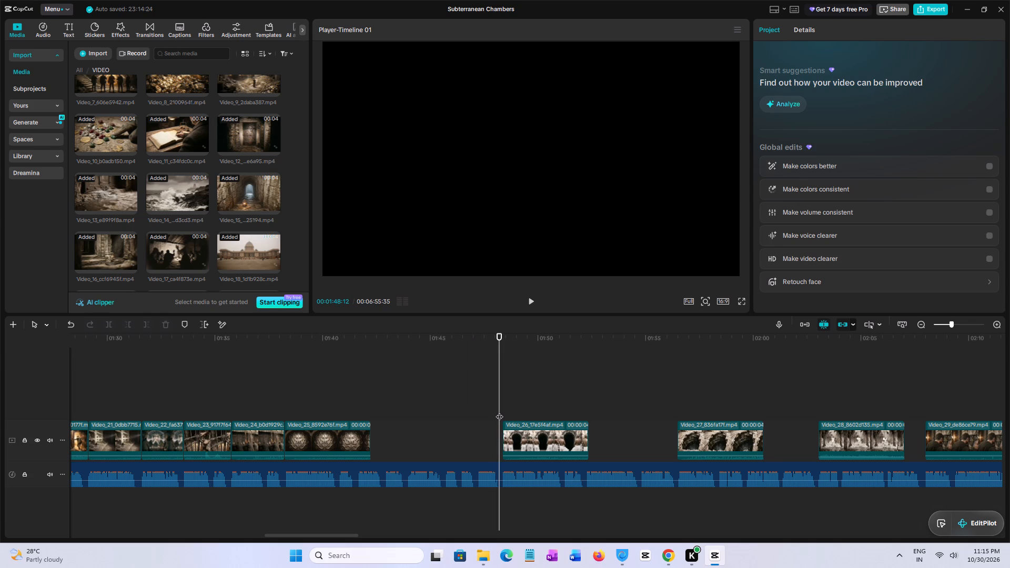
left_click(499, 411)
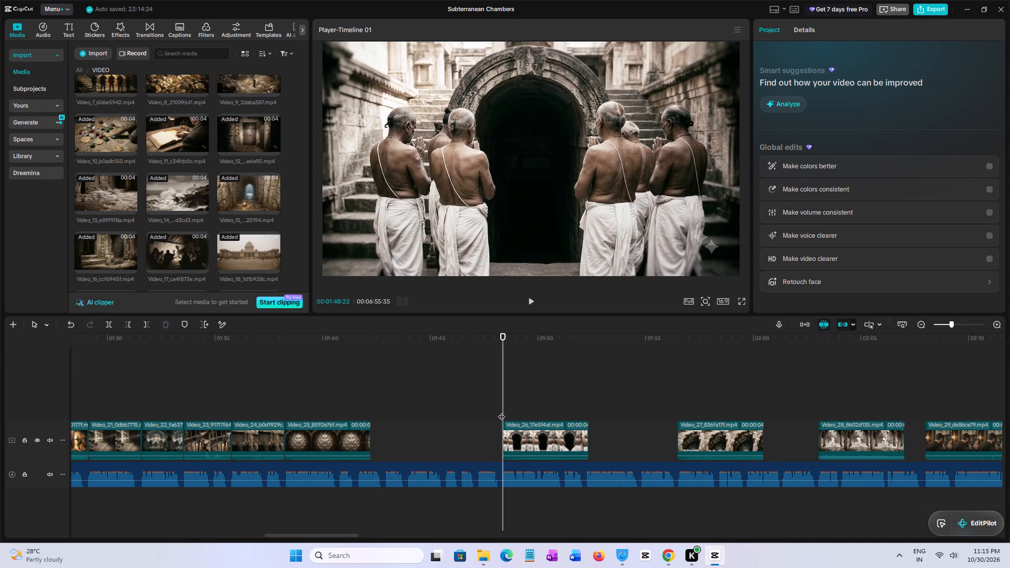
left_click_drag(503, 411, 287, 379)
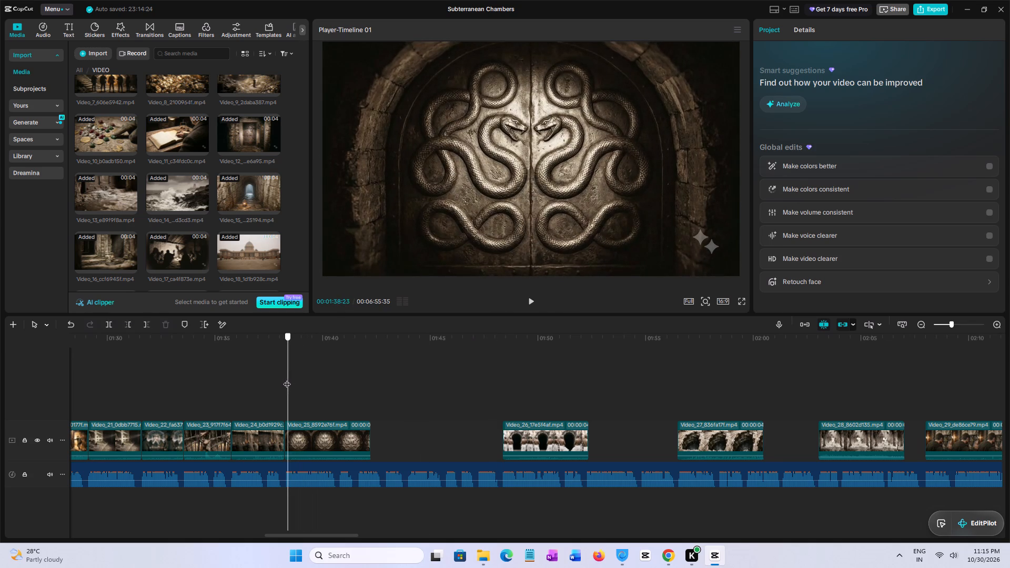
left_click_drag(287, 379, 286, 379)
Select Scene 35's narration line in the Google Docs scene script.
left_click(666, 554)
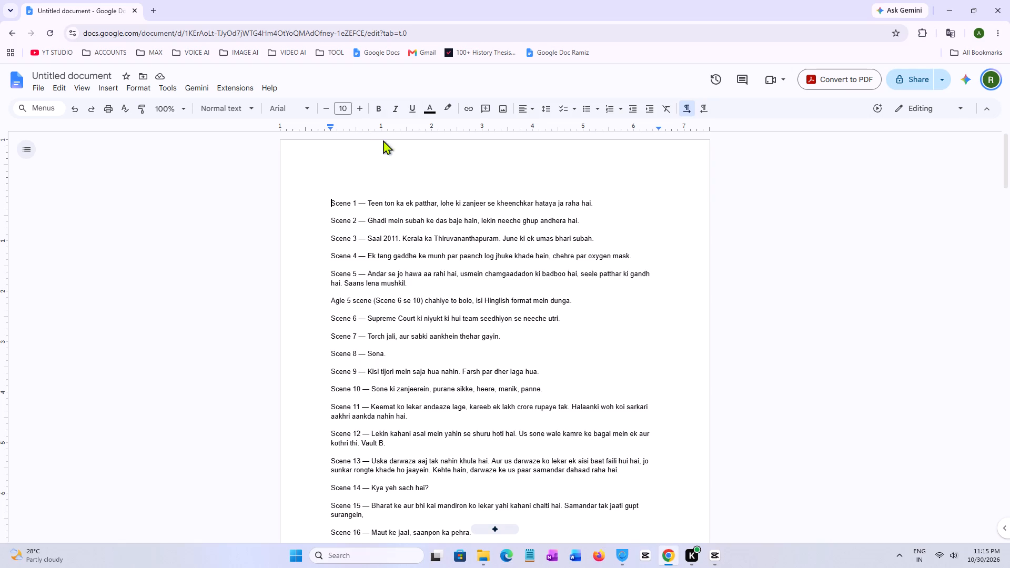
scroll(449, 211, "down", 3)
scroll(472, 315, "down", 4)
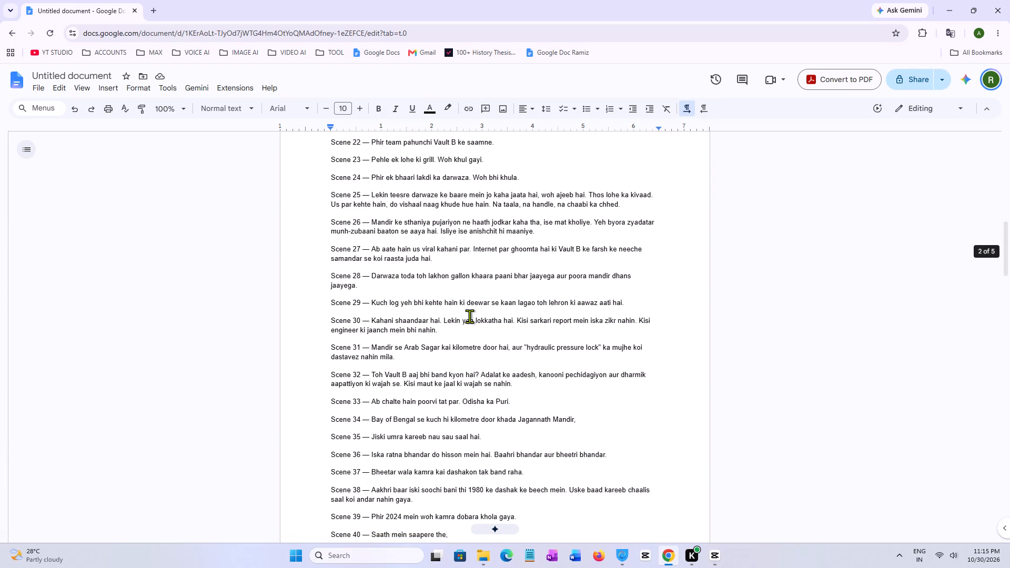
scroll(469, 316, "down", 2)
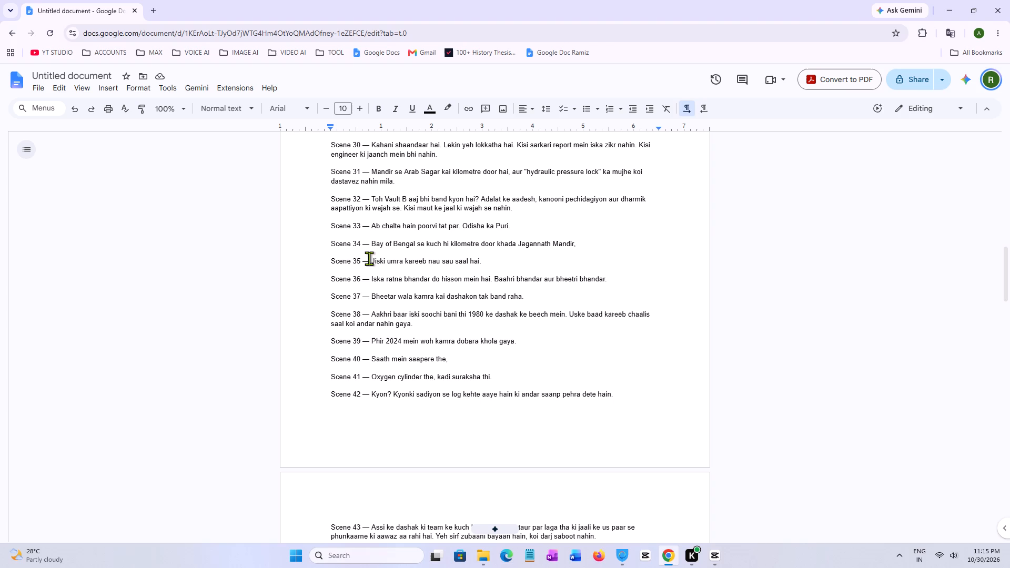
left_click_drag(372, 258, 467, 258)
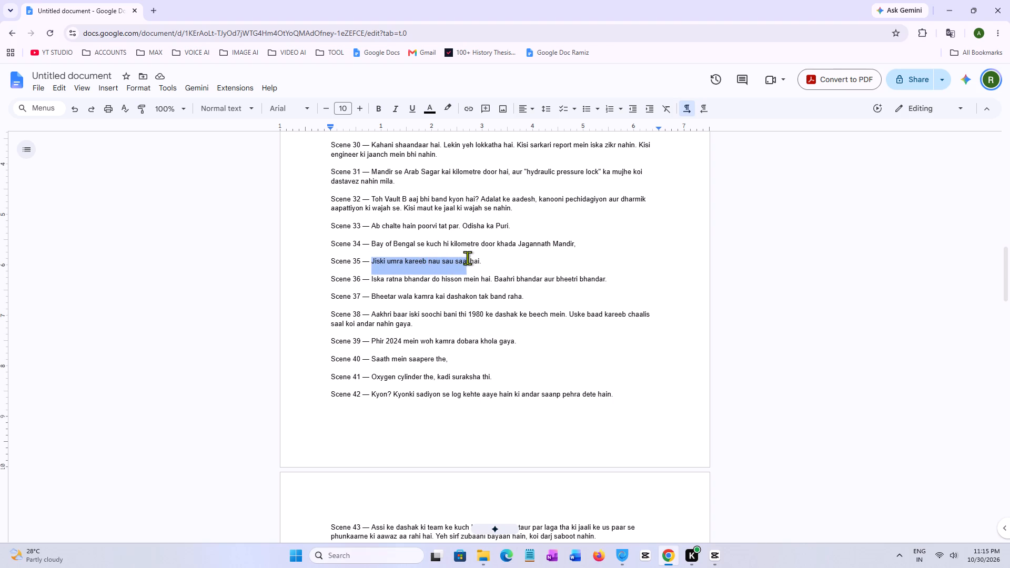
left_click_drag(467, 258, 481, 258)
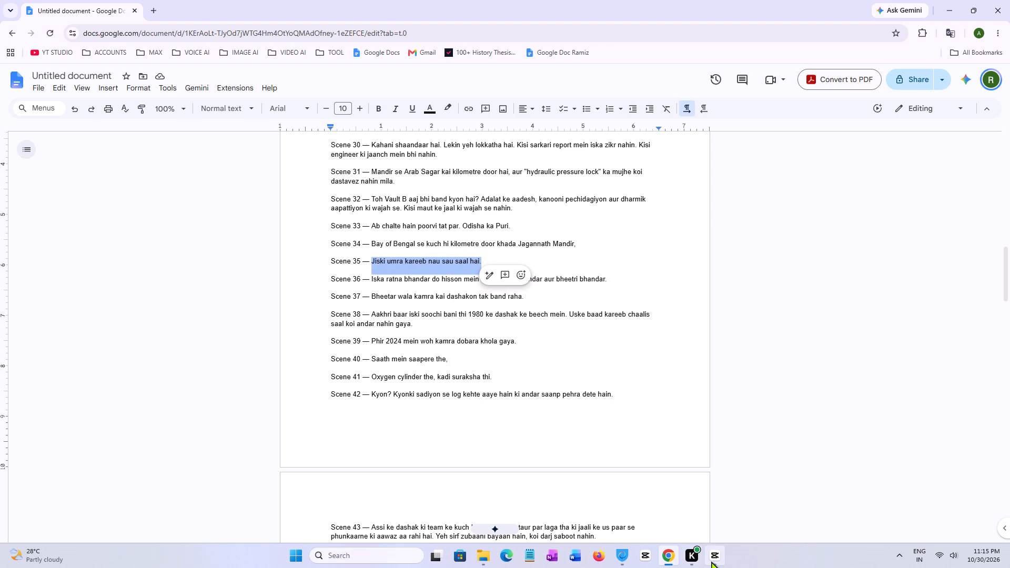
Check Scene 25's script text against the narration at Video_25 in CapCut, and make that text bold in the Google Docs scene script.
left_click(711, 561)
left_click(278, 392)
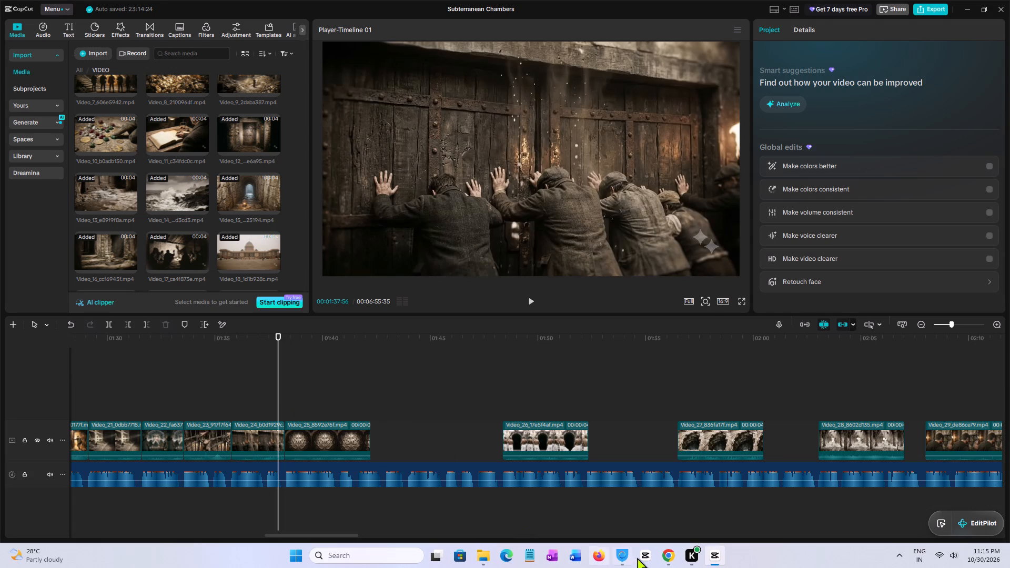
left_click(672, 554)
scroll(547, 315, "up", 1)
scroll(493, 302, "up", 2)
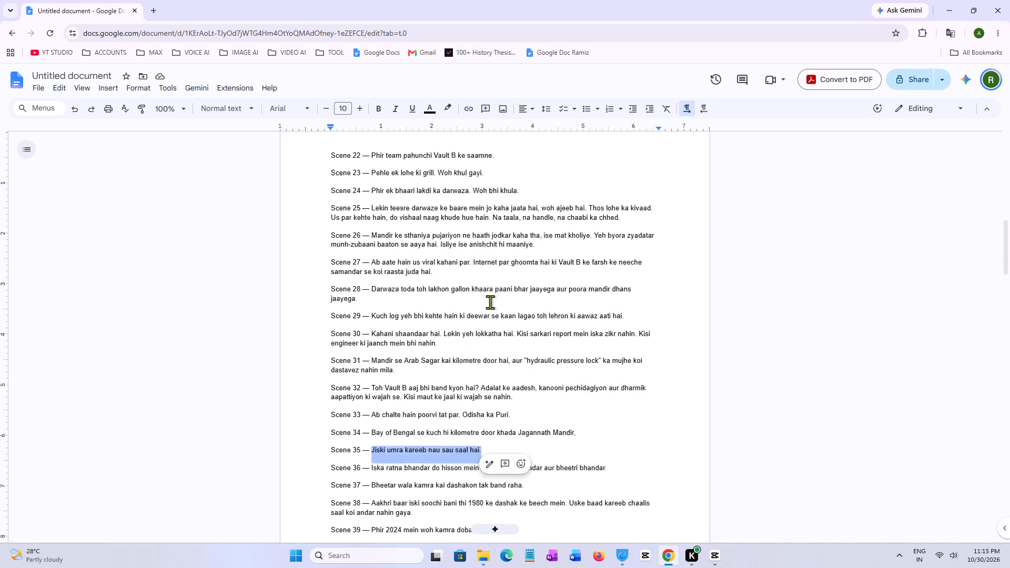
left_click_drag(371, 283, 611, 287)
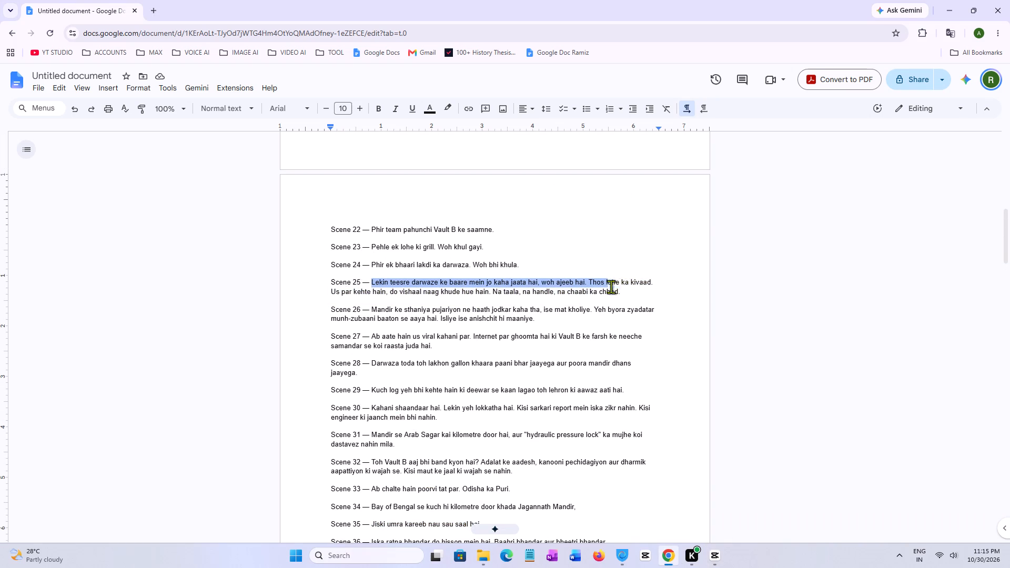
left_click_drag(611, 287, 624, 292)
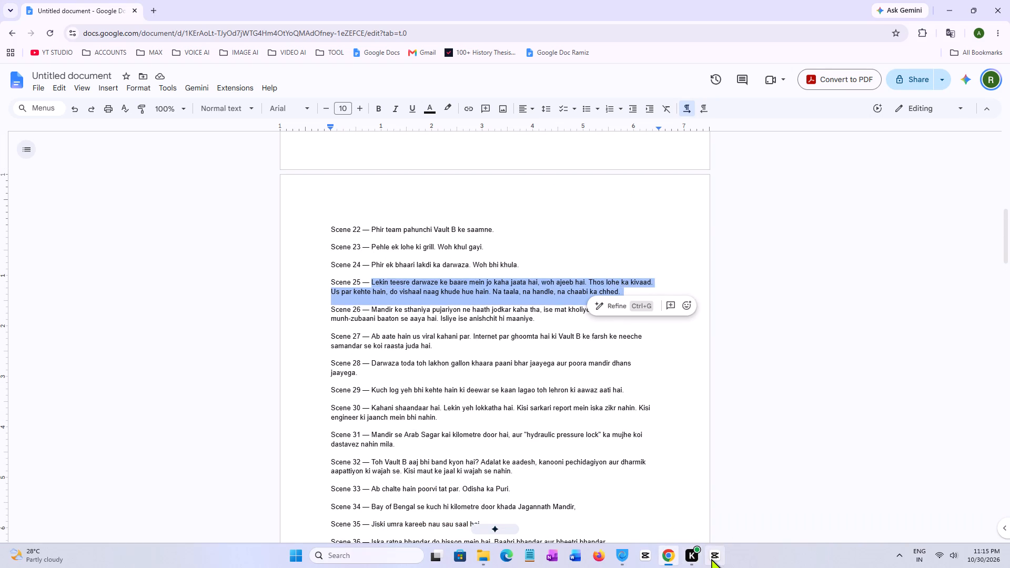
left_click(711, 559)
key("space")
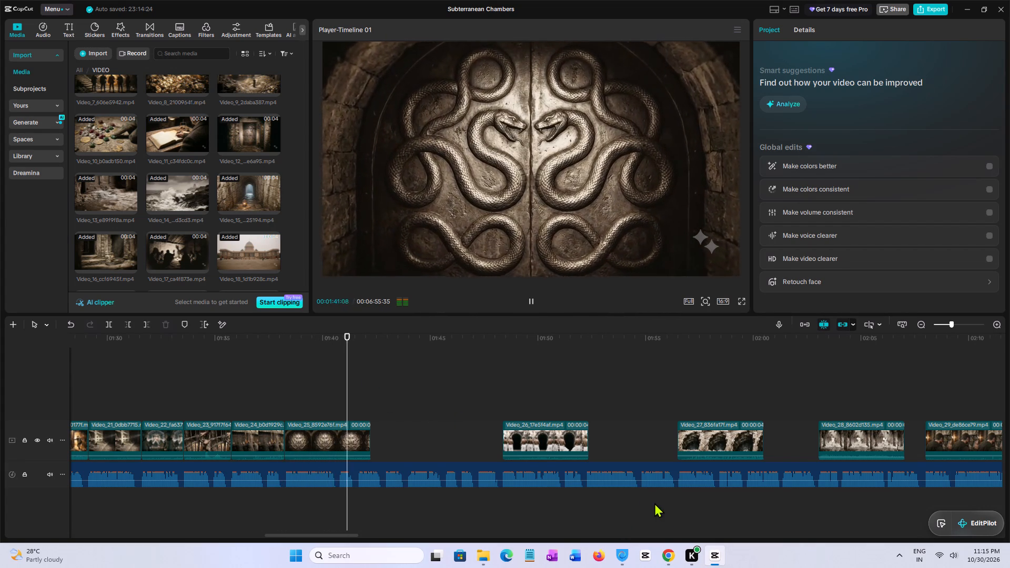
left_click(668, 549)
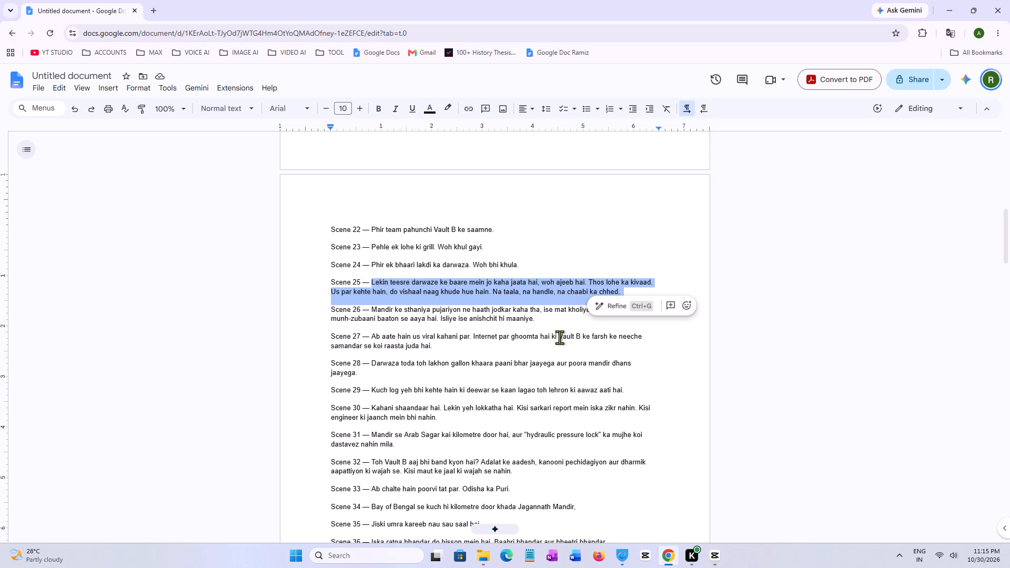
left_click(718, 555)
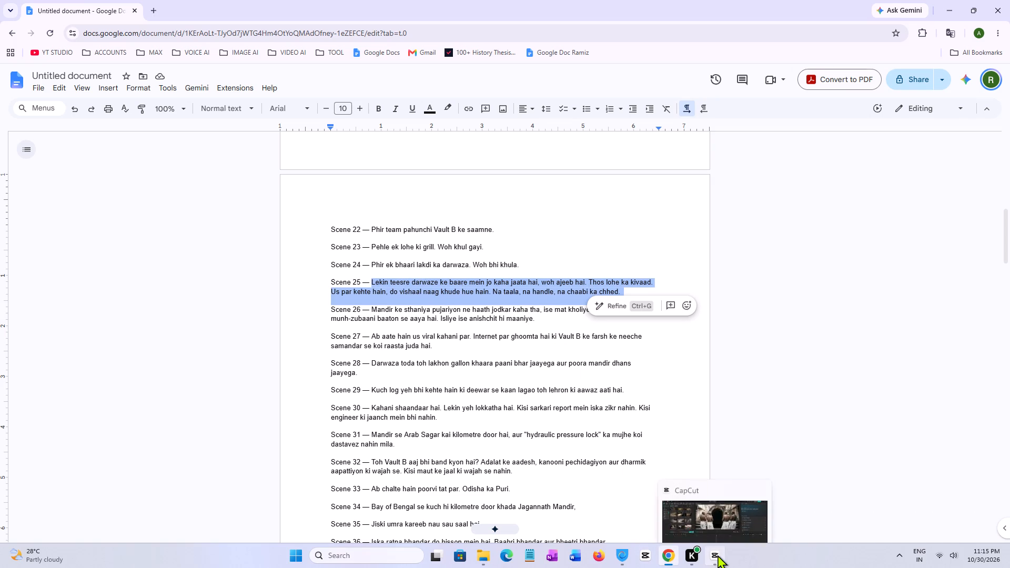
left_click(351, 384)
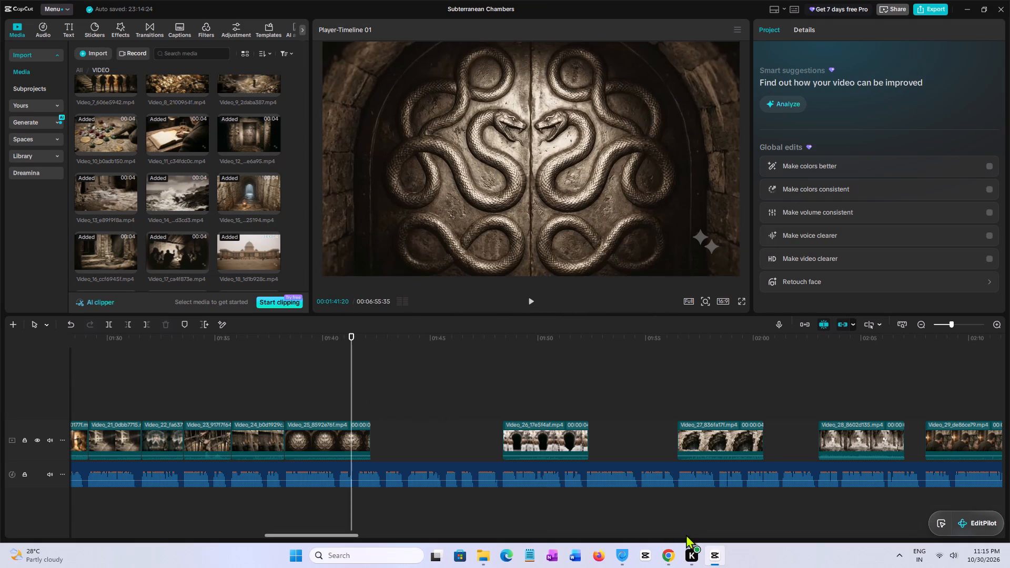
left_click(670, 556)
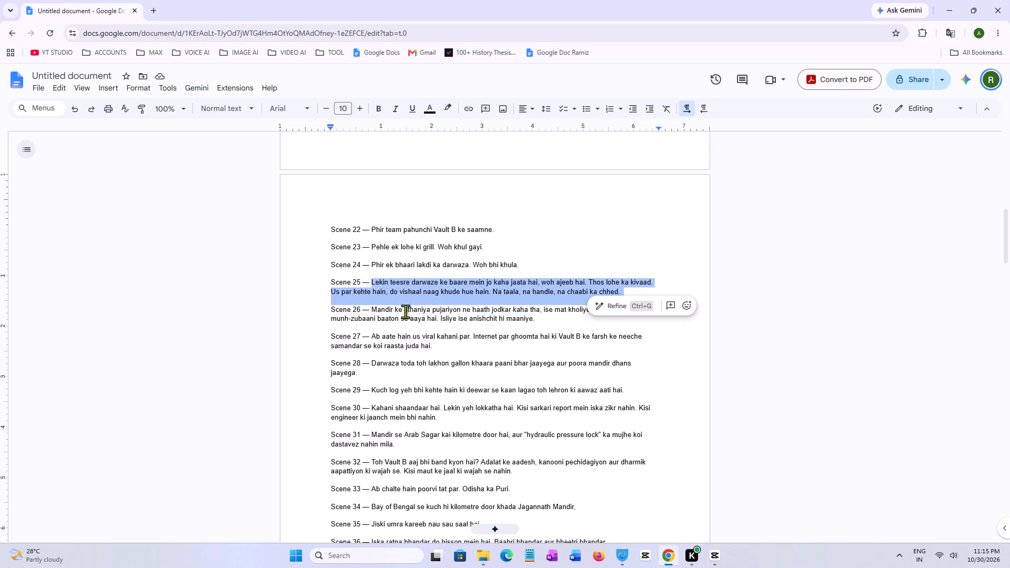
left_click(380, 106)
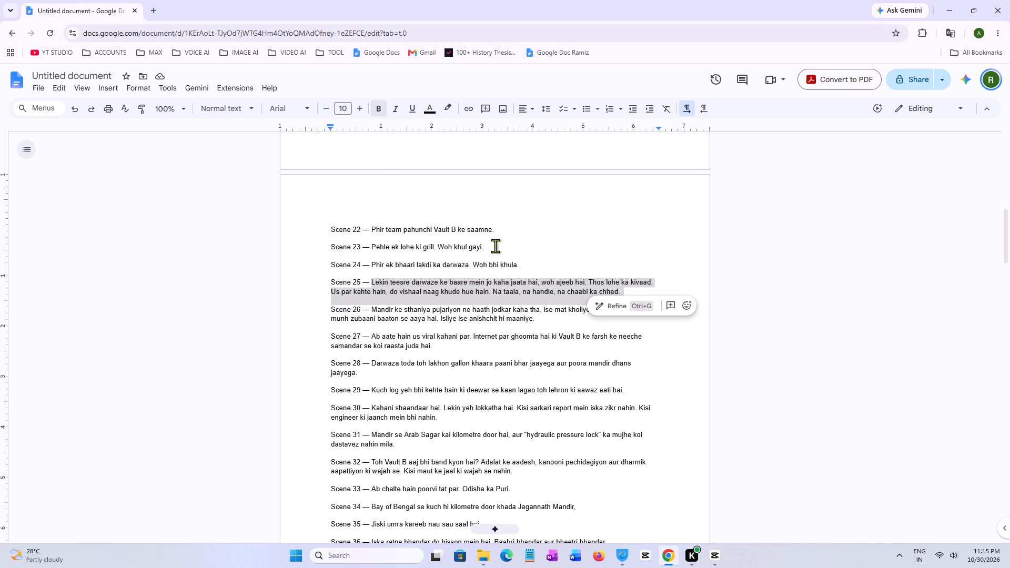
left_click(538, 236)
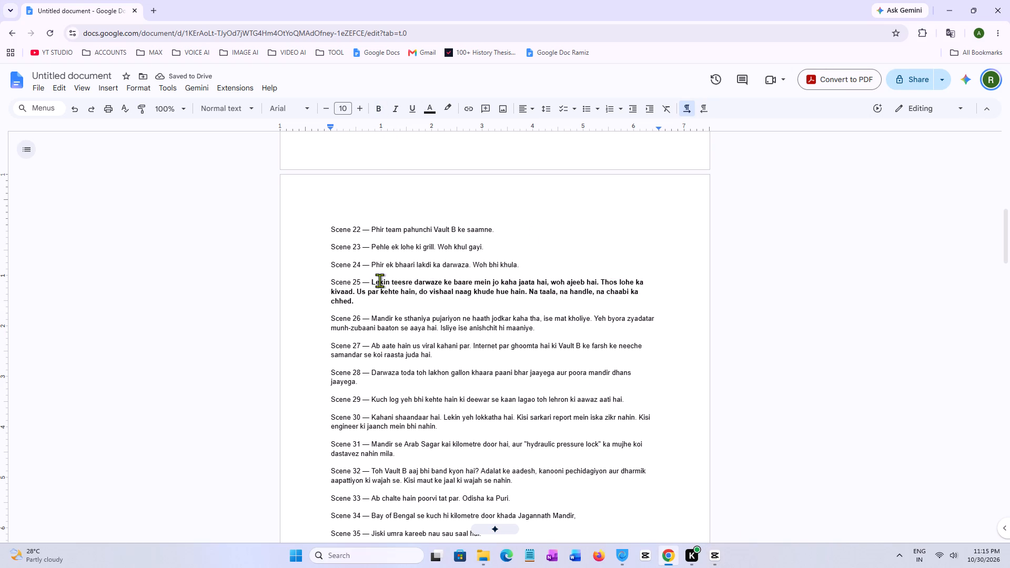
Increase the font size of Scene 25's bold narration text to 11 in the script.
scroll(580, 224, "down", 1)
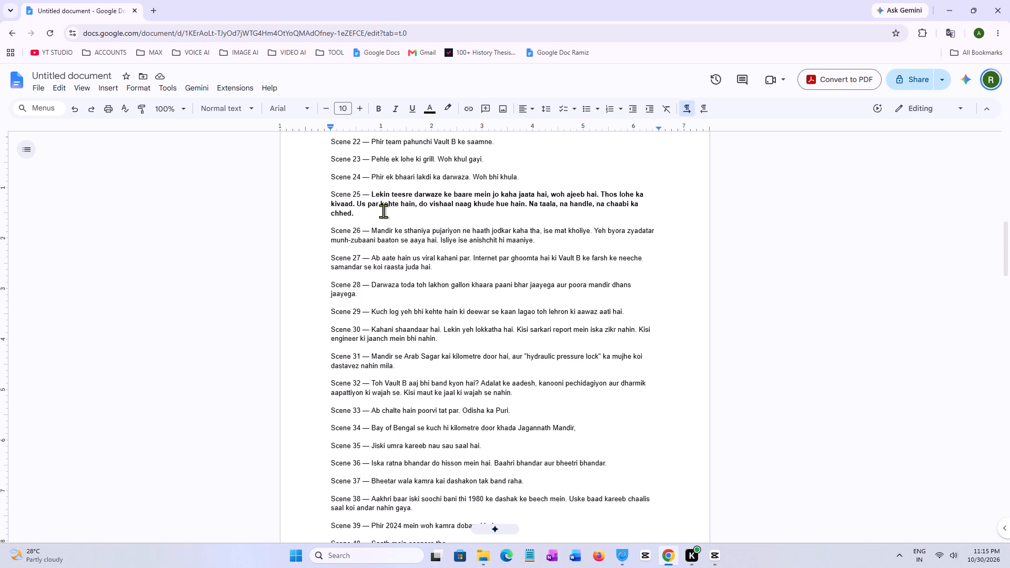
scroll(503, 284, "down", 1)
scroll(567, 349, "up", 2)
scroll(595, 389, "up", 2)
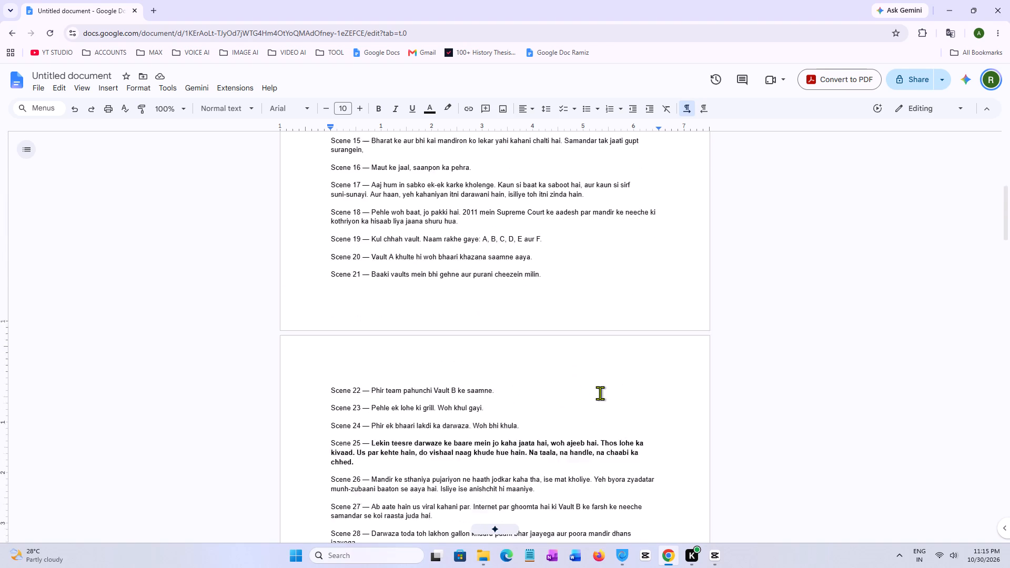
scroll(596, 394, "down", 3)
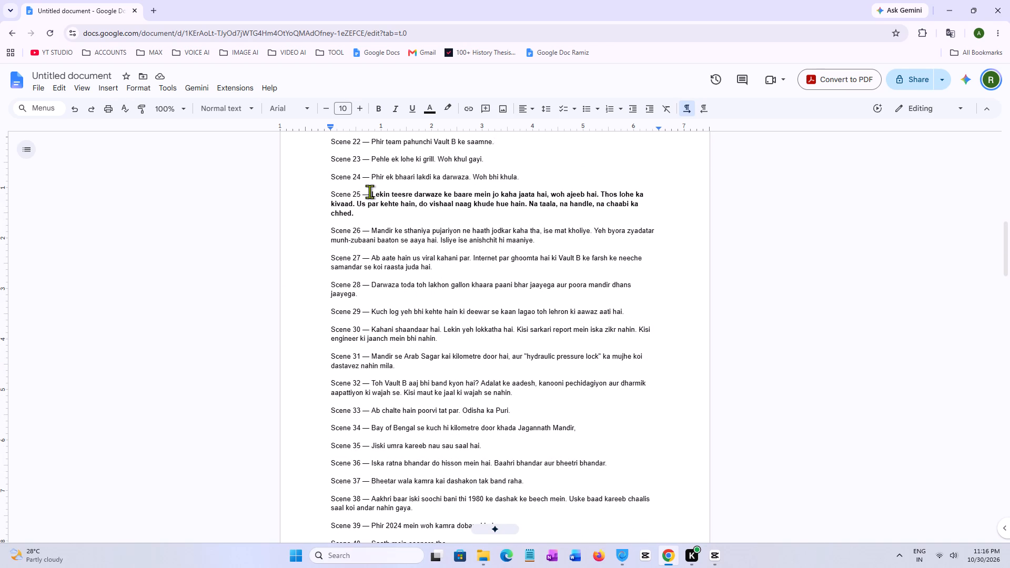
left_click_drag(372, 191, 390, 211)
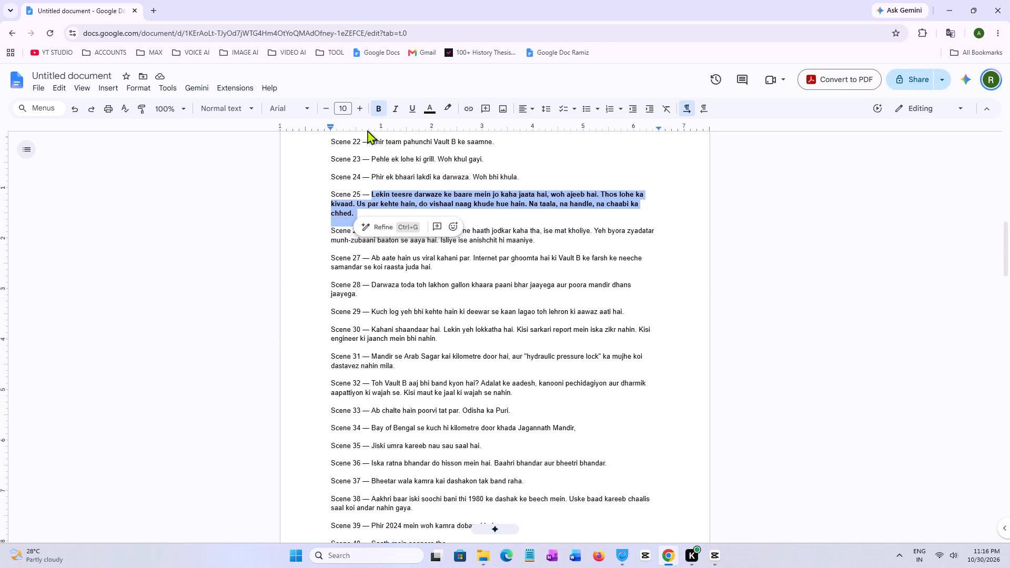
left_click(359, 109)
left_click(568, 205)
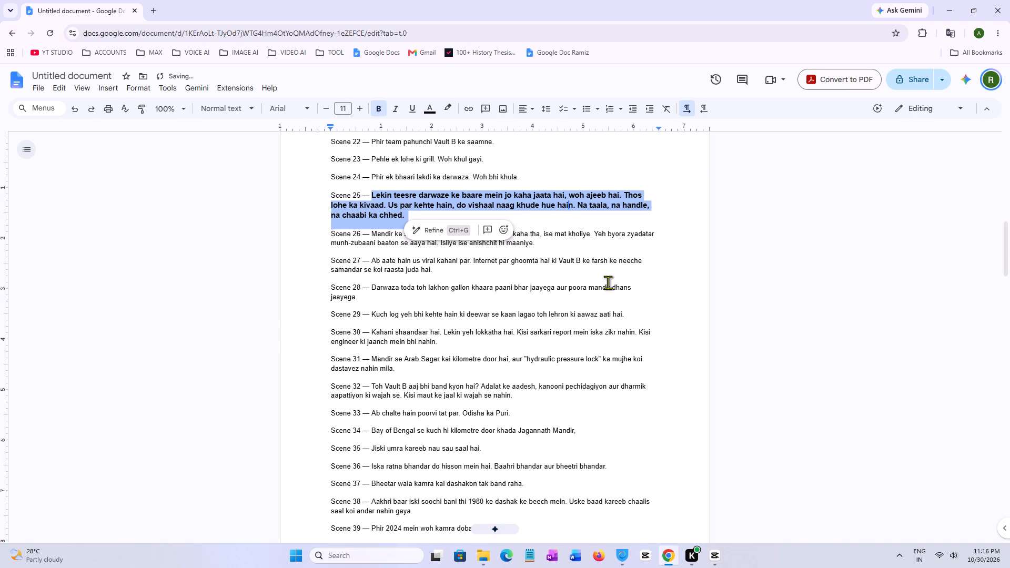
scroll(546, 349, "down", 1)
In CapCut, play the narration after Video_25 up to Video_27, and slow Video_26 to 0.49x so it lasts 8.2 s.
left_click(714, 560)
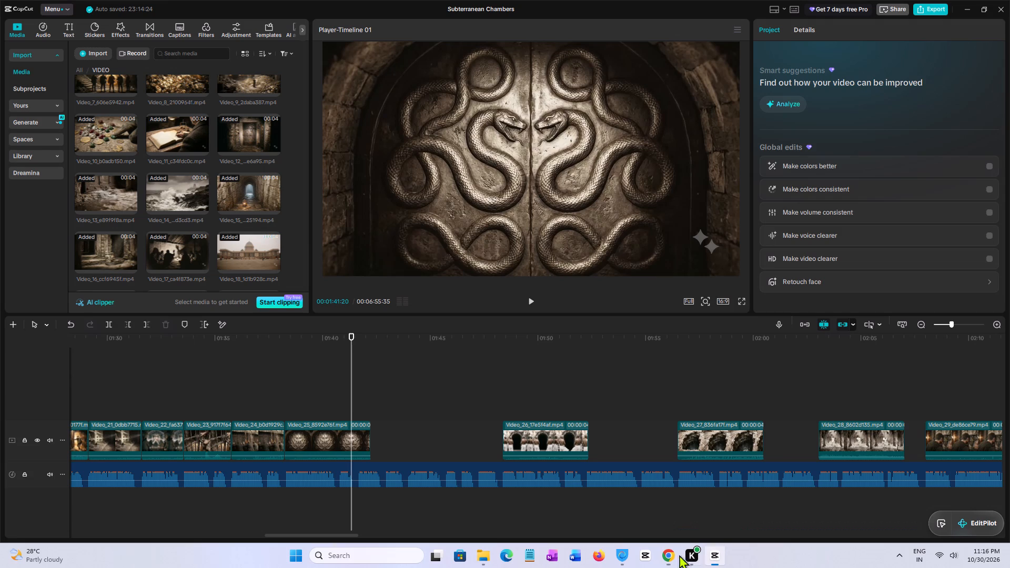
key("space")
left_click(459, 397)
key("space")
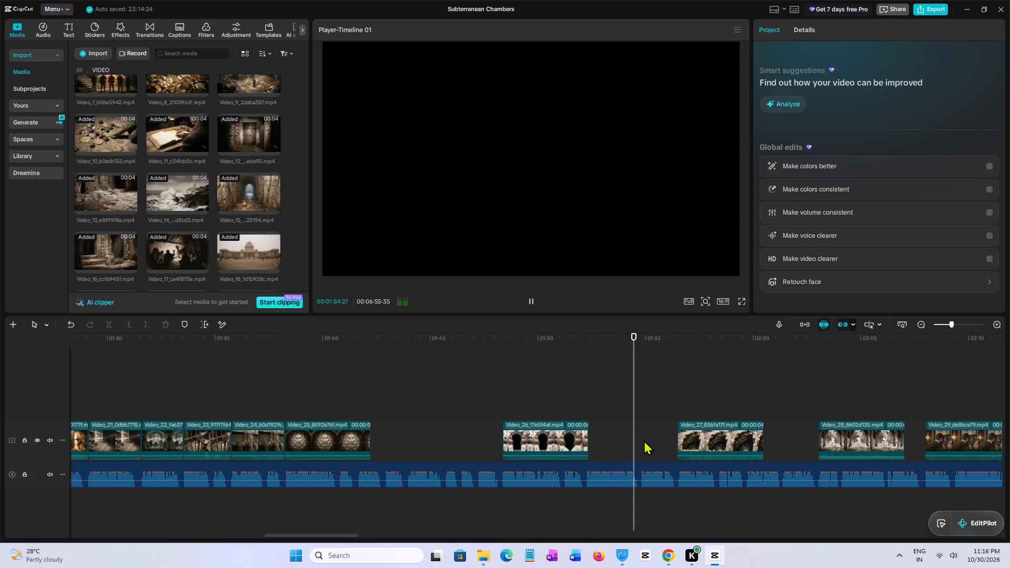
key("space")
left_click(572, 427)
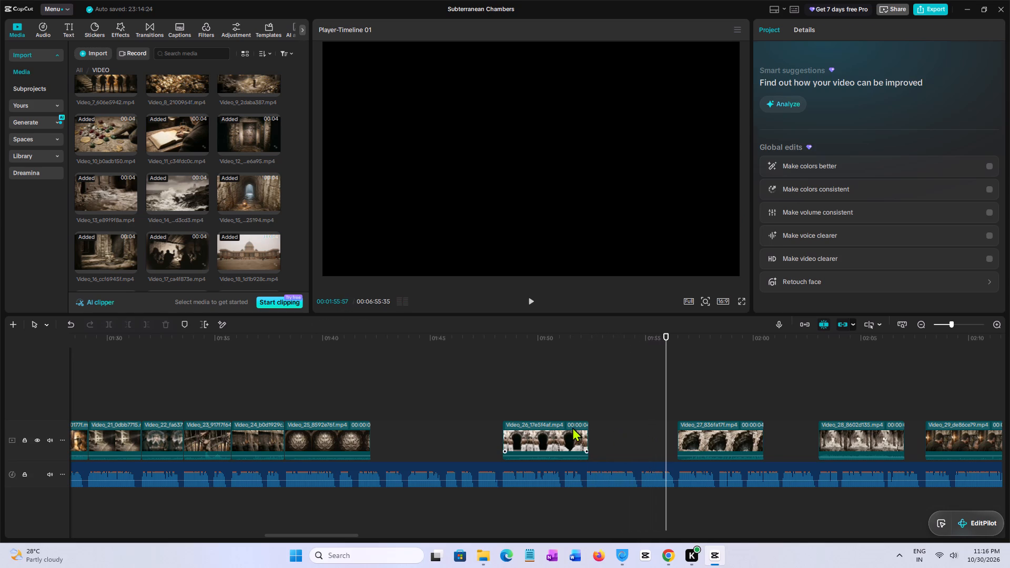
left_click(830, 26)
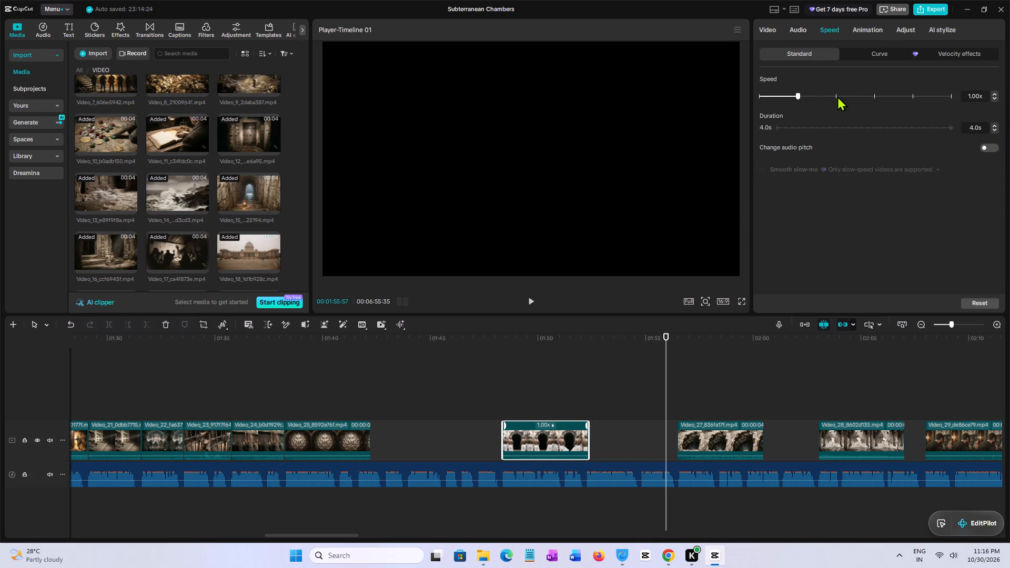
left_click(777, 94)
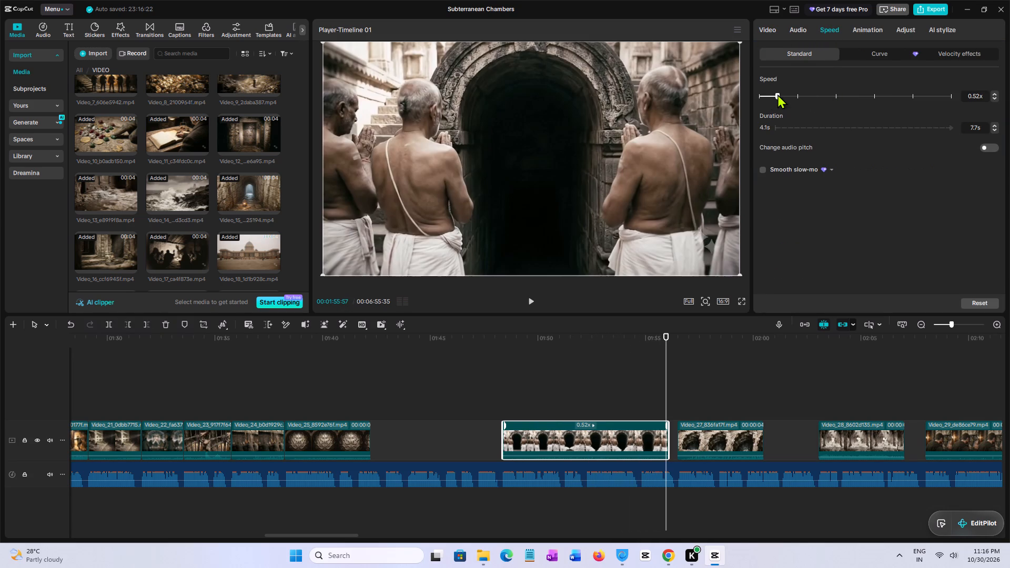
left_click(995, 124)
left_click(995, 124)
left_click(995, 124)
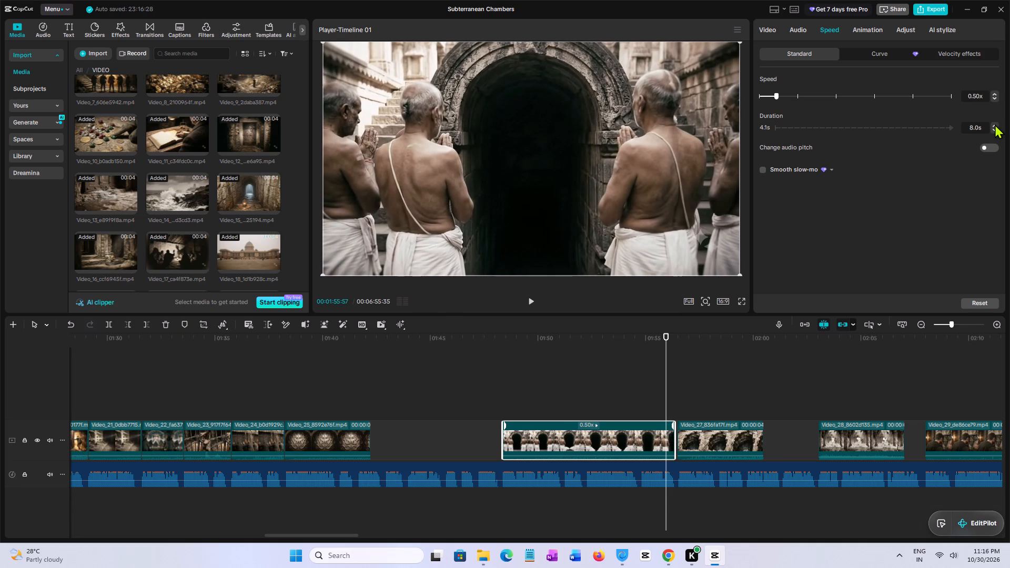
left_click(995, 124)
left_click(995, 124)
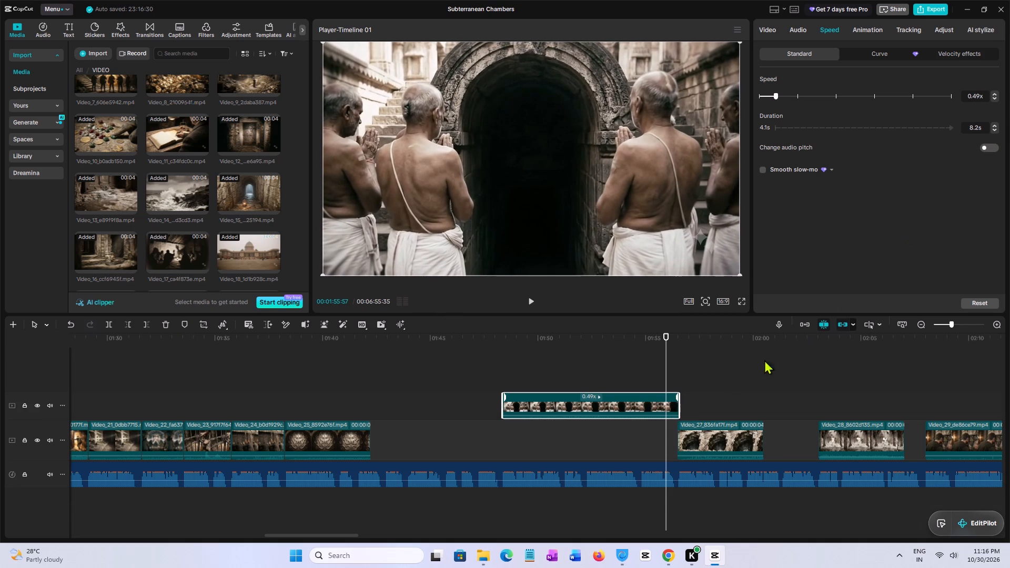
Fit Video_26 back onto the main video track, with its end meeting the start of Video_27.
left_click_drag(678, 404, 663, 405)
left_click_drag(643, 408, 643, 409)
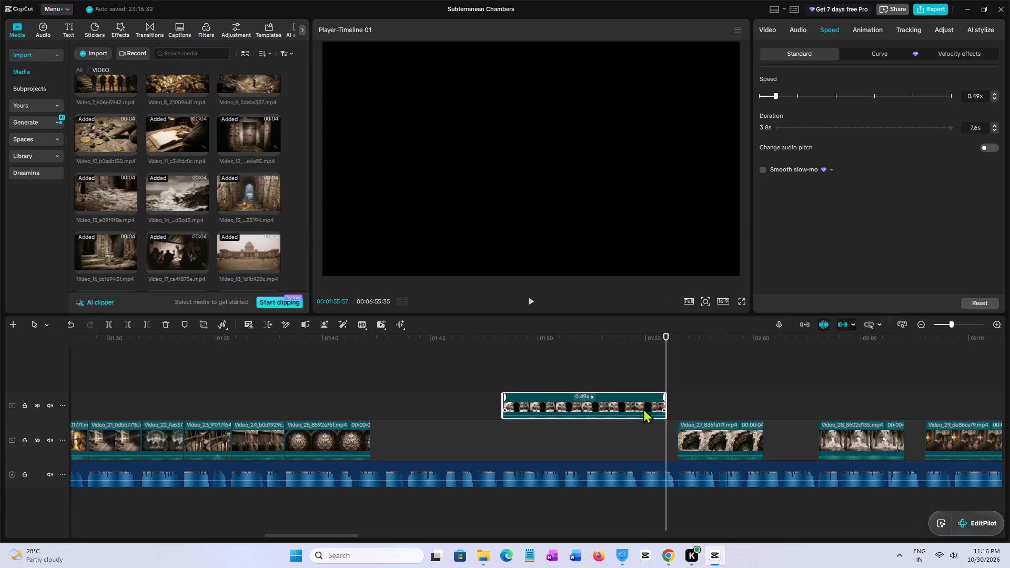
left_click_drag(643, 409, 647, 433)
left_click_drag(667, 434, 705, 434)
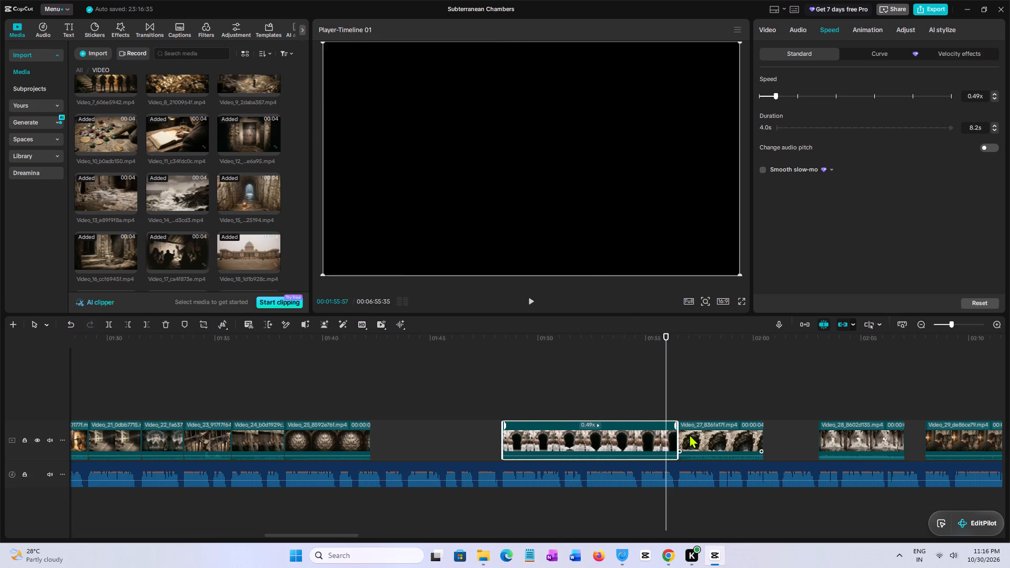
Play Video_26 through the gap after Video_27 against the narration, and slow Video_27 to 0.62x on the main track, lasting 6.5 s.
left_click(511, 407)
key("space")
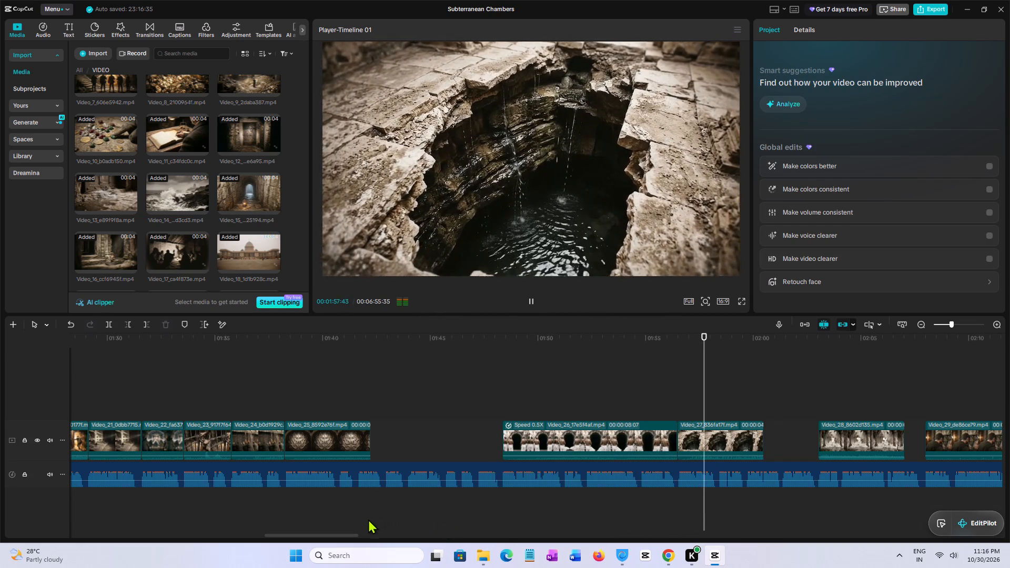
left_click_drag(339, 534, 366, 534)
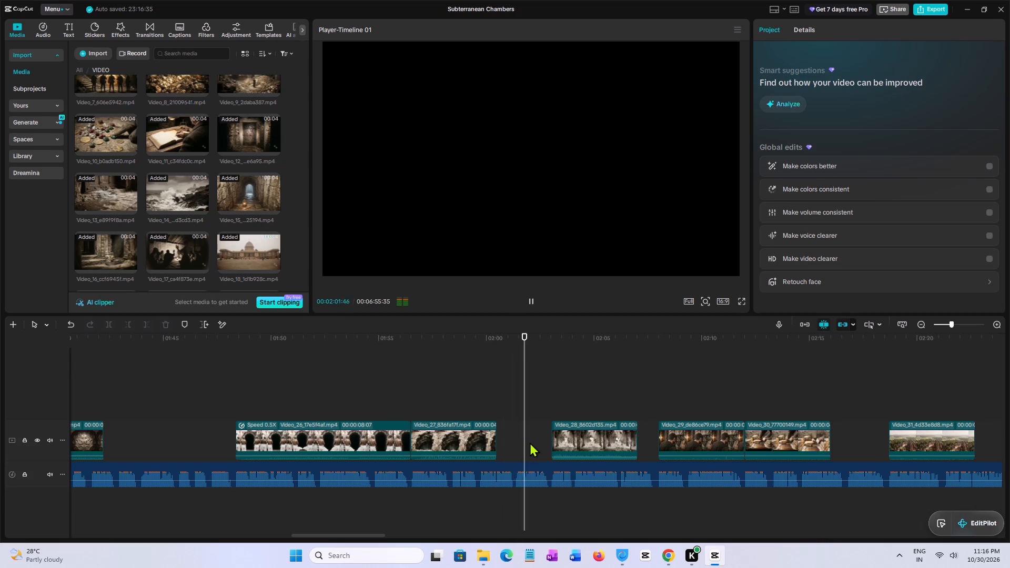
key("space")
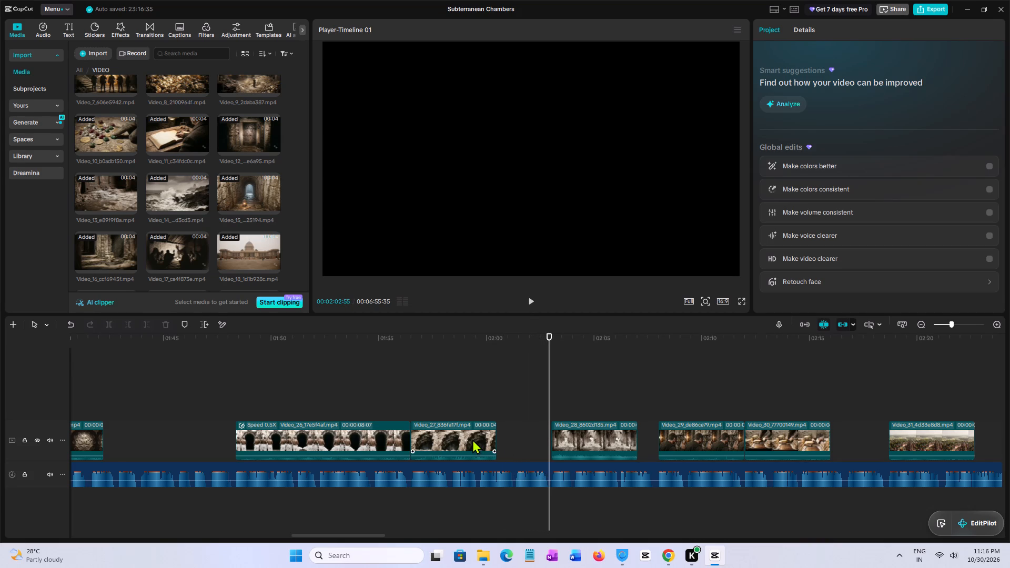
left_click(472, 439)
left_click(824, 31)
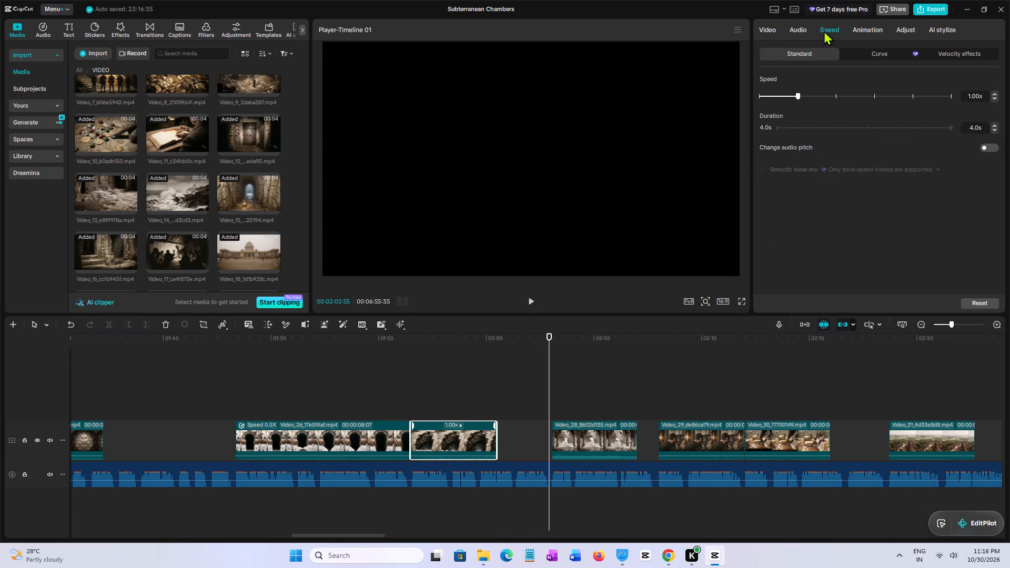
left_click(994, 98)
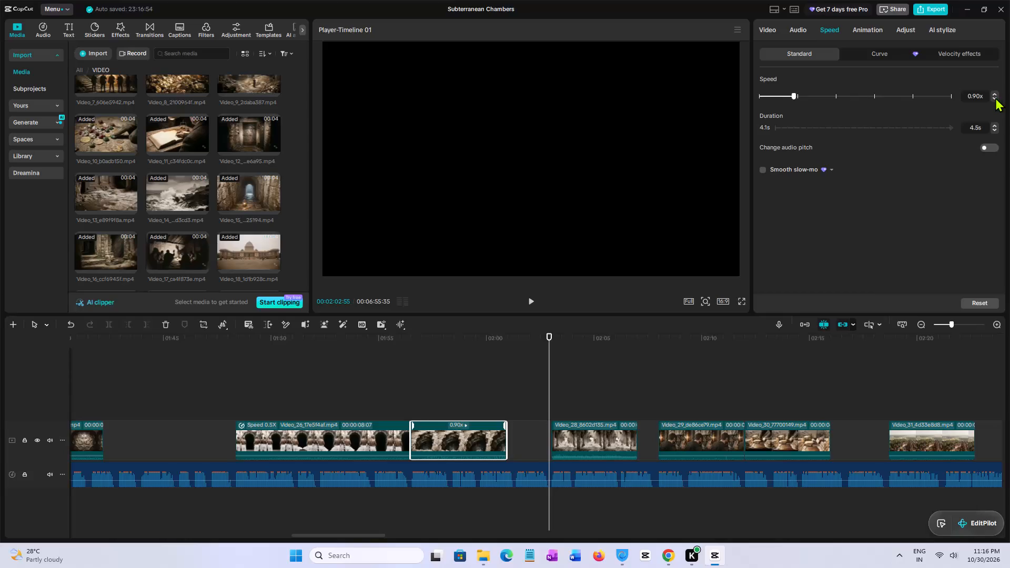
left_click(995, 97)
left_click(992, 99)
left_click(992, 99)
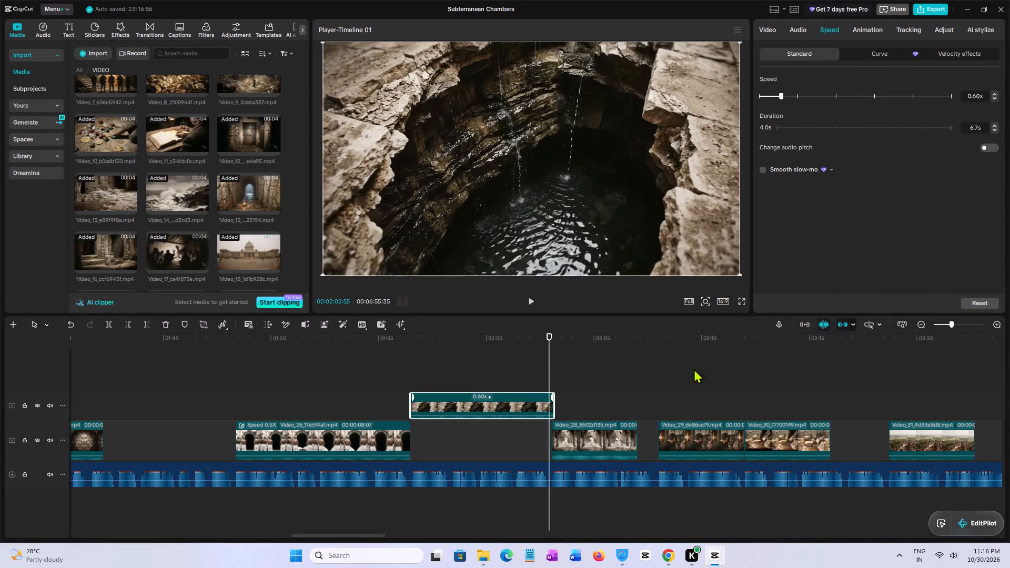
left_click_drag(553, 399, 548, 399)
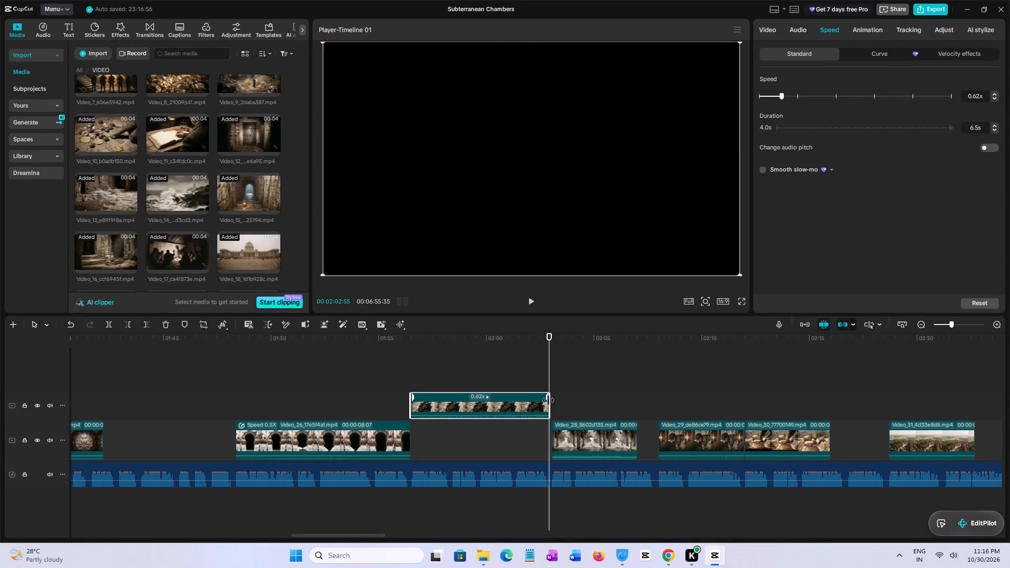
left_click_drag(526, 412, 525, 440)
left_click_drag(548, 440, 593, 440)
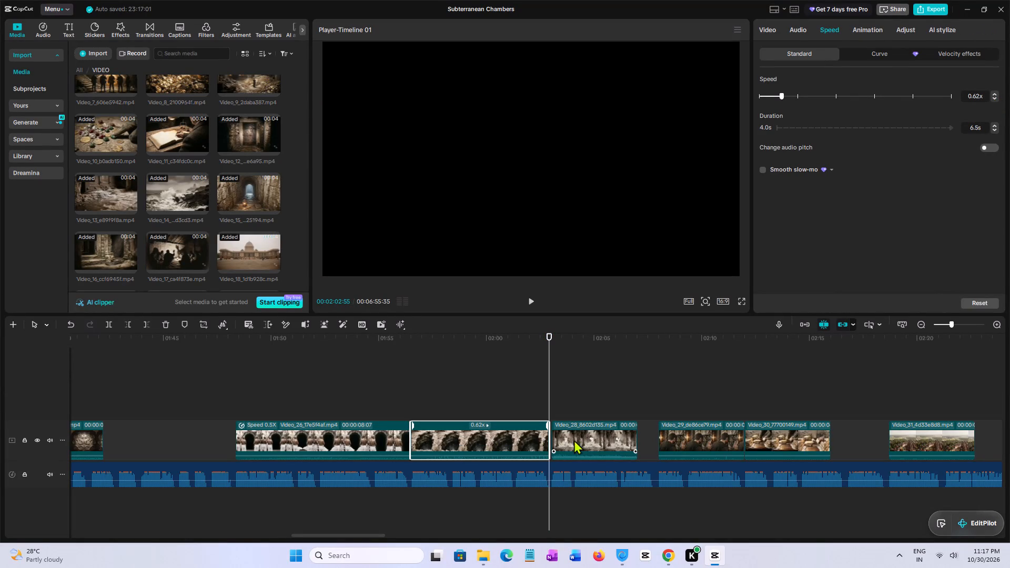
left_click_drag(547, 442, 563, 441)
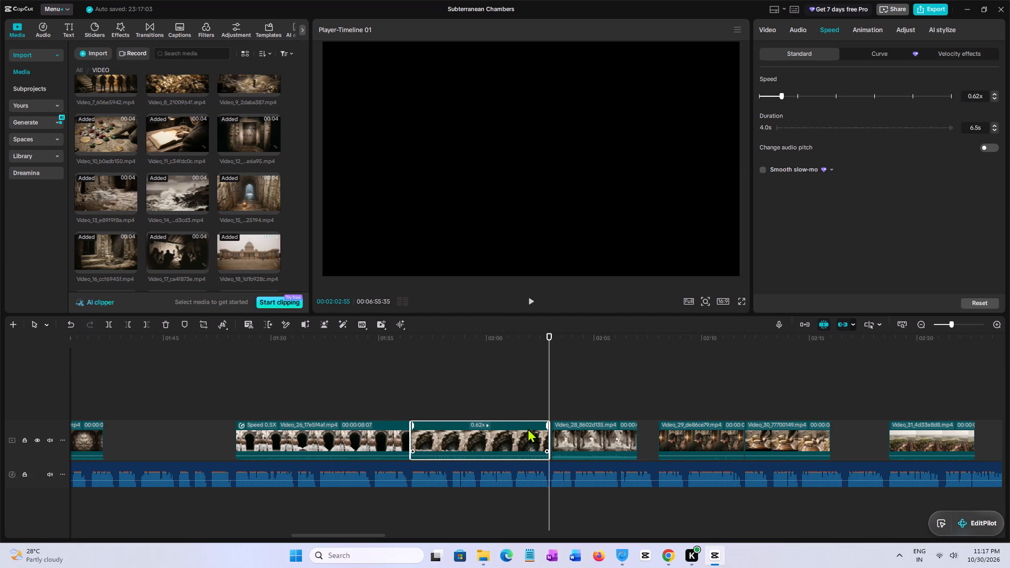
Slow Video_27 to 0.52x, trim it to 6.6 s, and fit it on the main track between Video_26 and Video_28.
left_click(528, 427)
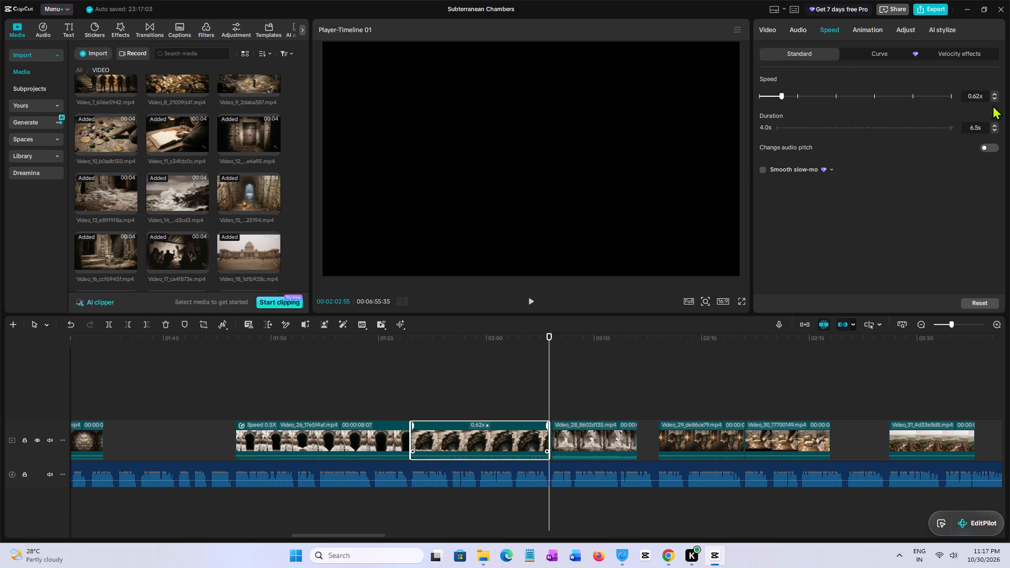
left_click(993, 98)
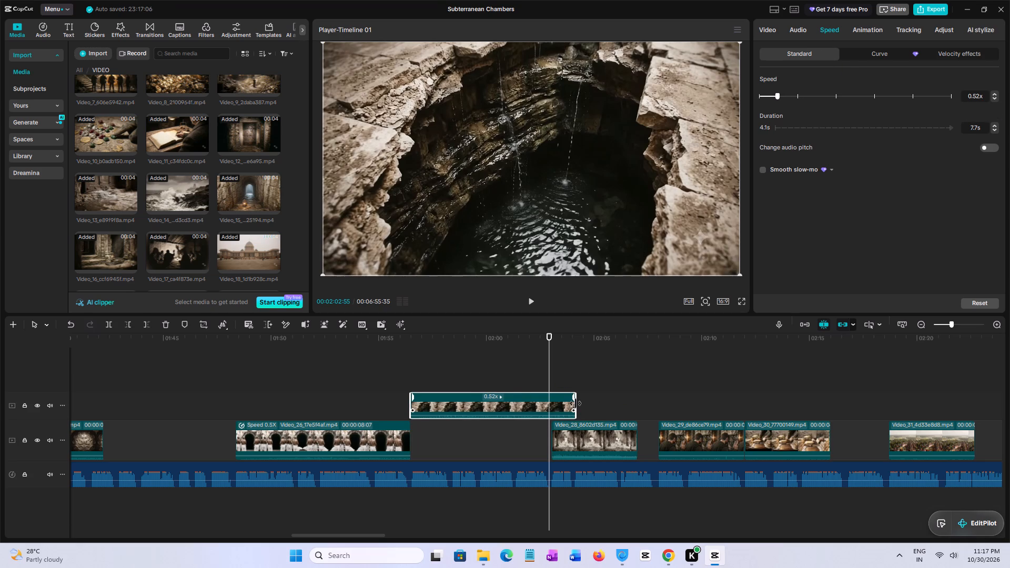
left_click_drag(575, 403, 552, 405)
left_click_drag(527, 407, 526, 430)
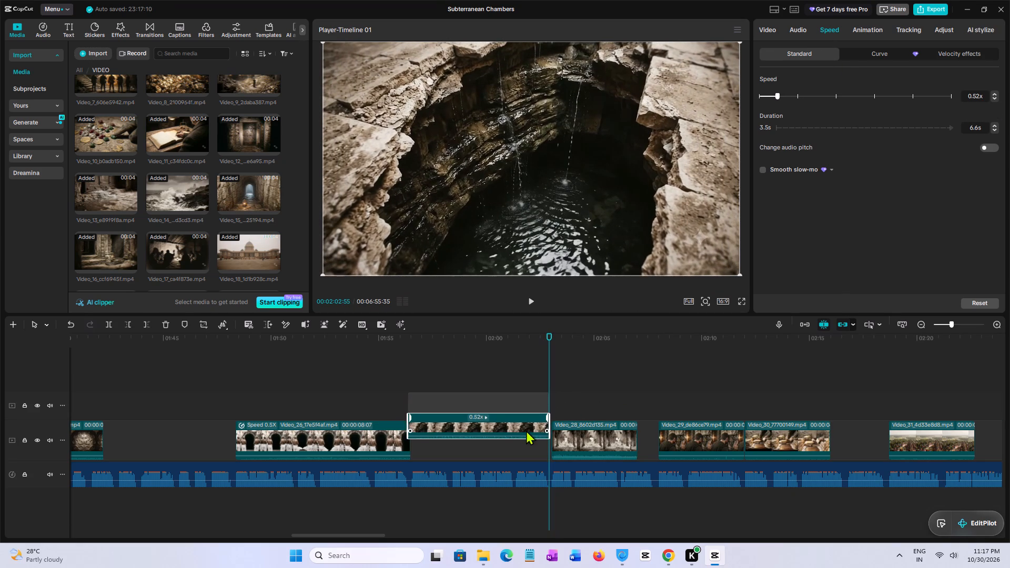
left_click_drag(526, 430, 529, 444)
Play Video_27 into Video_28 against the narration.
left_click(435, 389)
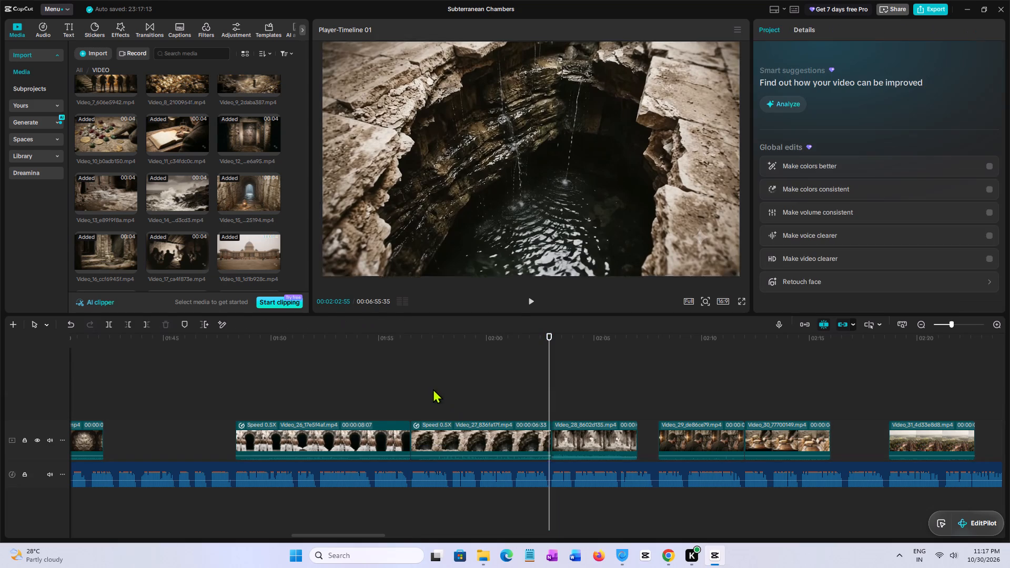
key("space")
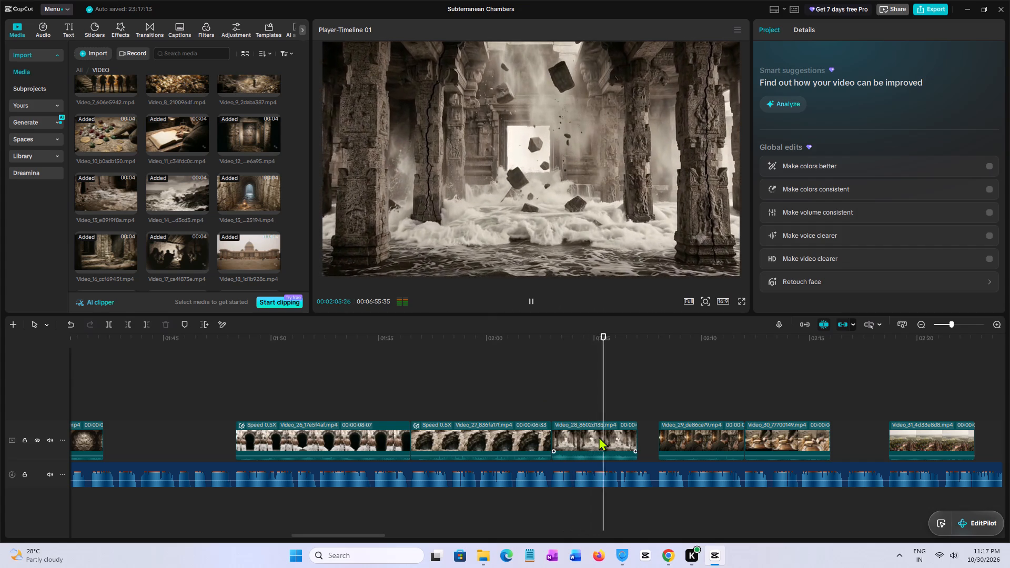
key("space")
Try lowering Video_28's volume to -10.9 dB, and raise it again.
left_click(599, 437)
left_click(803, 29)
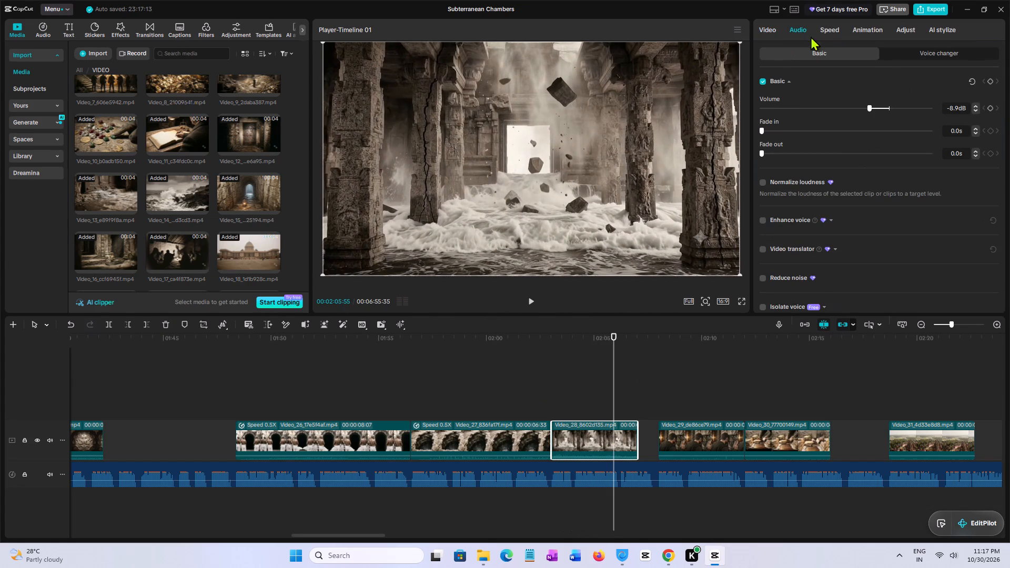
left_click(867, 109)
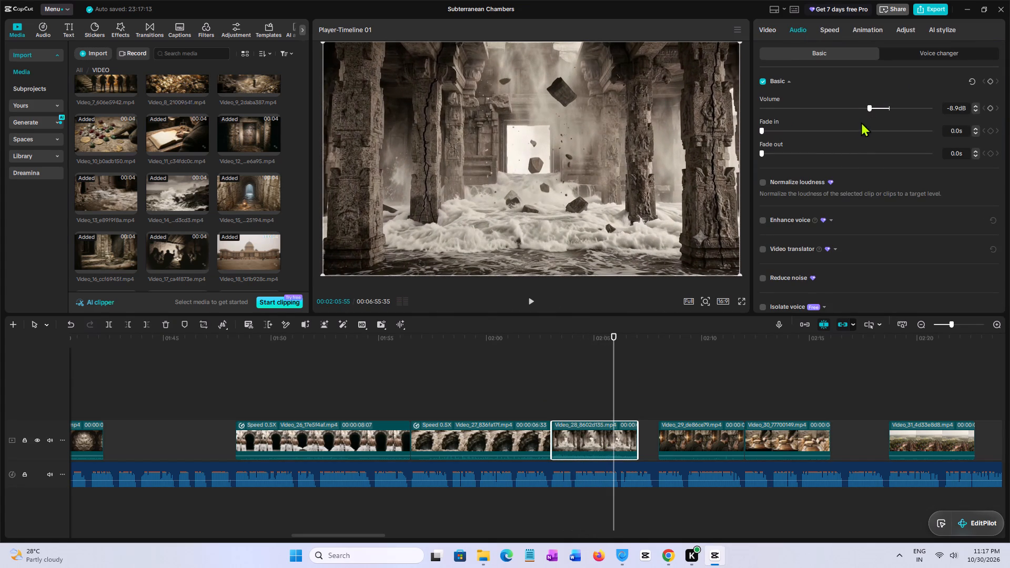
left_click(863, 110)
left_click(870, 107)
Slow Video_28 to 0.80x, lasting 5.0 s, and fit it on the main track between Video_27 and Video_29.
left_click(825, 28)
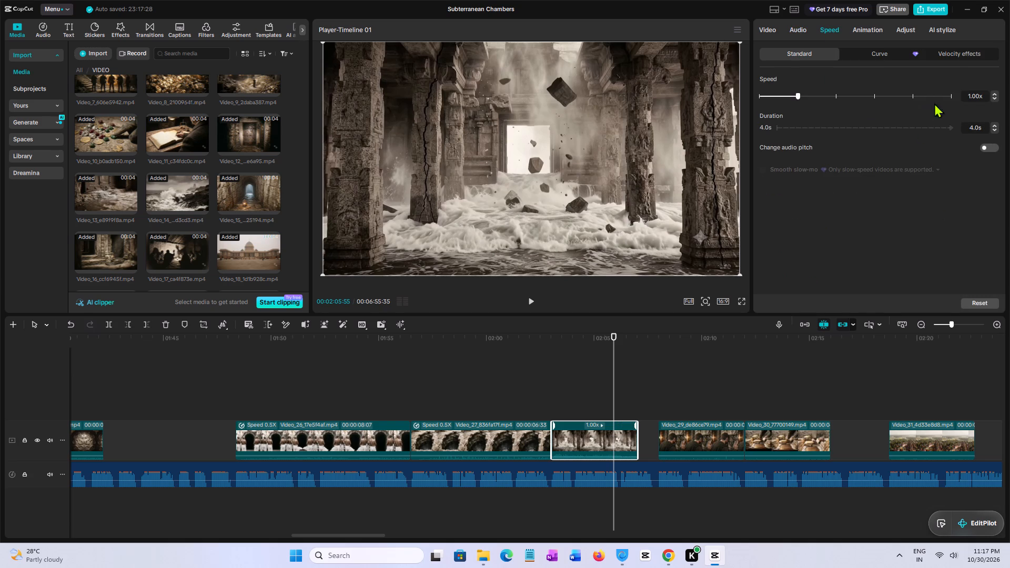
left_click(993, 99)
left_click(993, 99)
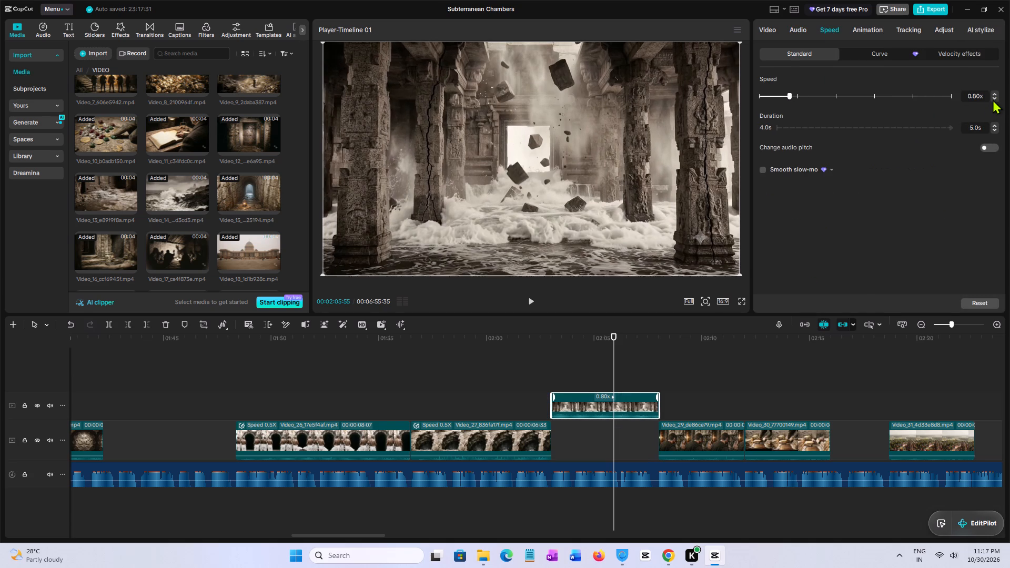
left_click(659, 410)
left_click_drag(659, 403, 652, 403)
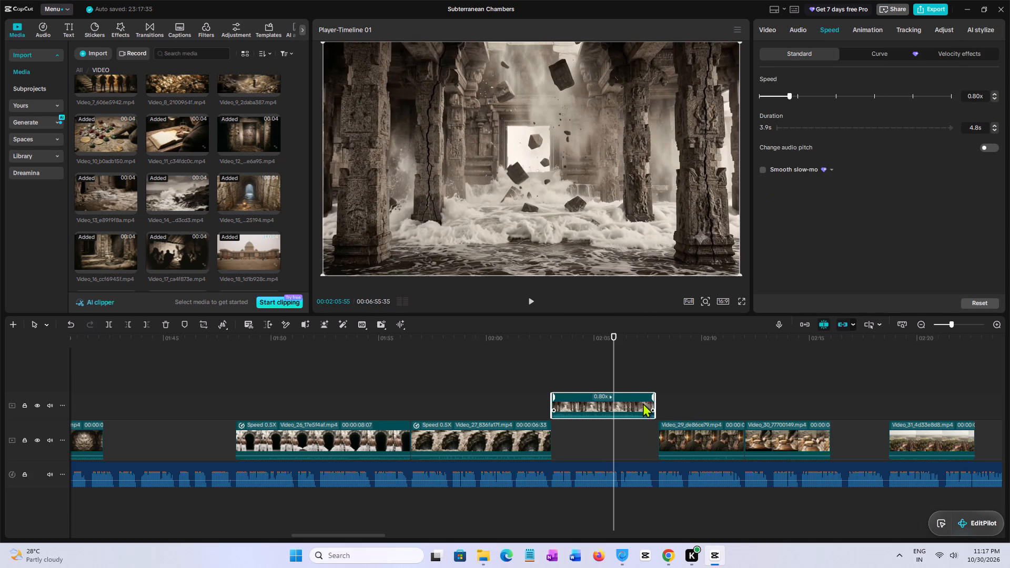
left_click_drag(638, 404, 637, 431)
left_click_drag(656, 434, 677, 434)
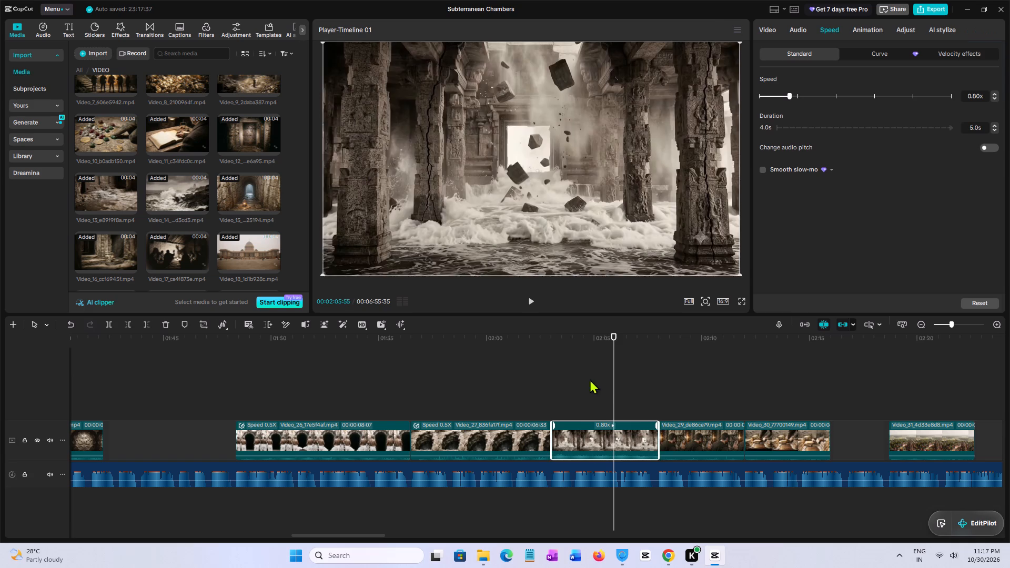
Play from Video_28 into Video_30 against the narration.
left_click(591, 379)
key("space")
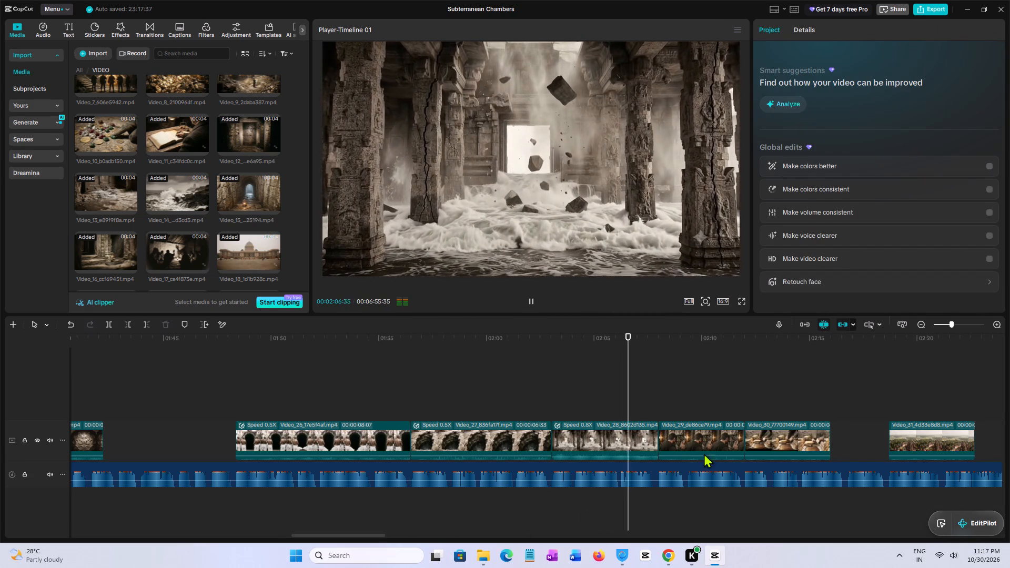
left_click_drag(987, 365, 1009, 365)
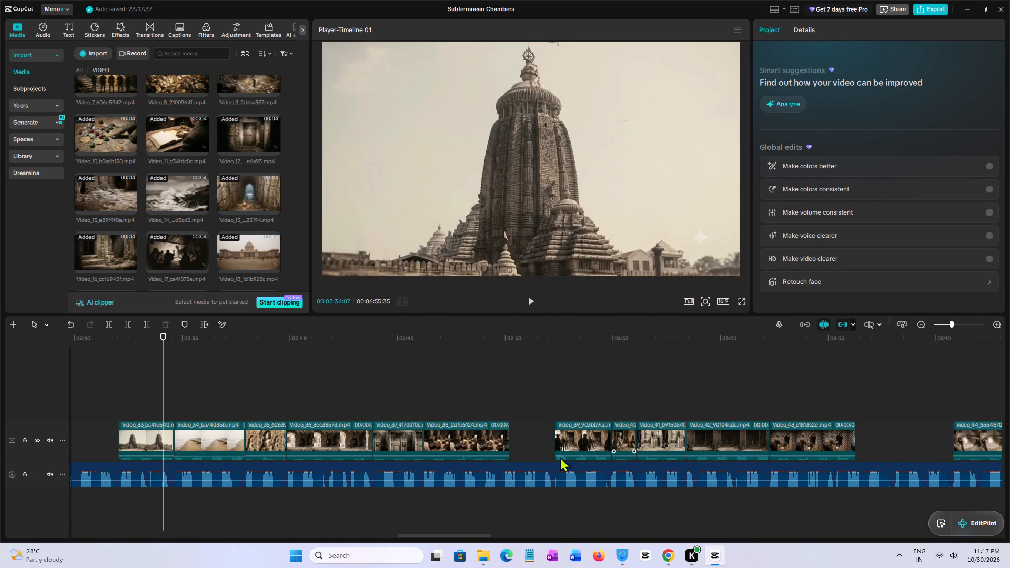
key("space")
key("space")
left_click_drag(147, 387, 98, 387)
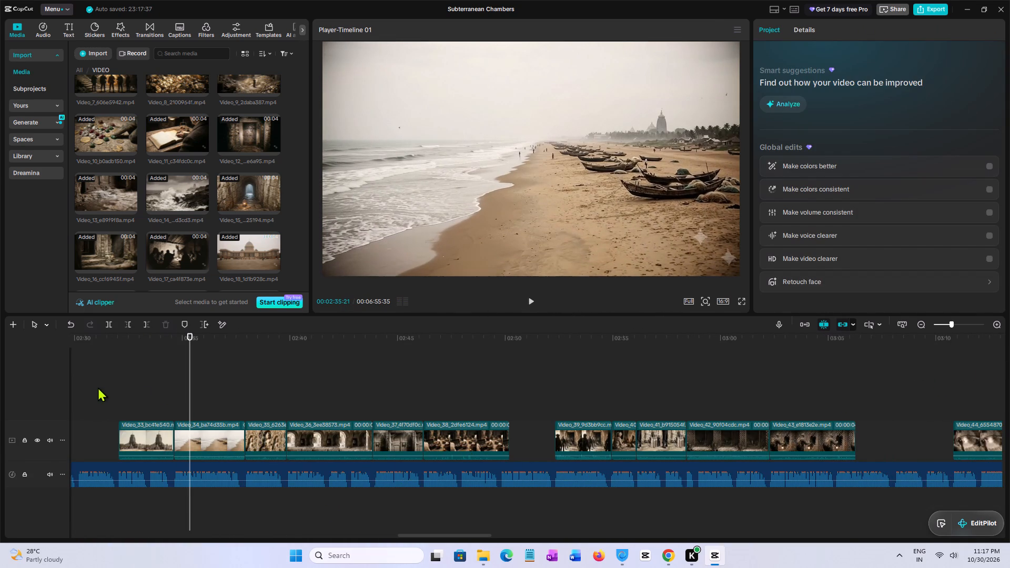
left_click_drag(98, 387, 76, 386)
left_click_drag(102, 387, 68, 384)
left_click_drag(89, 381, 77, 381)
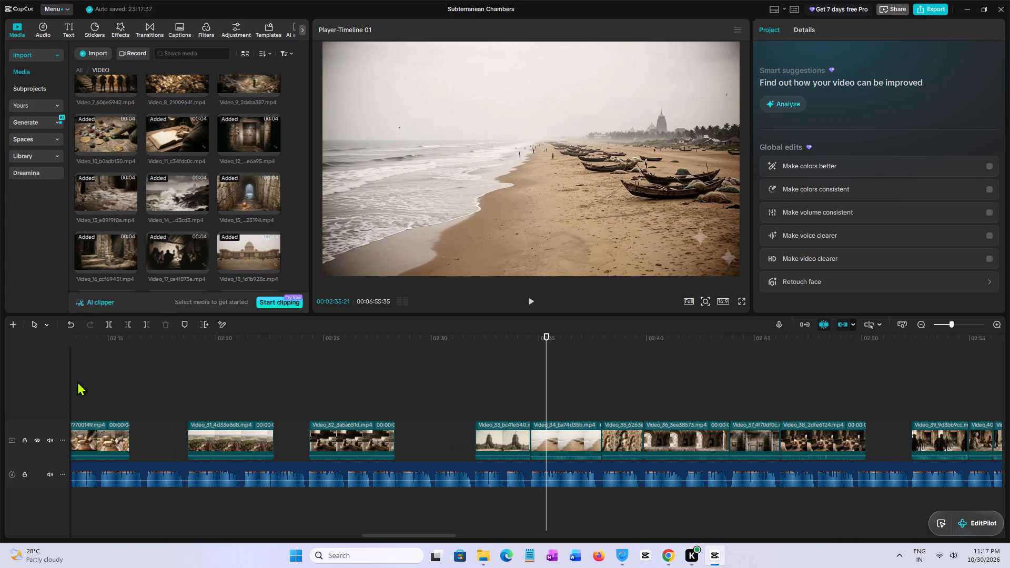
left_click_drag(77, 381, 59, 381)
left_click(163, 388)
key("space")
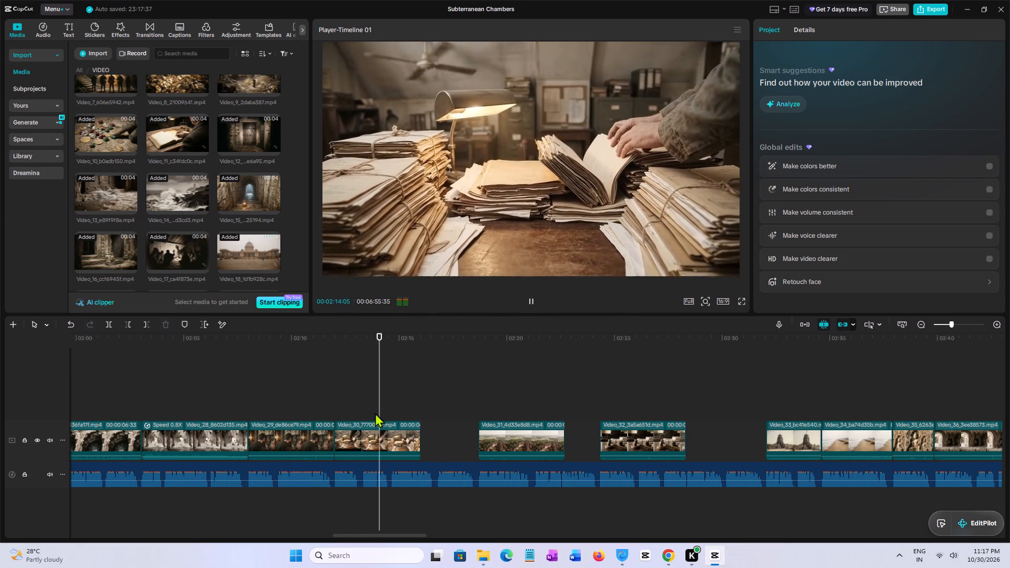
key("space")
Slow Video_30 to 0.60x, lasting 6.7 s, so it fills the gap before Video_31.
left_click(394, 434)
left_click(835, 37)
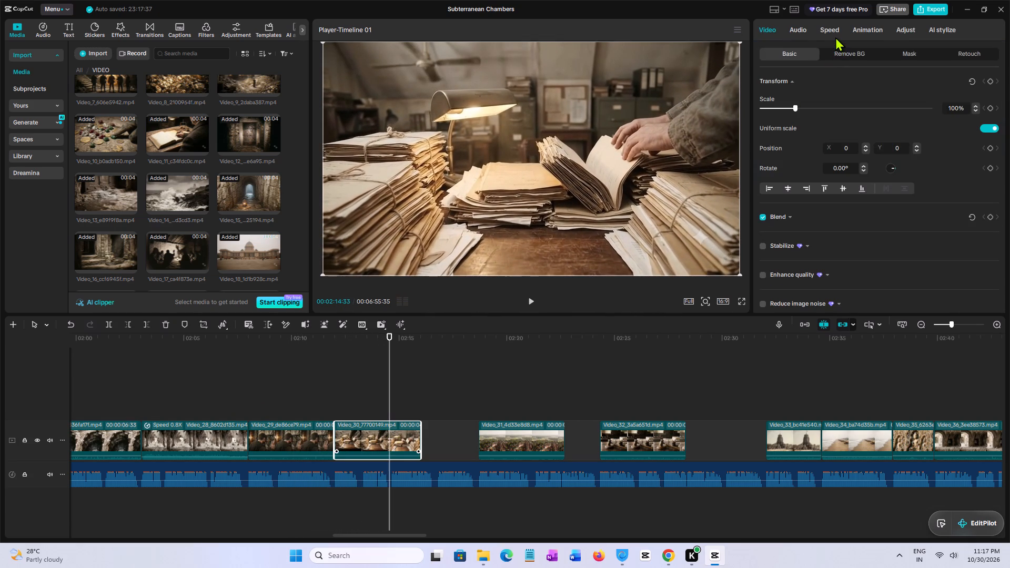
left_click(995, 102)
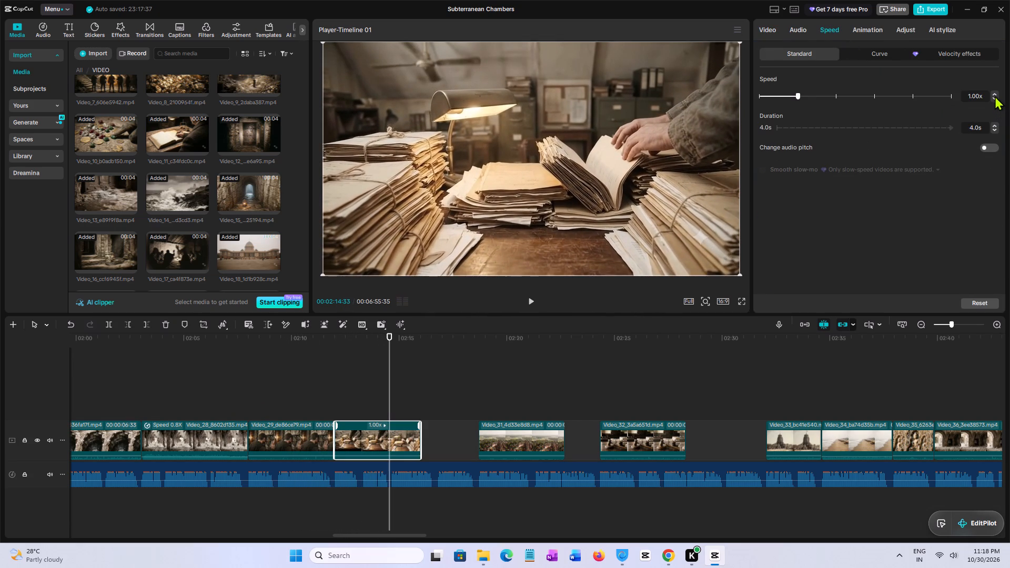
left_click(995, 95)
double_click(996, 94)
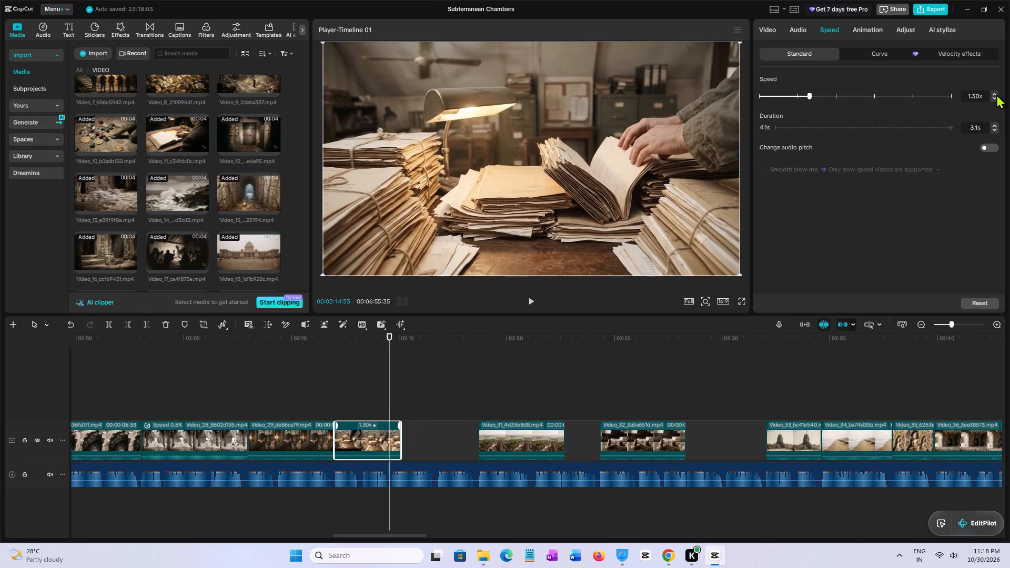
left_click(994, 97)
triple_click(994, 97)
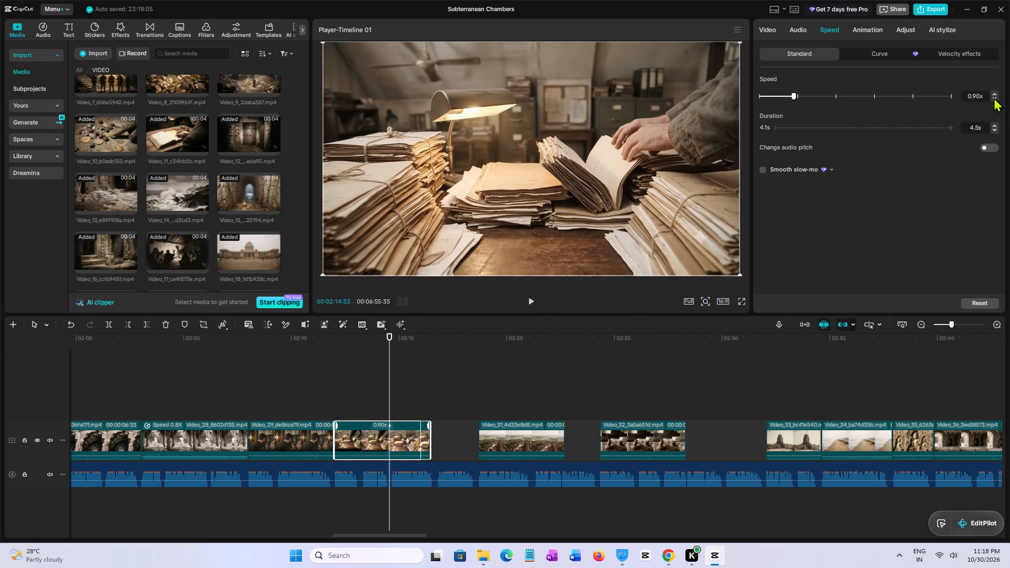
left_click(994, 97)
left_click(993, 97)
left_click(993, 97)
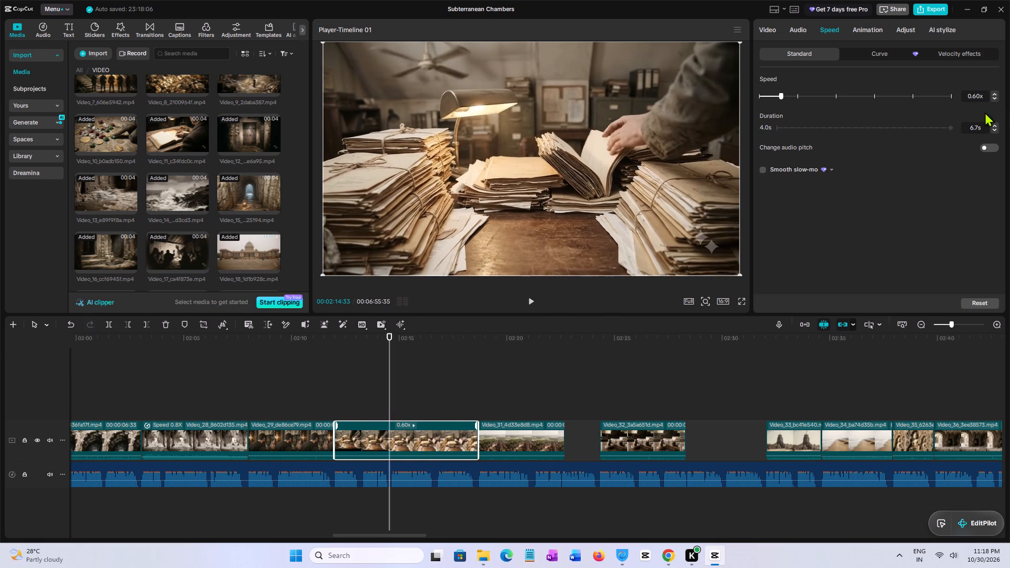
Play the end of Video_30 into Video_31 against the narration.
left_click(449, 400)
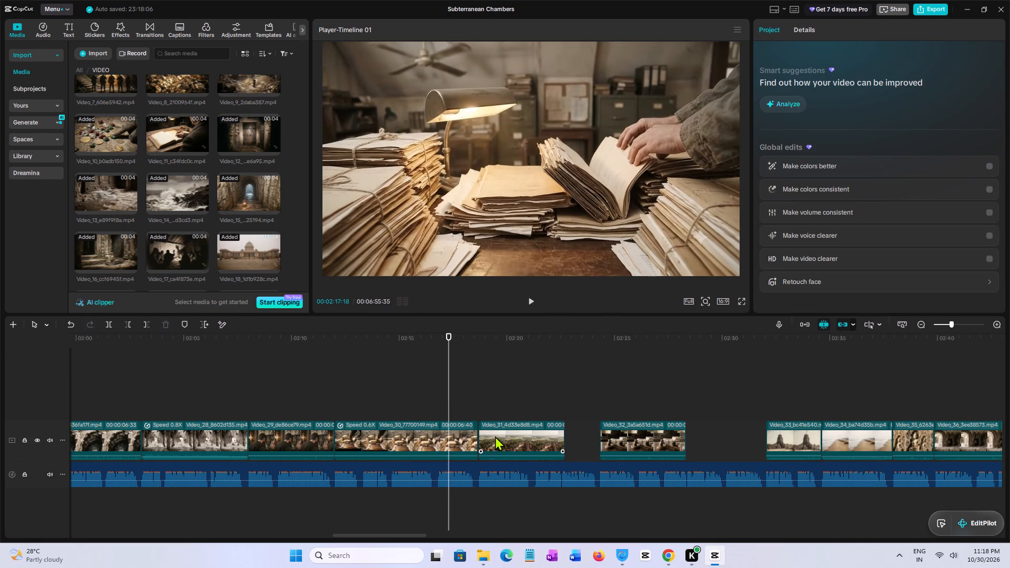
left_click(495, 436)
left_click(458, 414)
key("space")
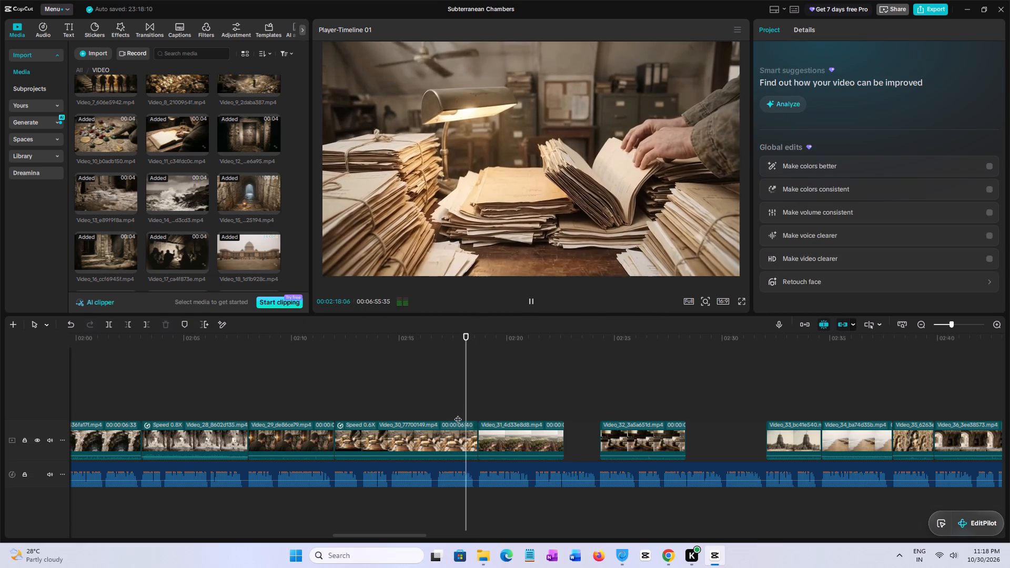
key("space")
Slow Video_31 to 0.70x, trim its end slightly, and fit it on the main track between Video_30 and Video_32.
left_click(531, 439)
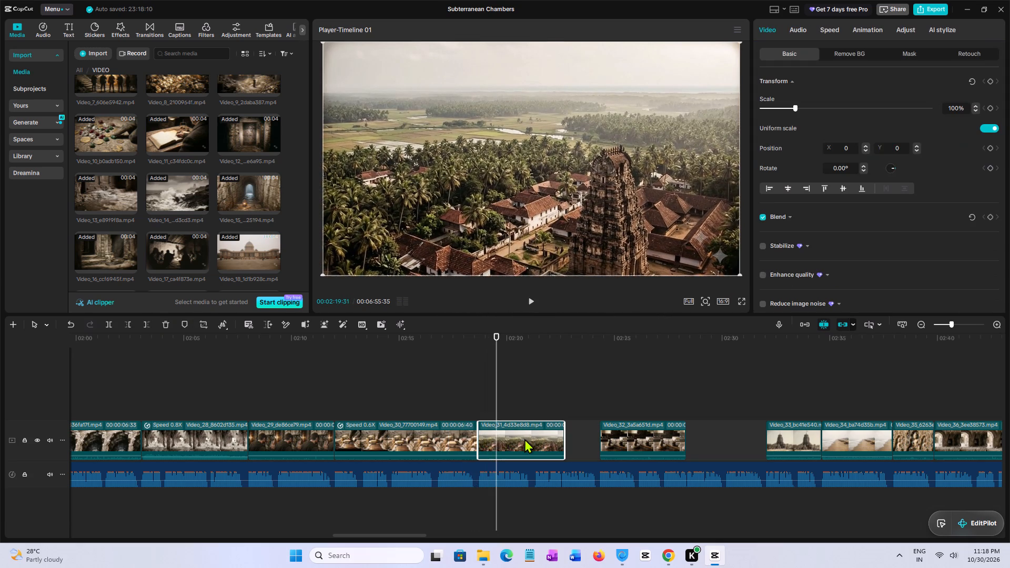
left_click(823, 33)
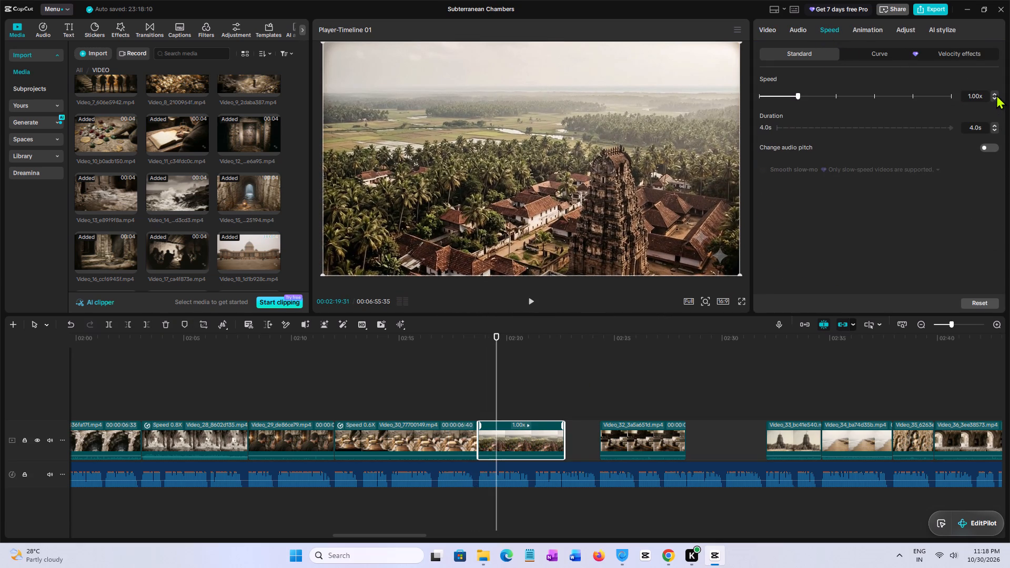
left_click(994, 98)
left_click(994, 98)
left_click(994, 98)
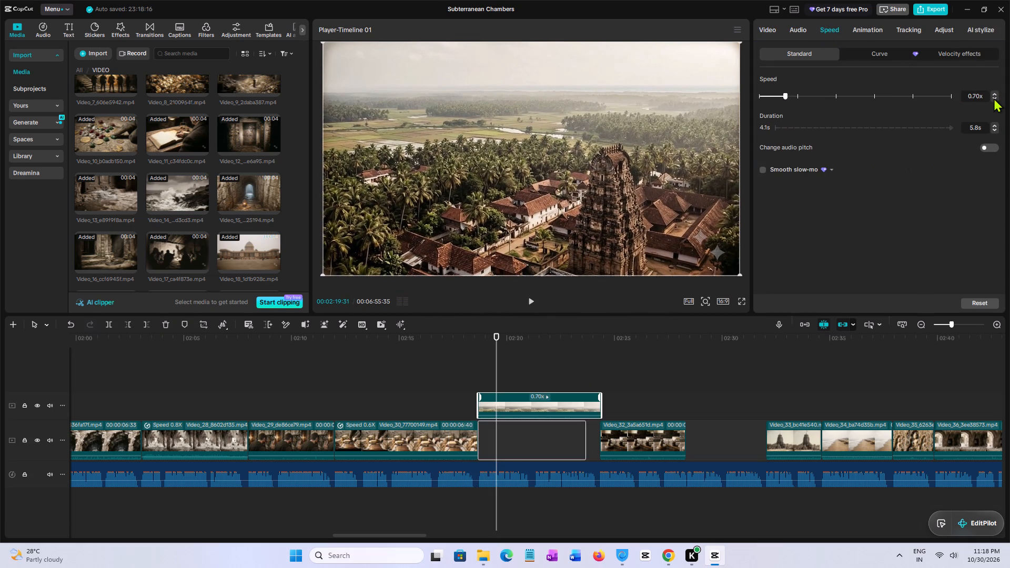
left_click_drag(603, 408, 601, 408)
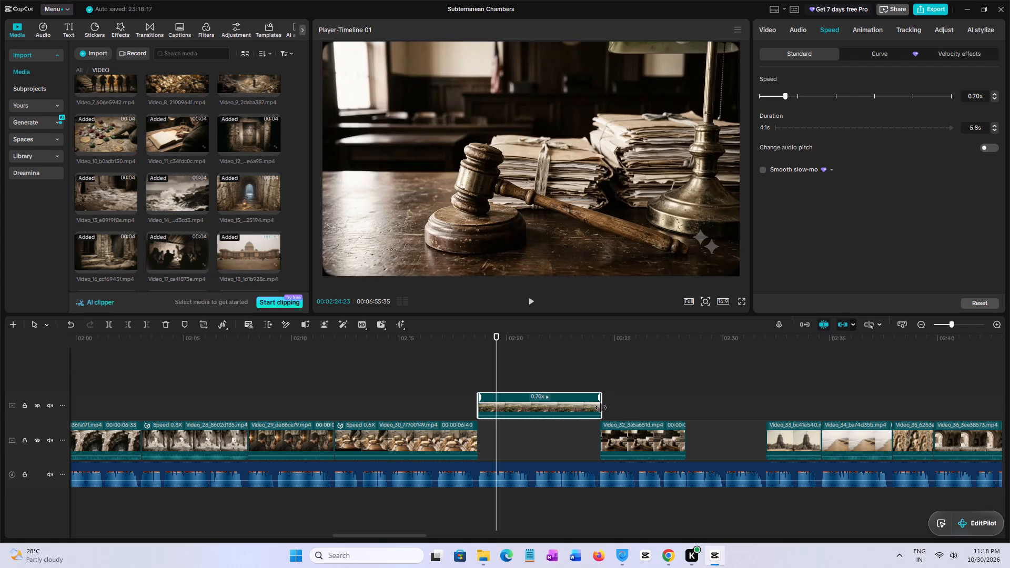
left_click_drag(601, 408, 598, 408)
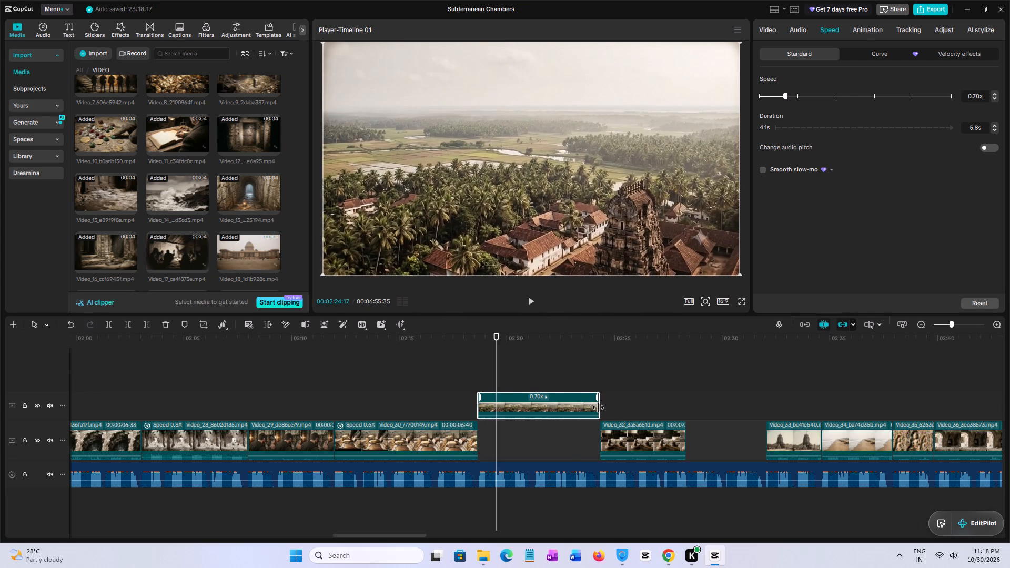
left_click_drag(598, 408, 596, 408)
left_click_drag(574, 406, 575, 440)
left_click_drag(598, 435, 633, 435)
Play Video_31 through the gap after Video_32 against the narration, and check Video_32's speed and opening.
left_click(570, 397)
key("space")
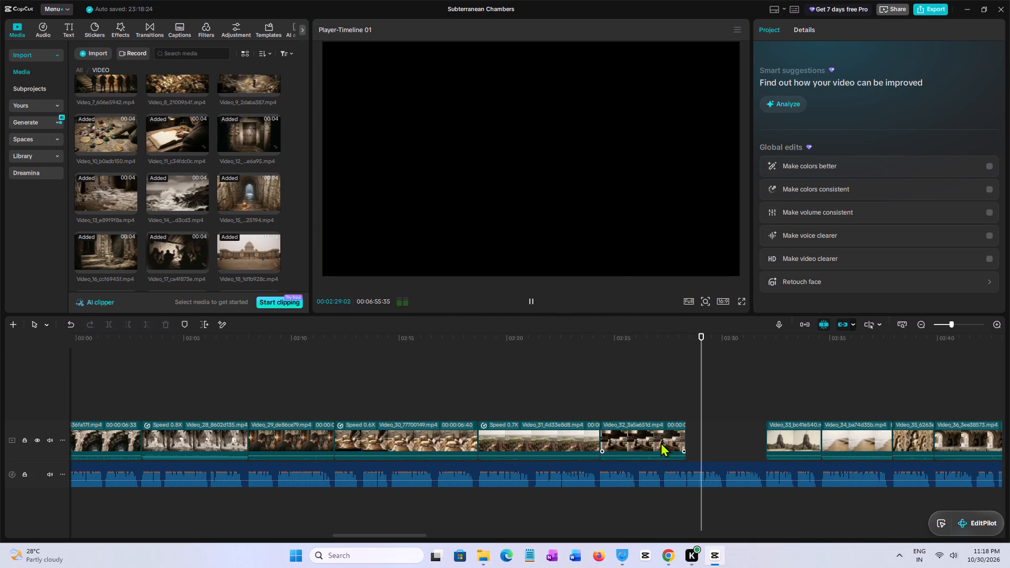
key("space")
left_click(661, 442)
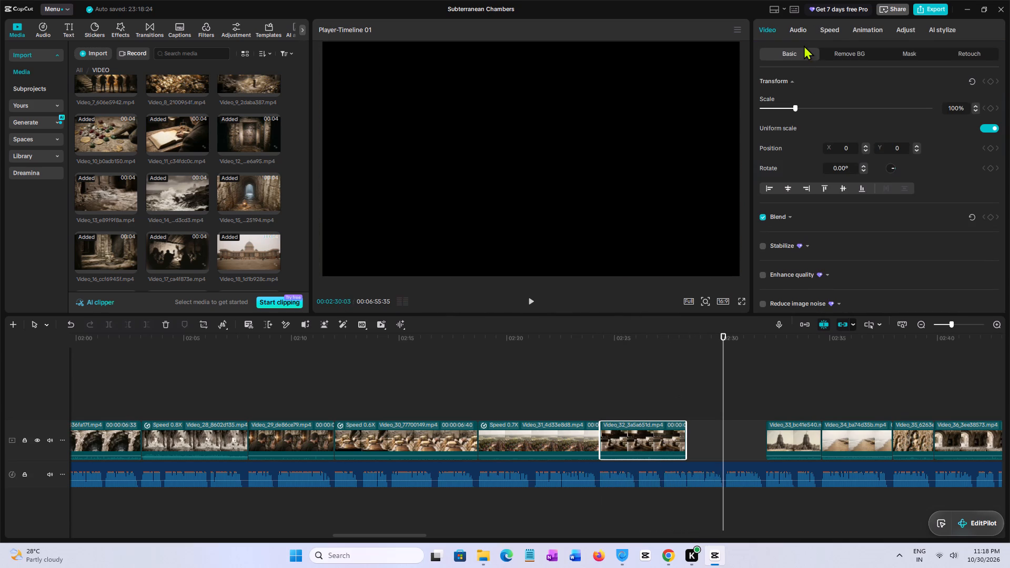
left_click(831, 29)
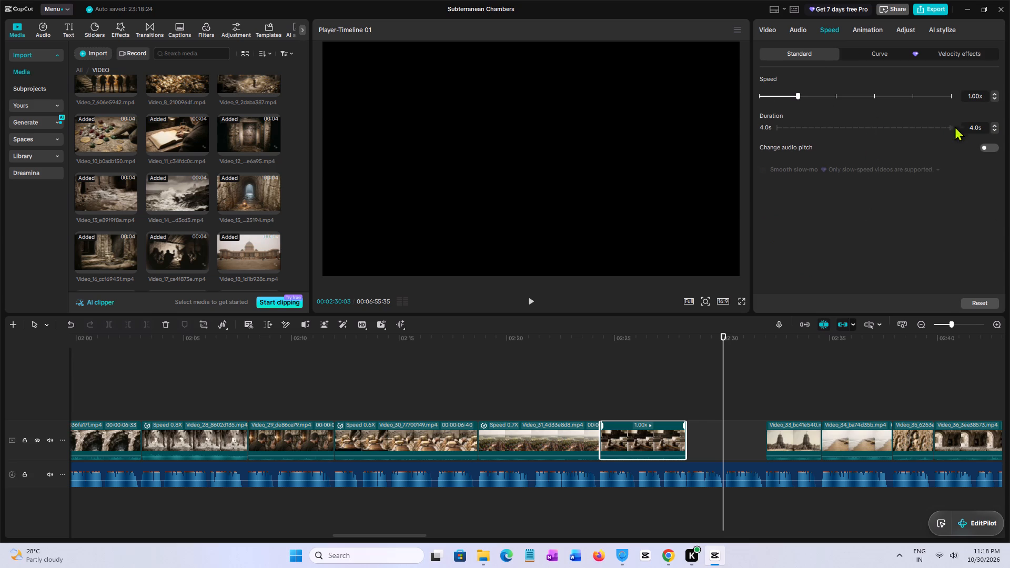
left_click(594, 395)
key("space")
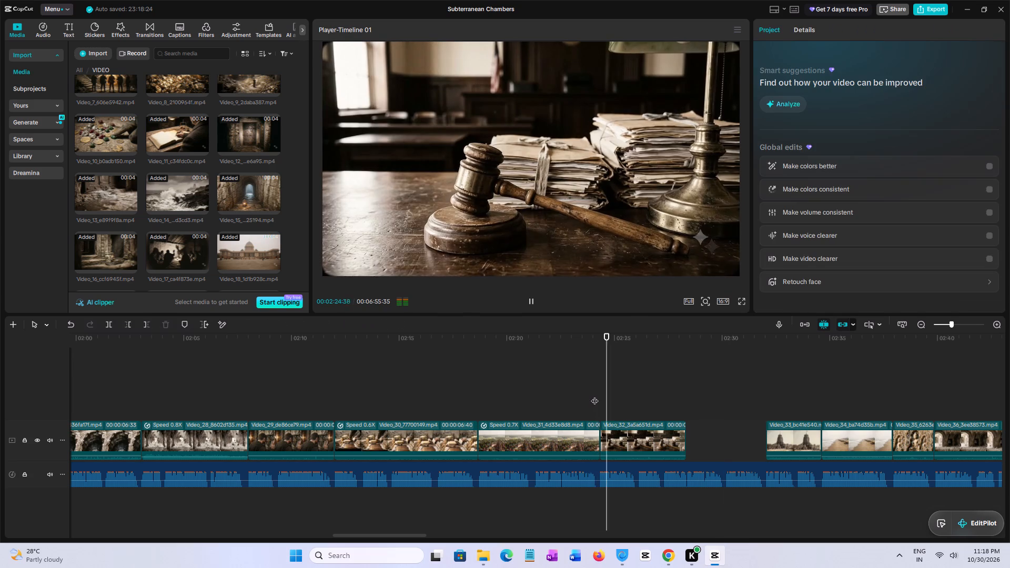
left_click(600, 395)
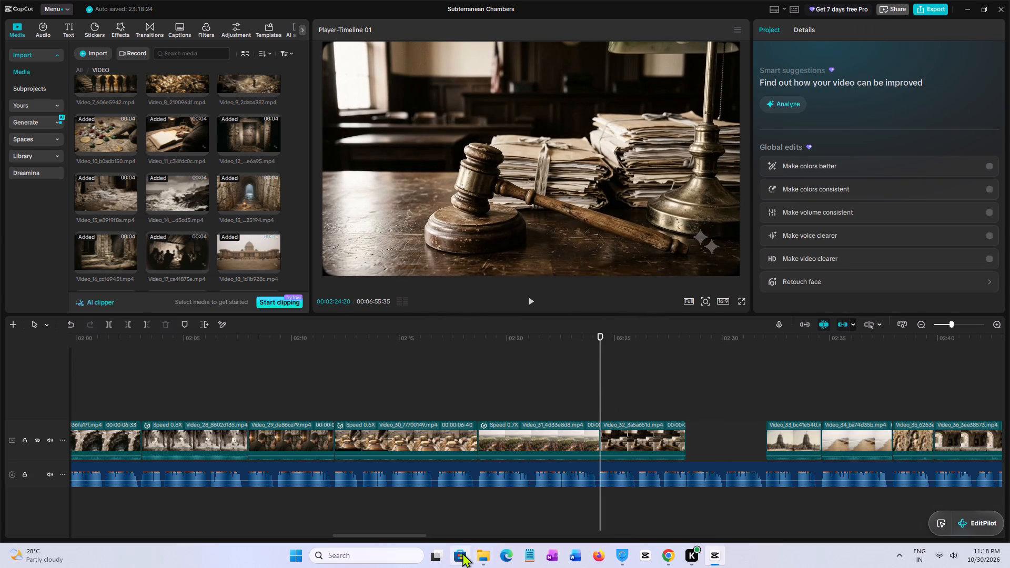
Switch to File Explorer and open the পদ্মনাভস্বামী মন্দিরের ভল্ট-বি folder inside HINDI HISTORY to browse its footage.
left_click(483, 553)
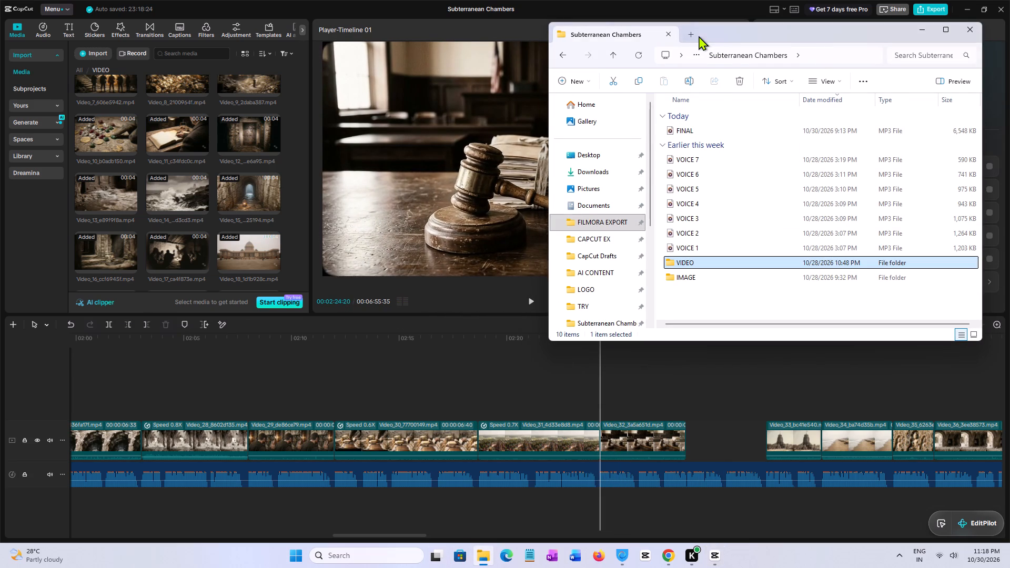
left_click_drag(856, 234, 863, 236)
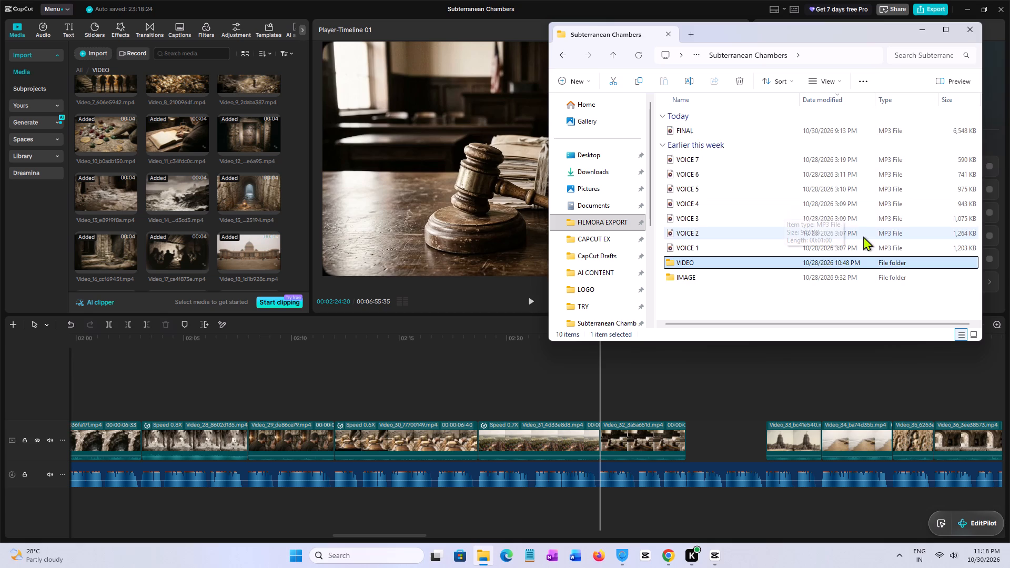
left_click_drag(863, 236, 862, 234)
scroll(754, 182, "down", 5)
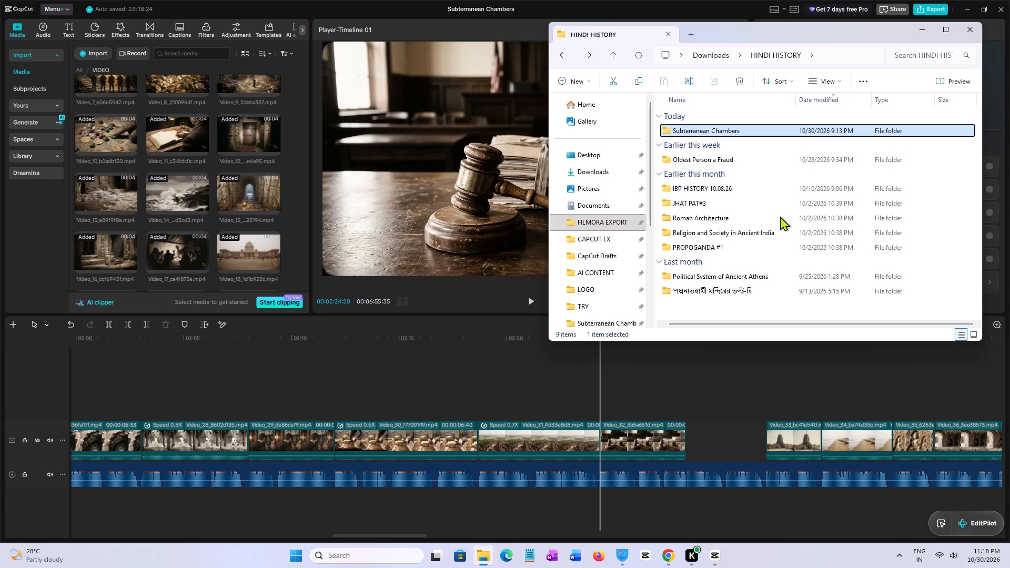
left_click(725, 286)
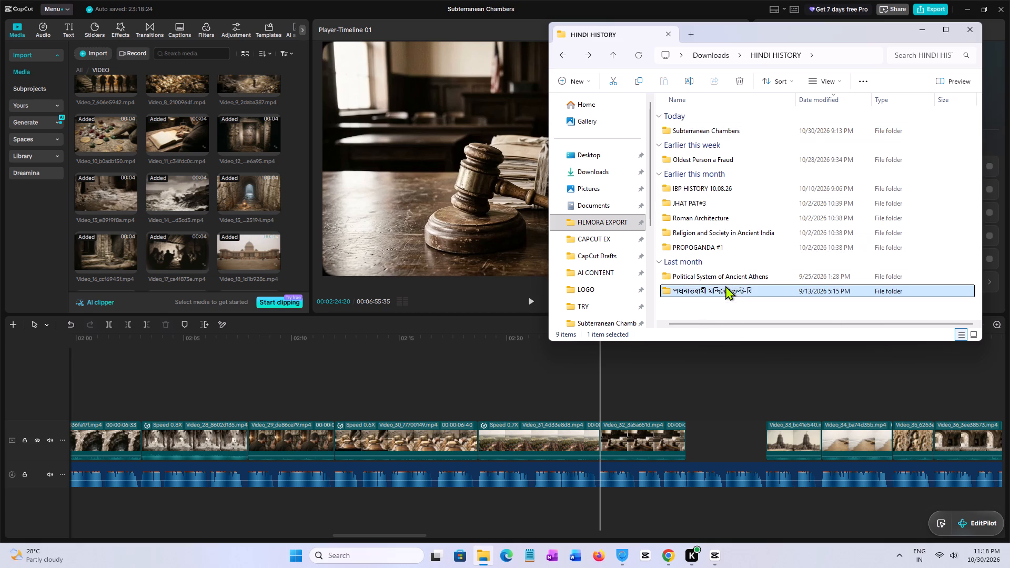
double_click(746, 293)
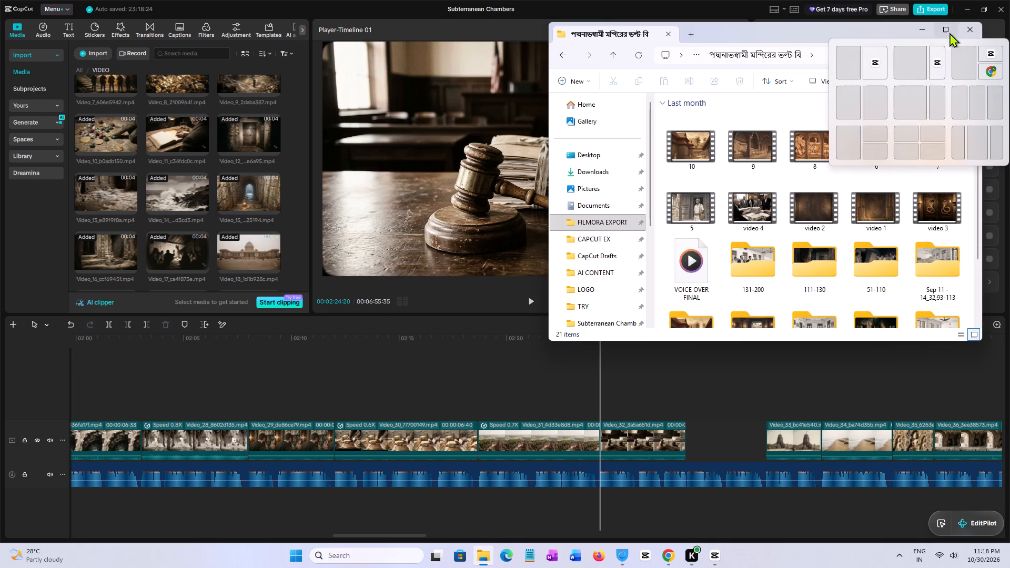
left_click(950, 33)
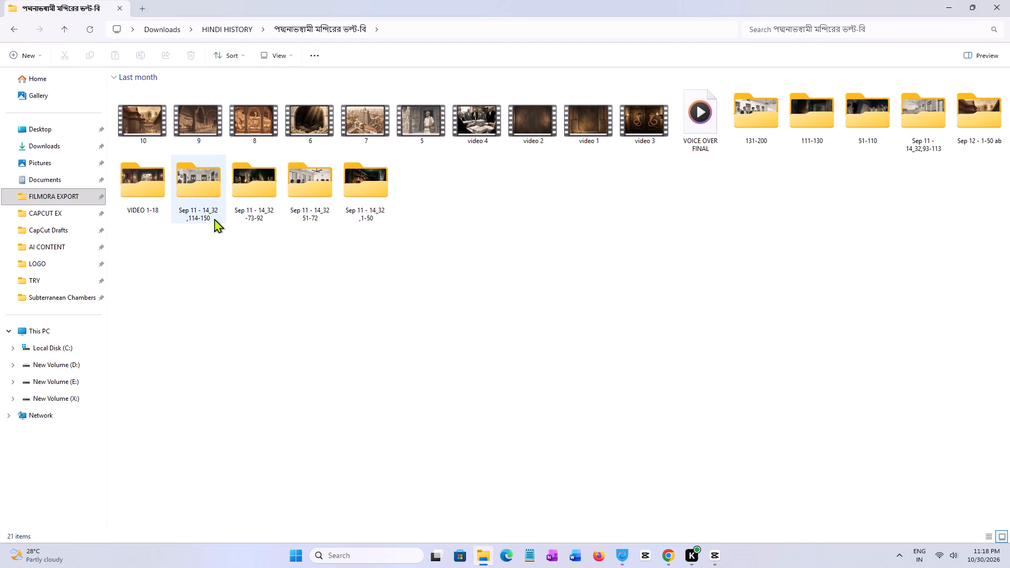
Open the VIDEO 1-18 folder and preview the Scene_6 image.
double_click(147, 177)
scroll(522, 333, "up", 1)
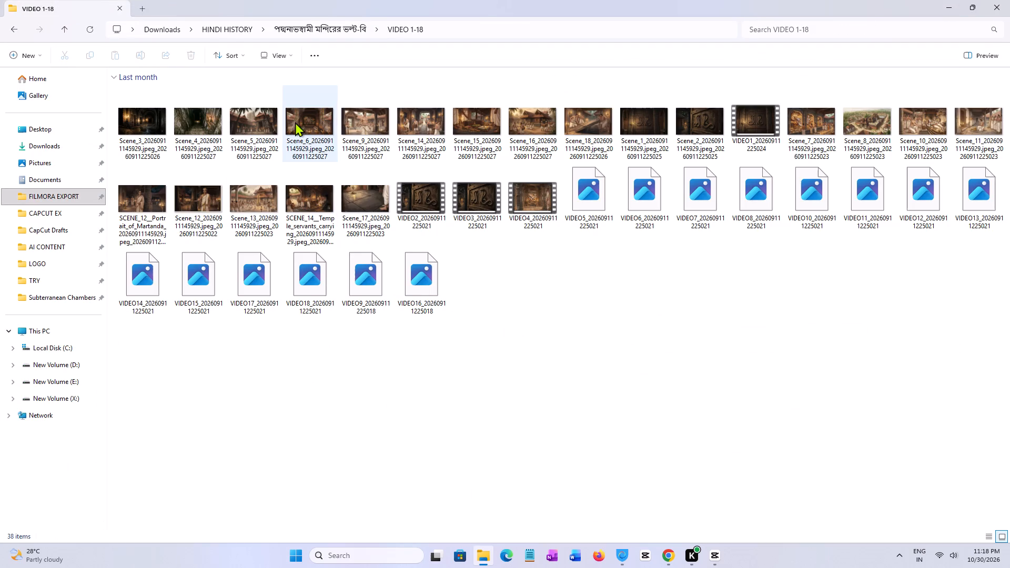
double_click(306, 117)
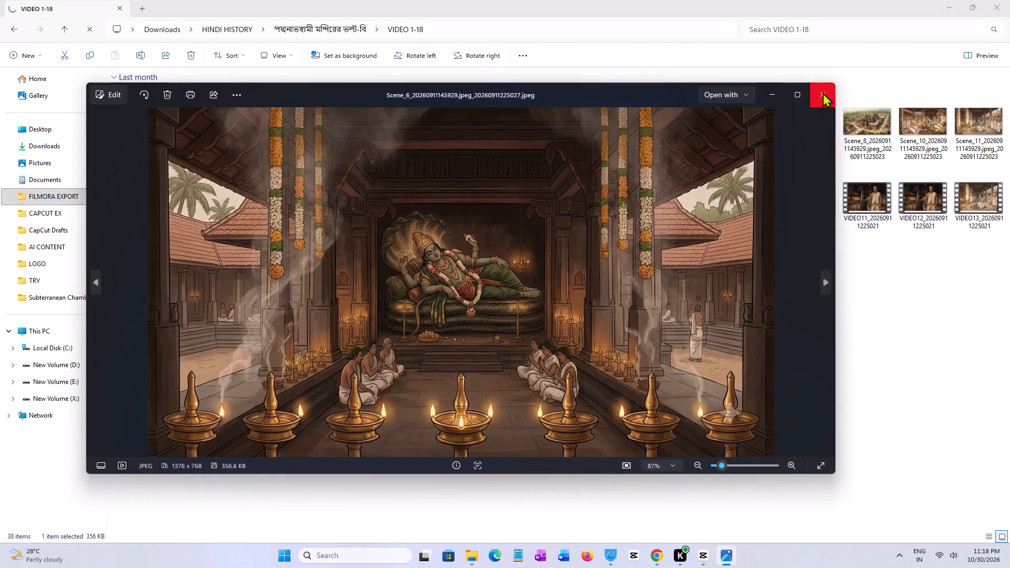
Preview VIDEO3, VIDEO2, VIDEO14 and the Scene_11 image from the VIDEO 1-18 folder as candidate extra footage.
left_click(823, 93)
left_click(468, 198)
left_click(468, 197)
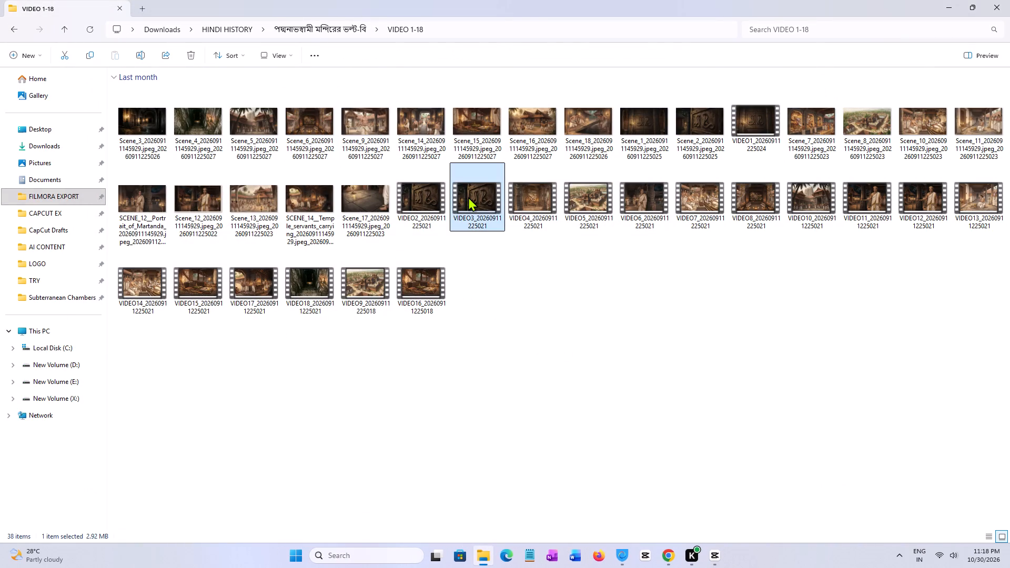
left_click(468, 197)
double_click(468, 197)
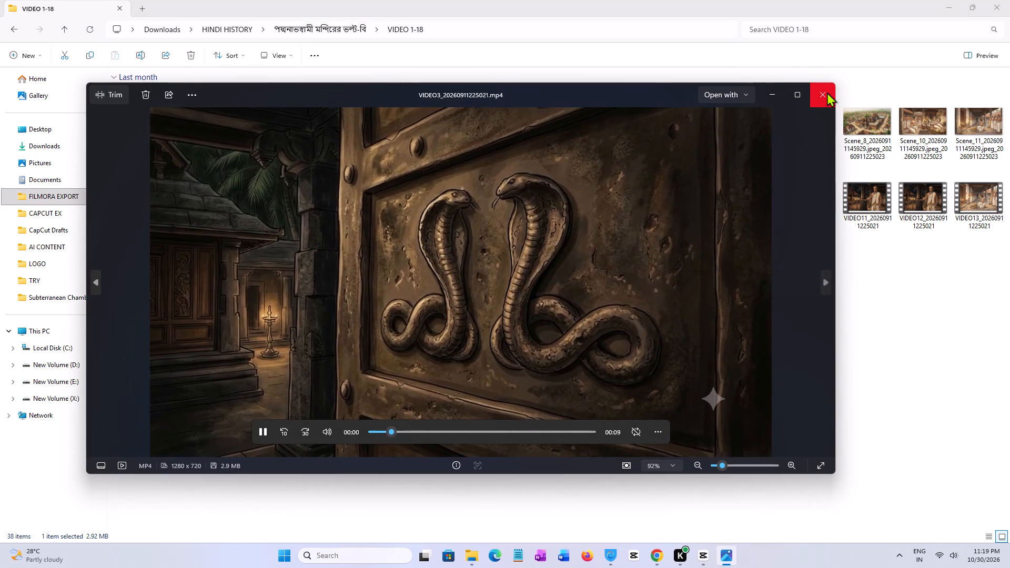
left_click(826, 92)
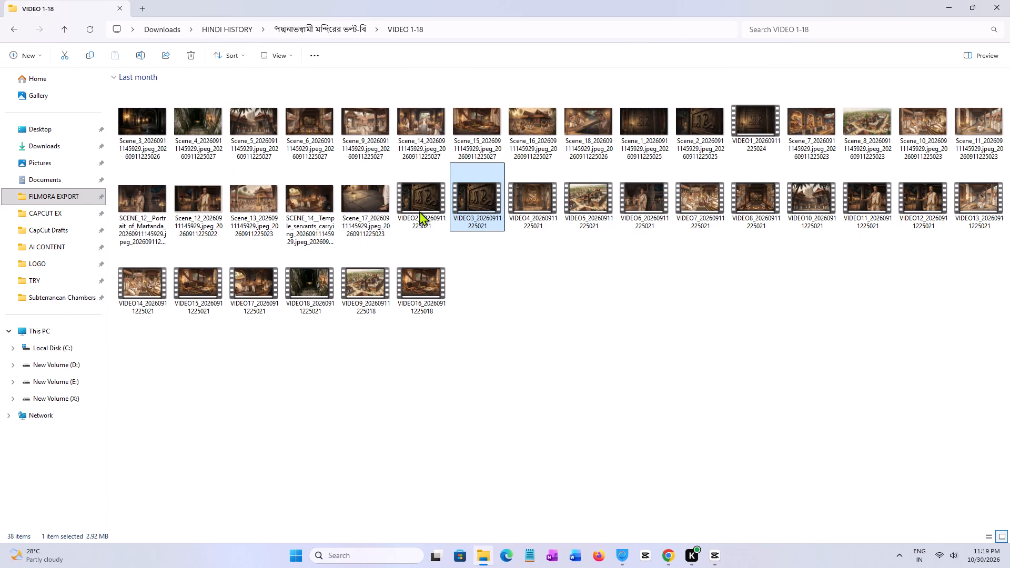
double_click(419, 196)
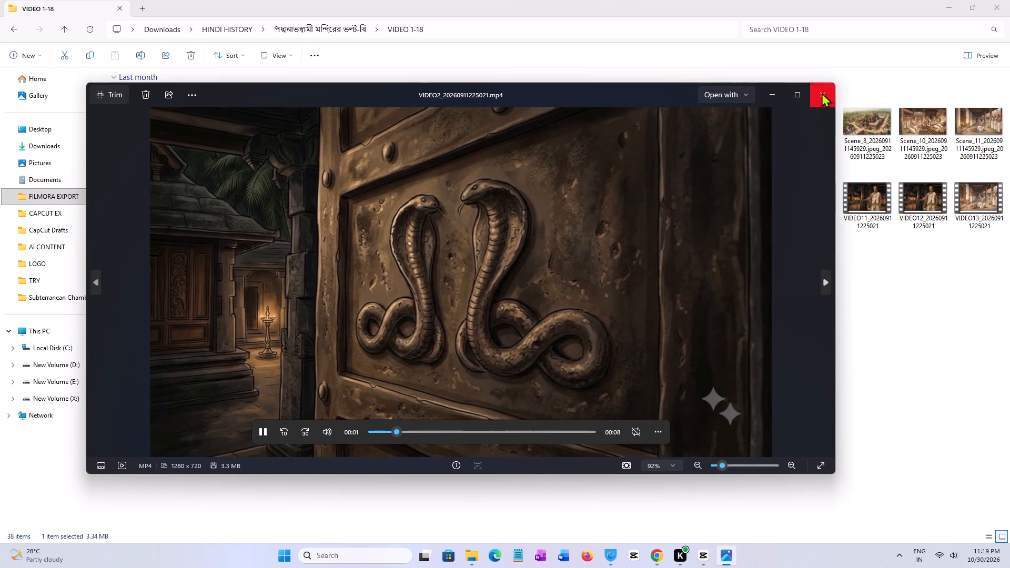
left_click(824, 92)
double_click(154, 282)
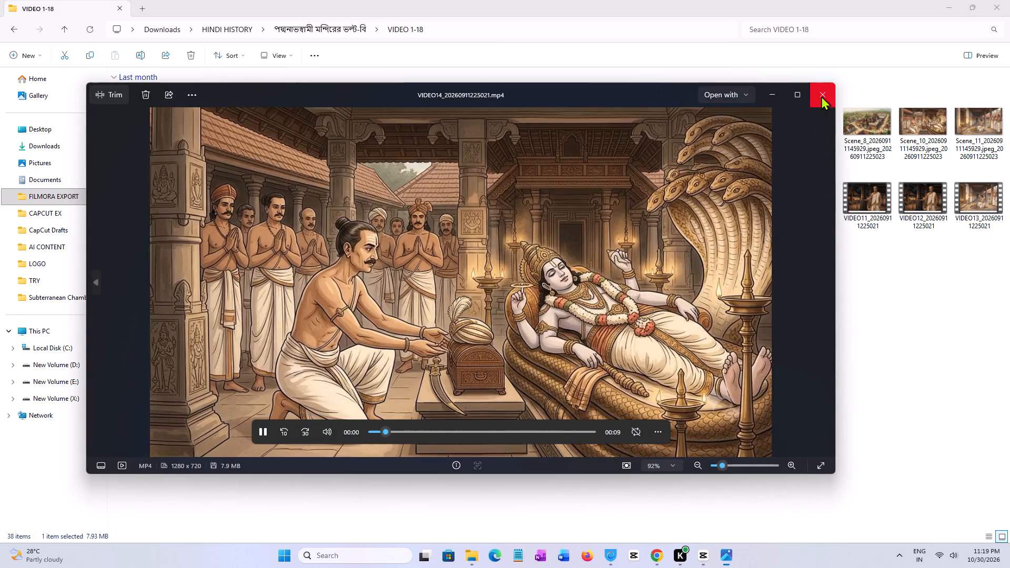
left_click(817, 96)
double_click(984, 116)
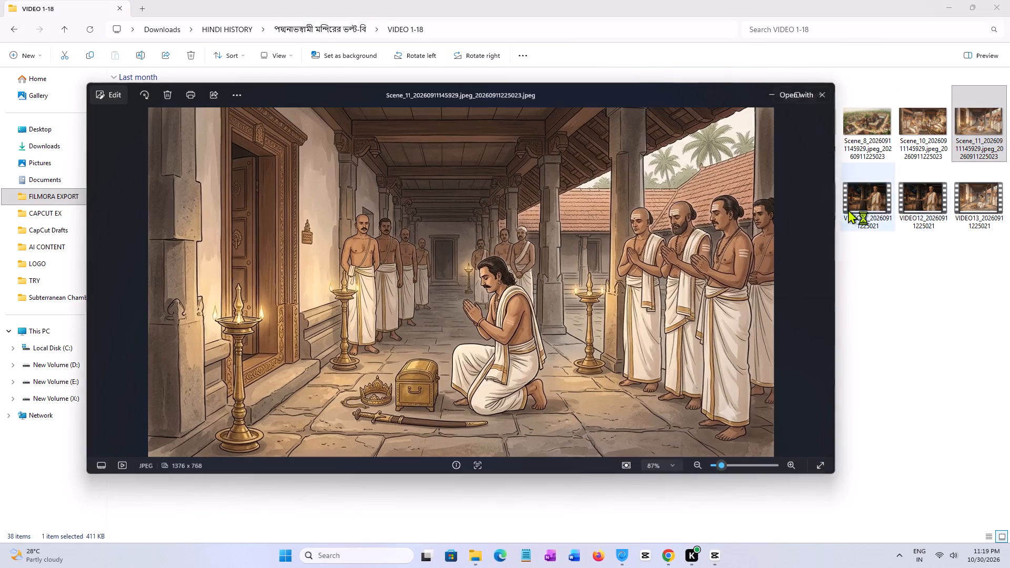
left_click(834, 104)
left_click(829, 100)
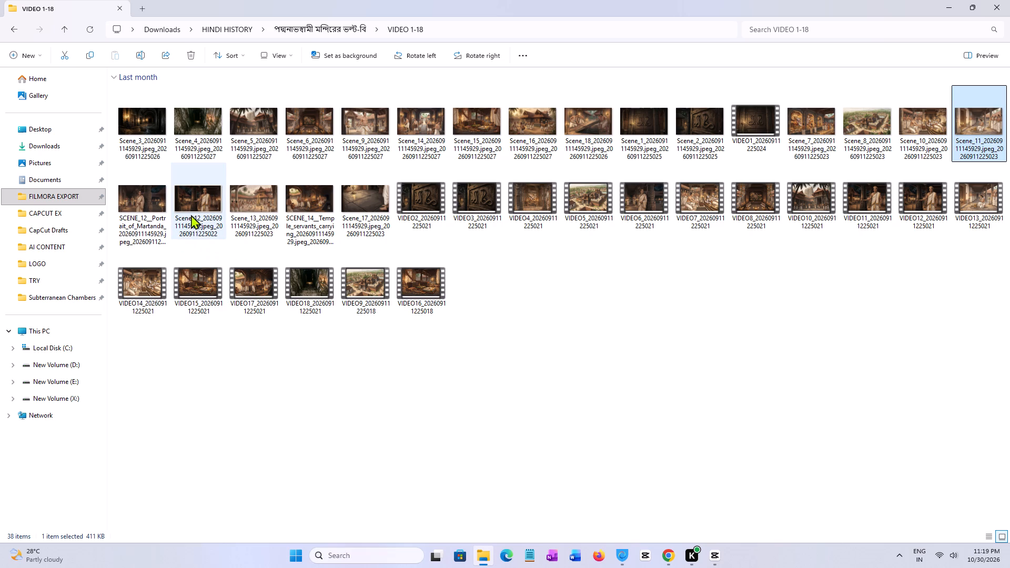
Preview the VIDEO18 and VIDEO10 clips, and return to the CapCut timeline.
left_click(314, 274)
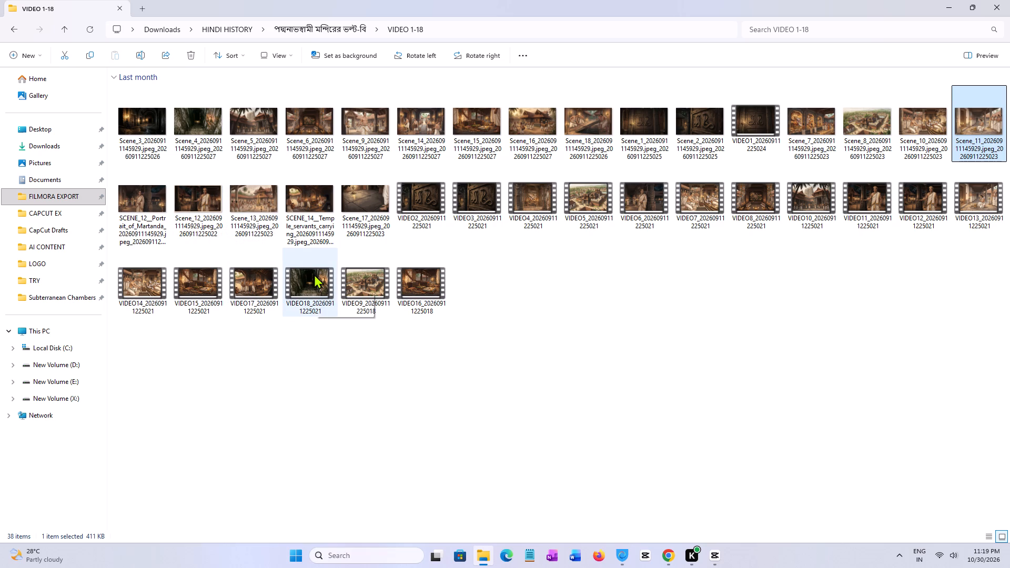
triple_click(317, 274)
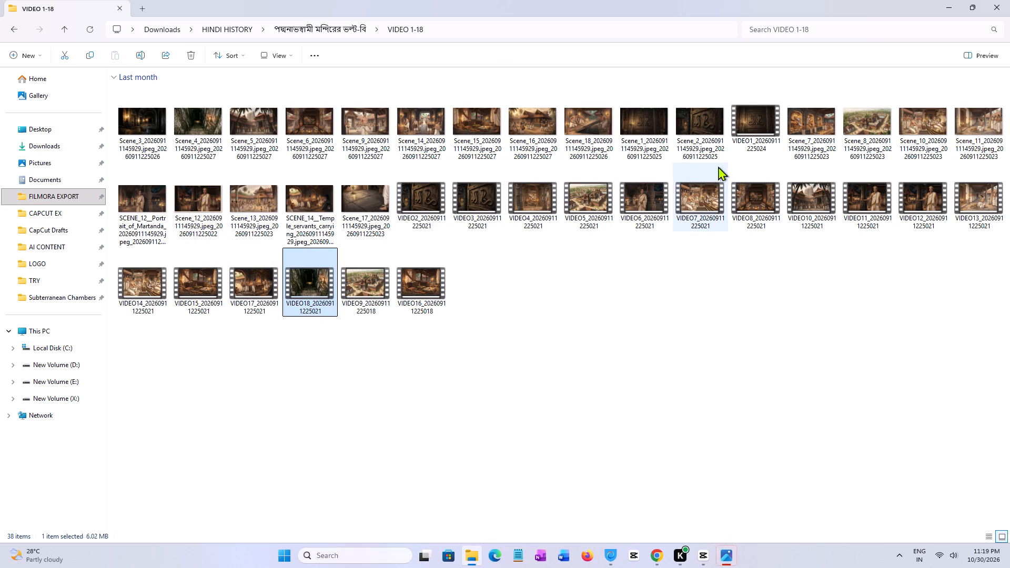
left_click(726, 547)
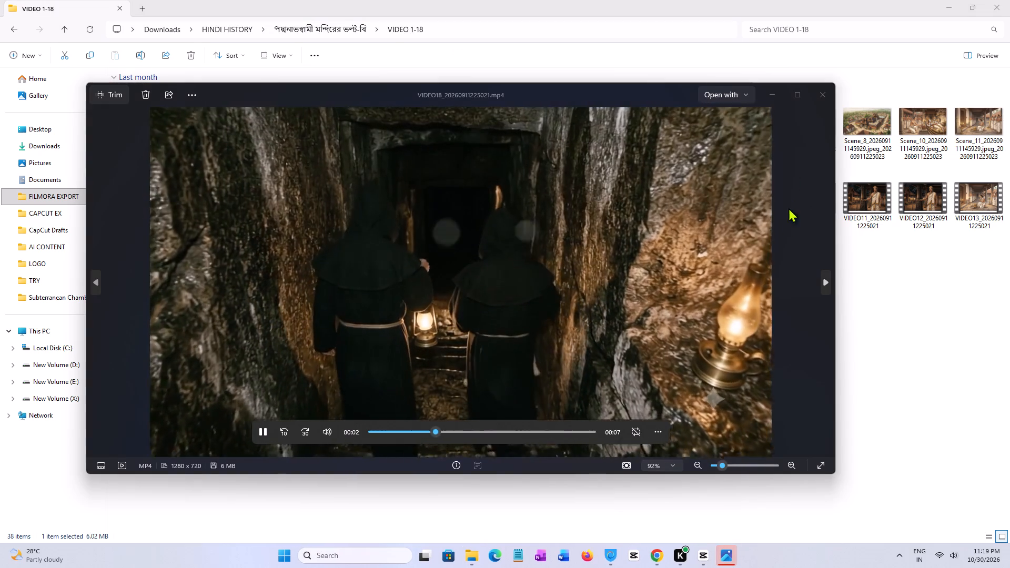
left_click(824, 100)
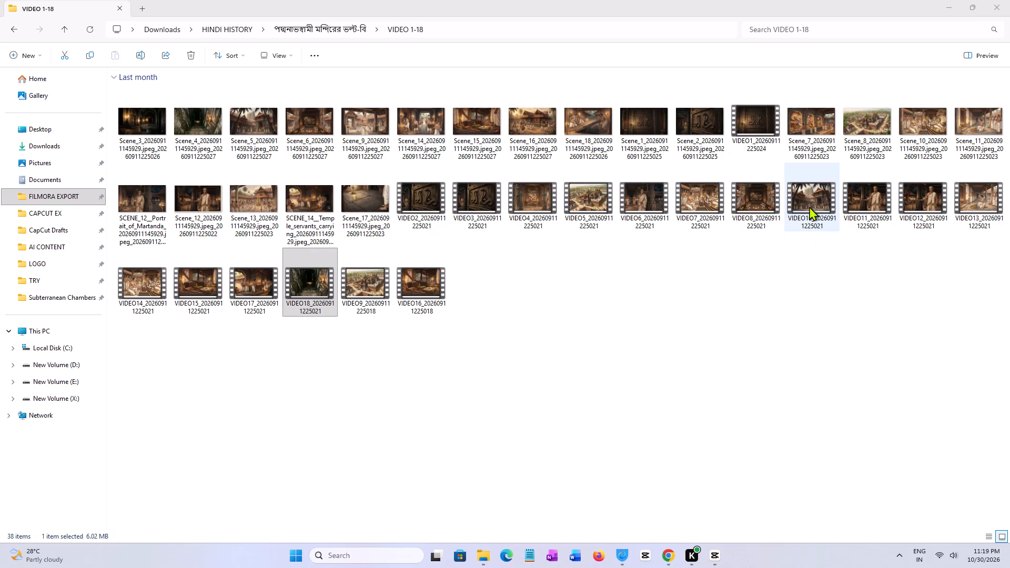
left_click(809, 201)
double_click(812, 199)
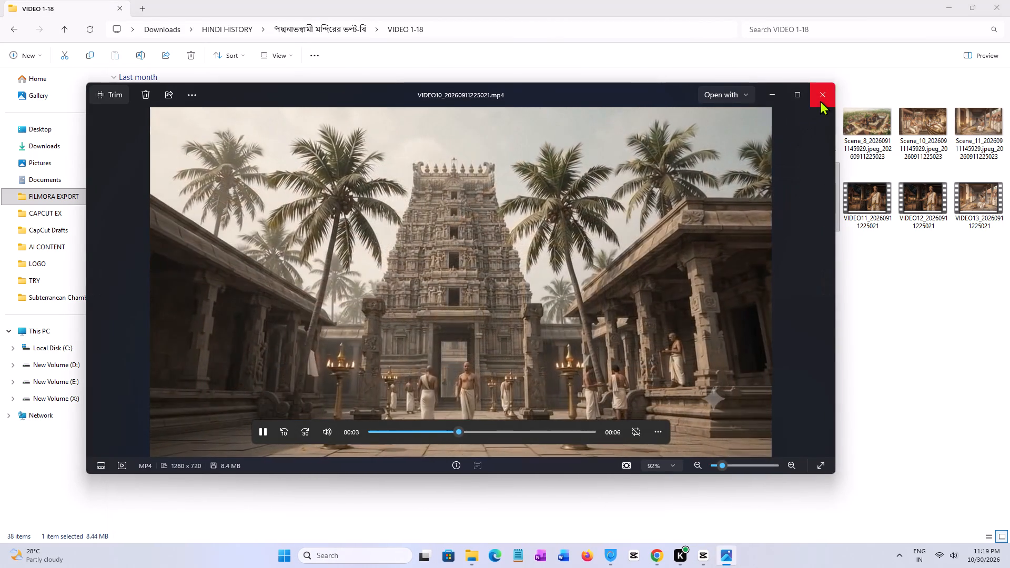
left_click(820, 100)
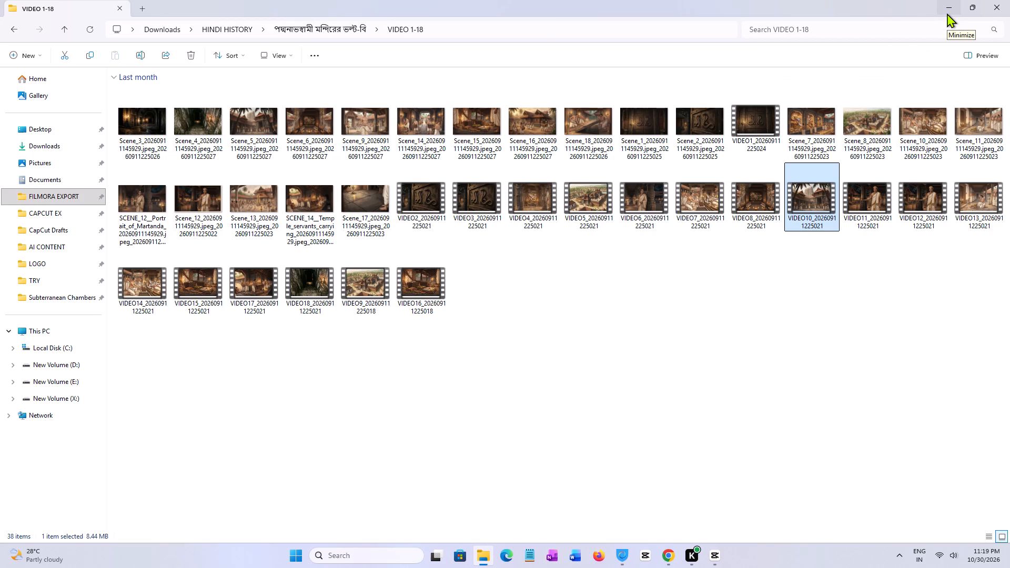
left_click(948, 6)
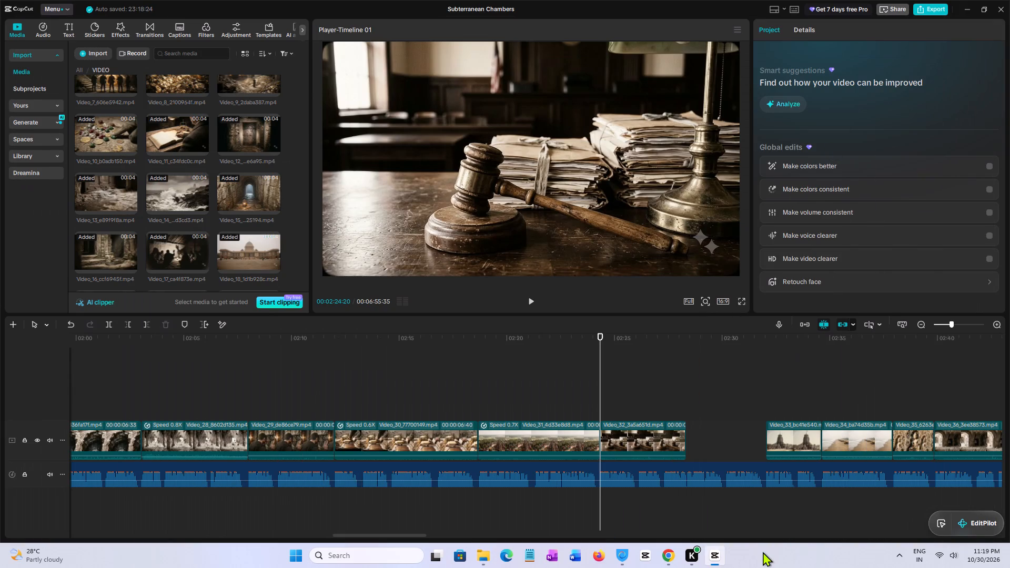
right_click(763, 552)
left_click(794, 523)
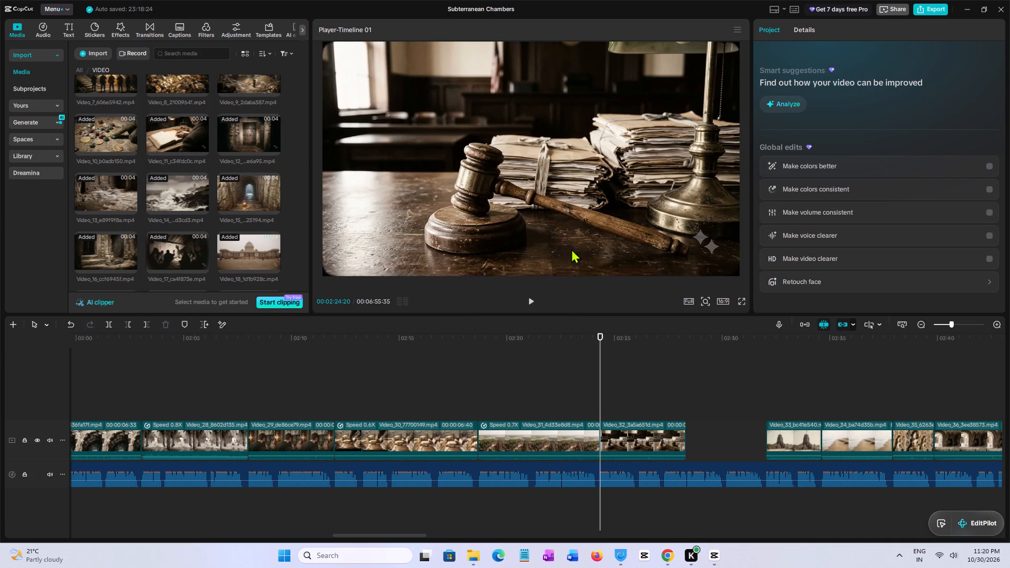
Slow Video_32 to 0.50x, trim its end, and fit it on the main track between Video_31 and Video_33.
left_click(578, 389)
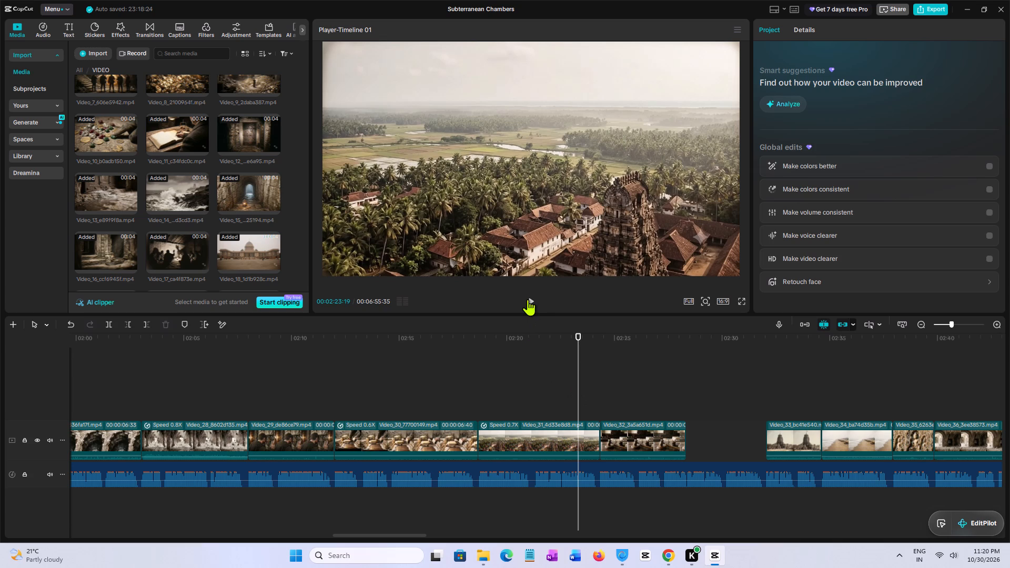
left_click(528, 299)
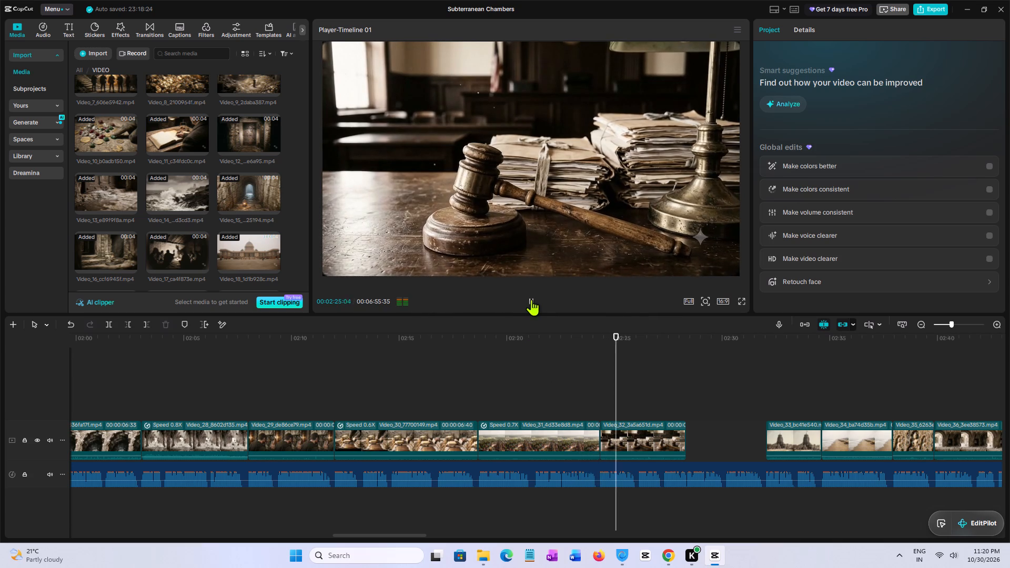
left_click(531, 299)
left_click(623, 421)
left_click(828, 25)
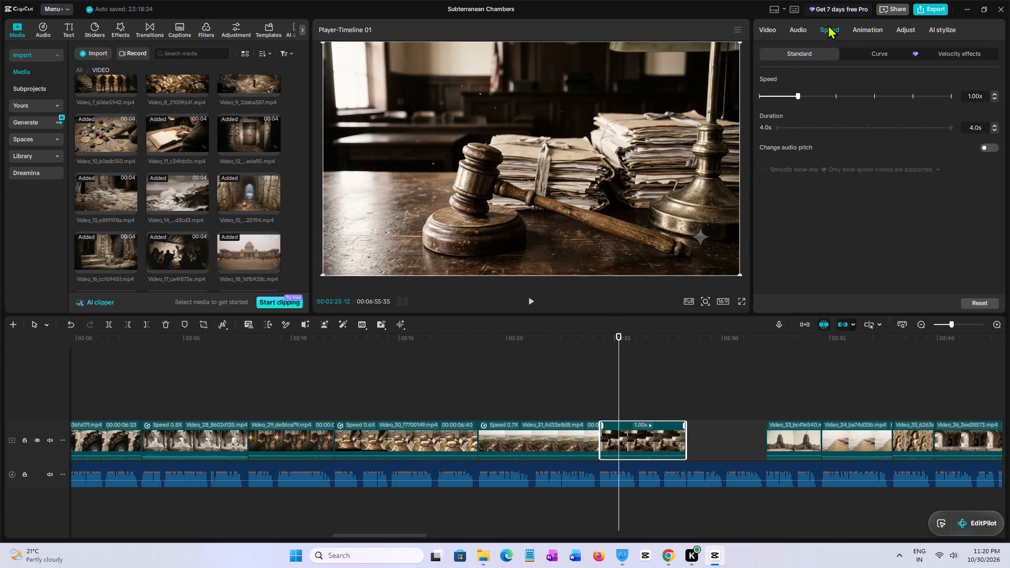
triple_click(995, 98)
left_click(995, 98)
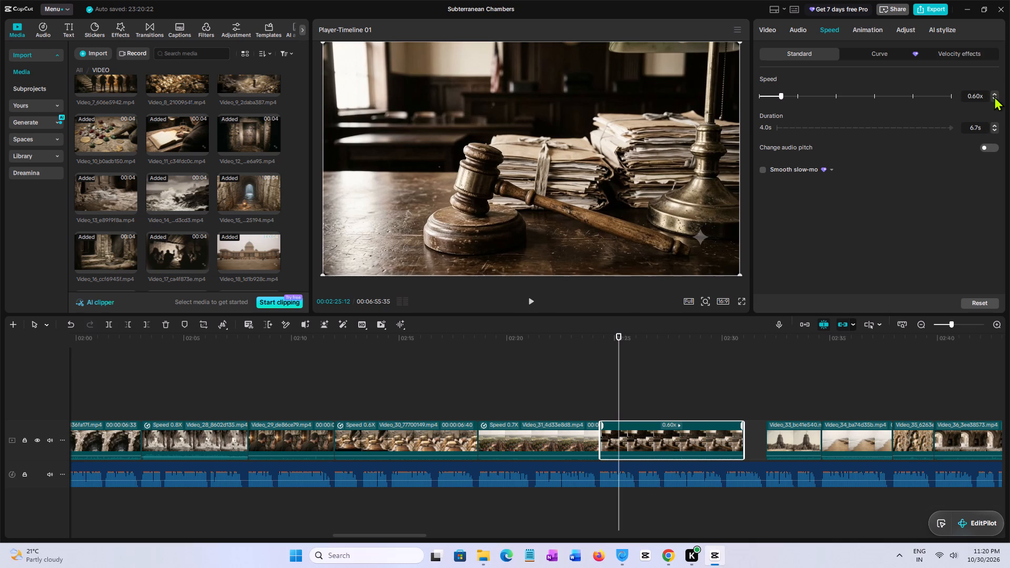
left_click(994, 96)
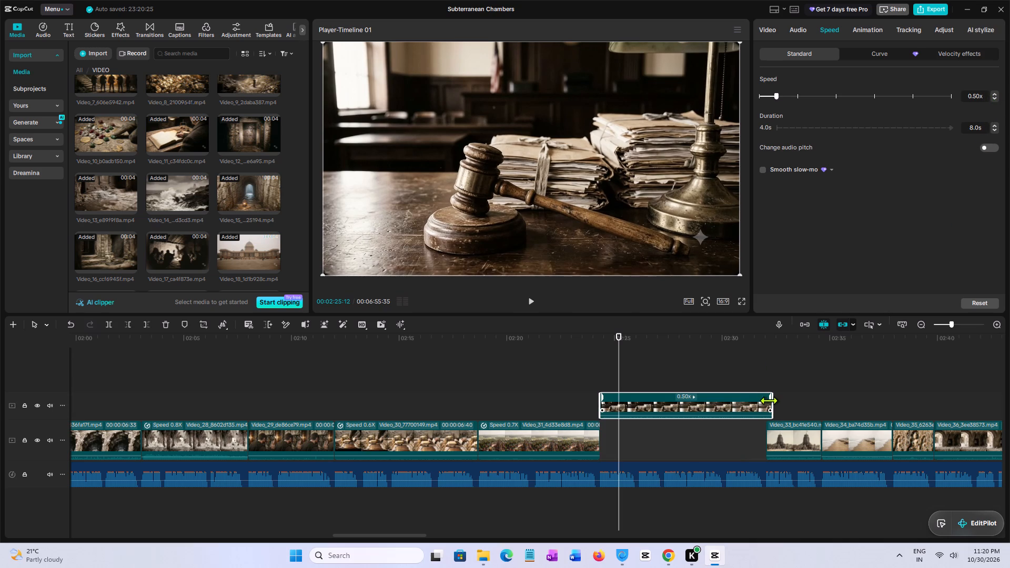
left_click_drag(771, 404, 759, 405)
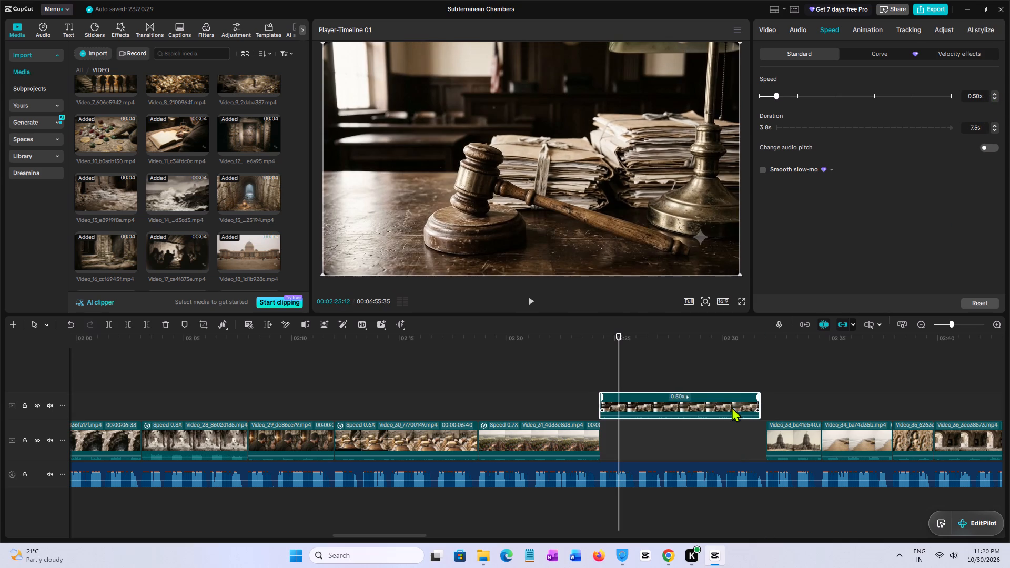
left_click_drag(715, 405, 713, 428)
left_click_drag(759, 435, 786, 437)
Play the timeline from the start of Video_32 through Video_33 to check the clips against the narration.
left_click(598, 378)
left_click(534, 301)
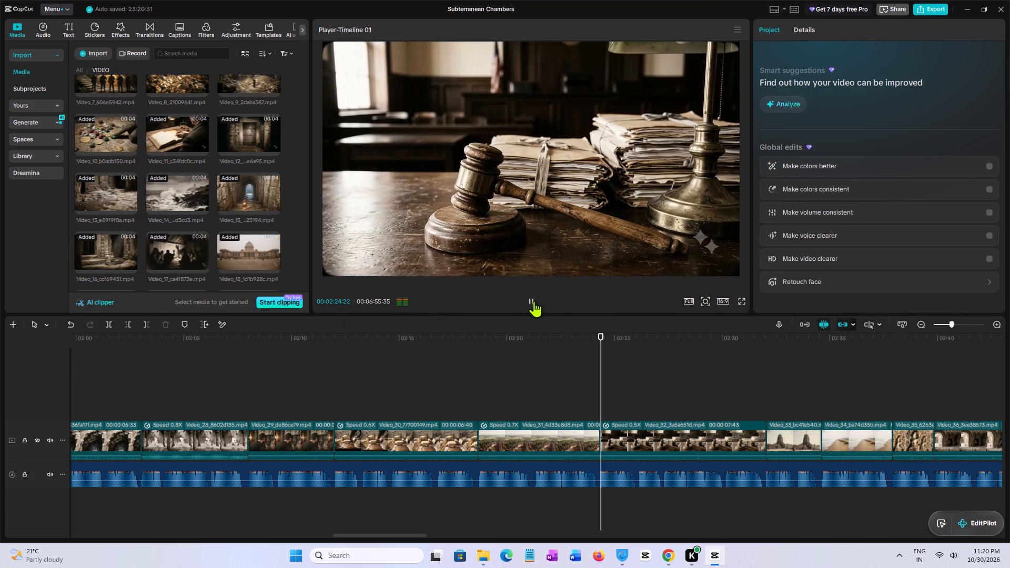
left_click(534, 301)
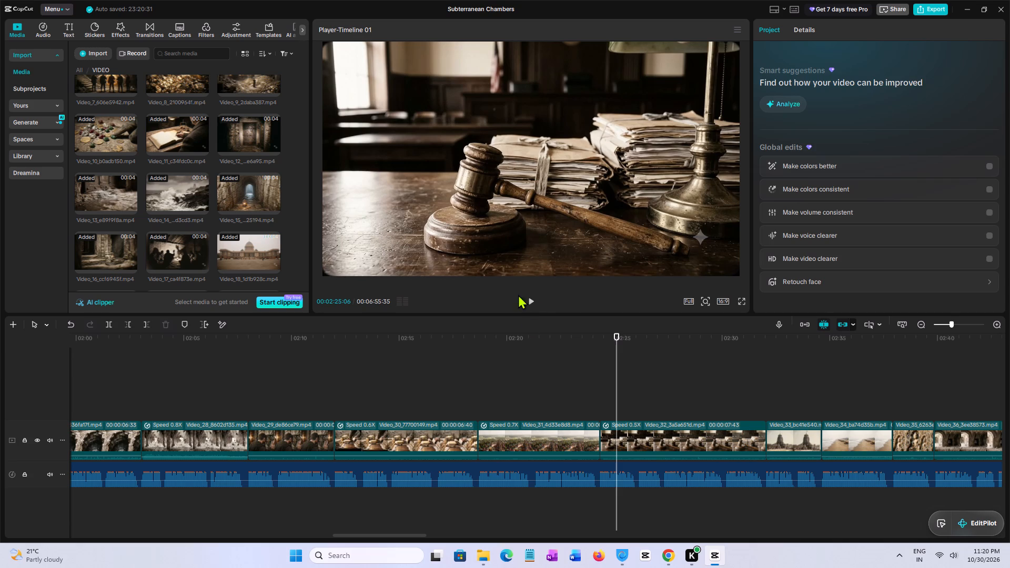
left_click(583, 386)
key("space")
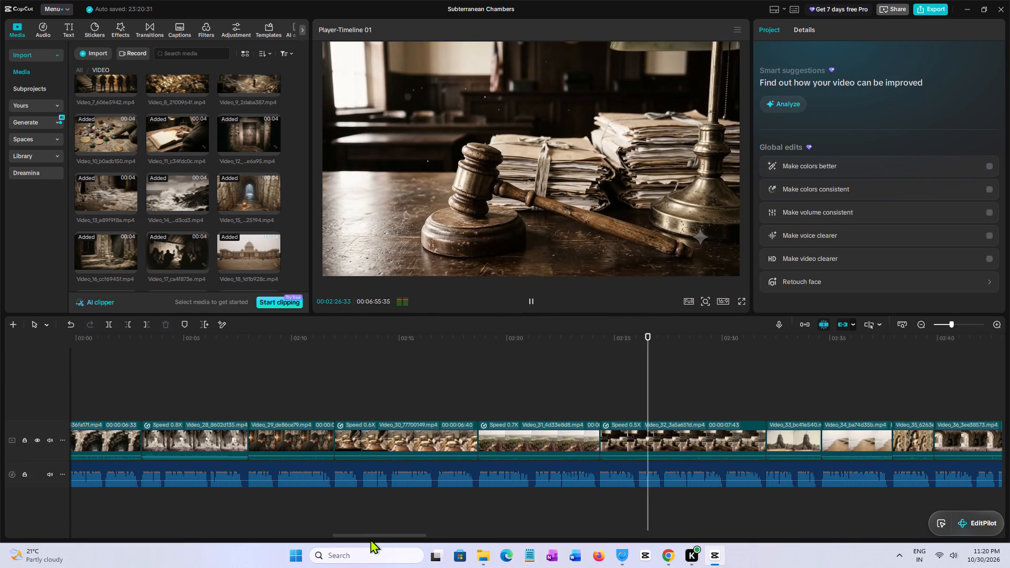
left_click_drag(378, 537, 379, 537)
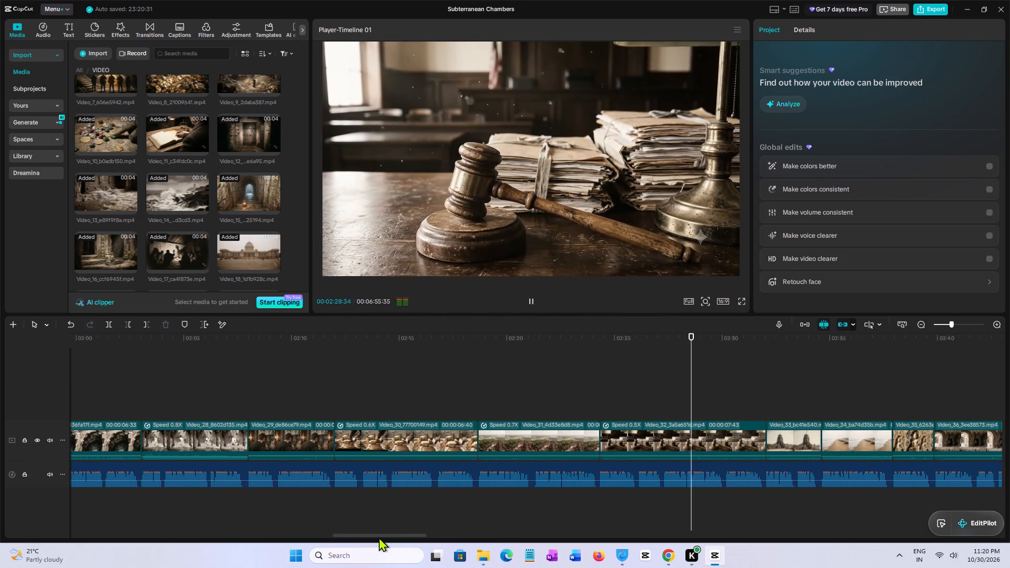
left_click_drag(379, 537, 430, 528)
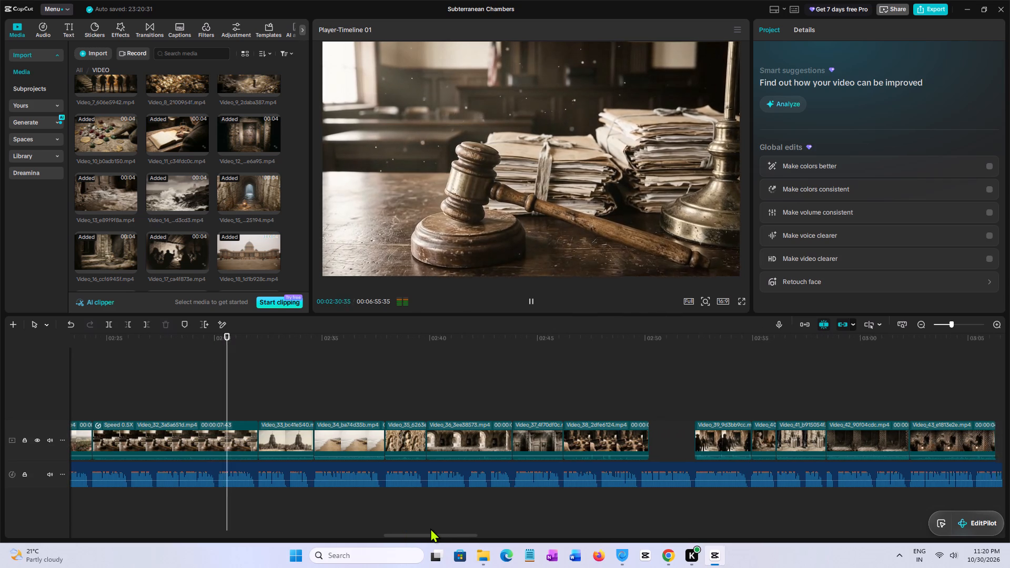
left_click_drag(430, 528, 432, 528)
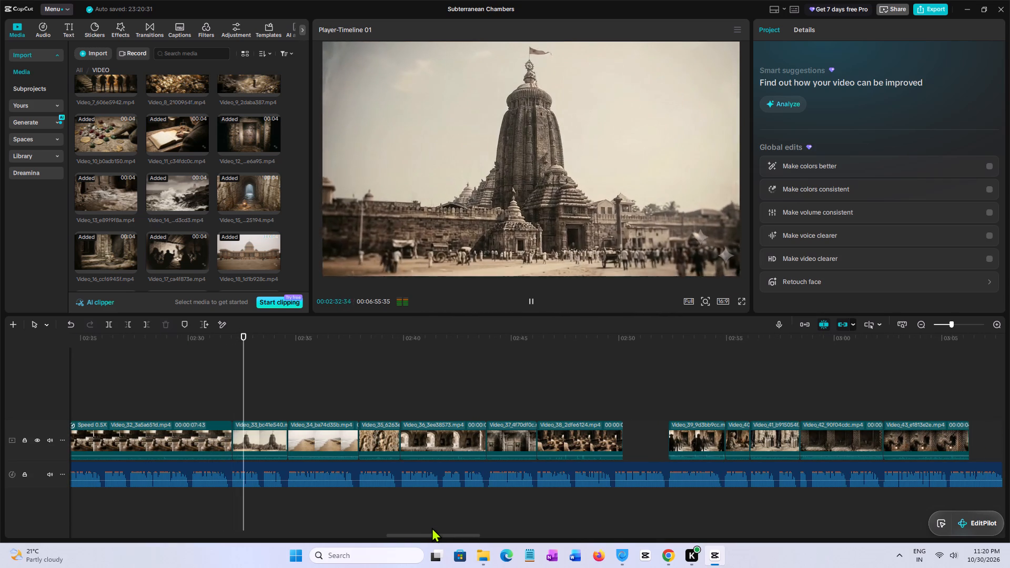
left_click_drag(432, 528, 437, 526)
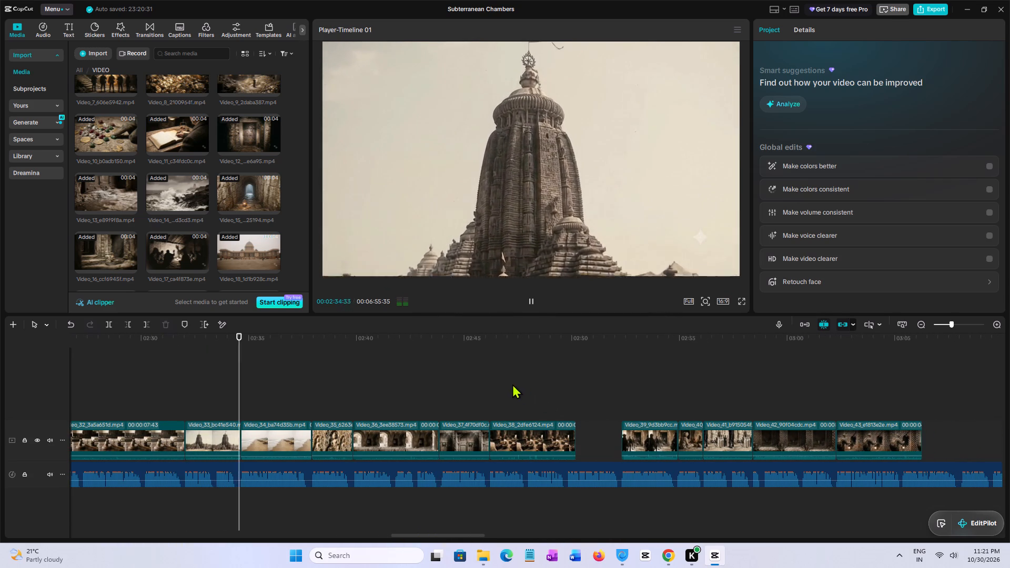
Slow Video_38 to 0.60x, trim its end, and fit it on the main track between Video_37 and Video_39.
left_click(509, 382)
left_click(539, 429)
left_click(831, 31)
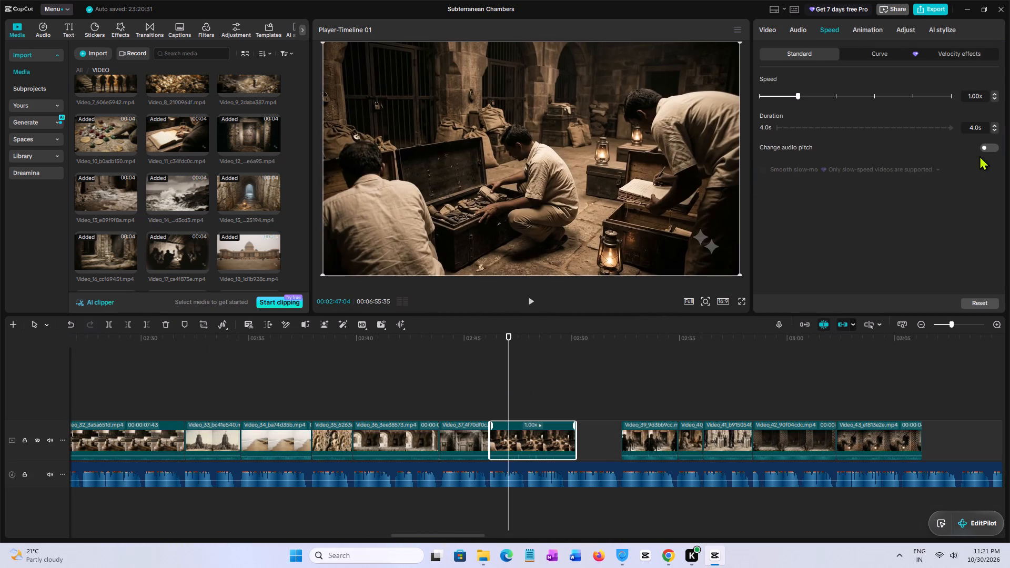
left_click(994, 99)
double_click(994, 99)
left_click(994, 99)
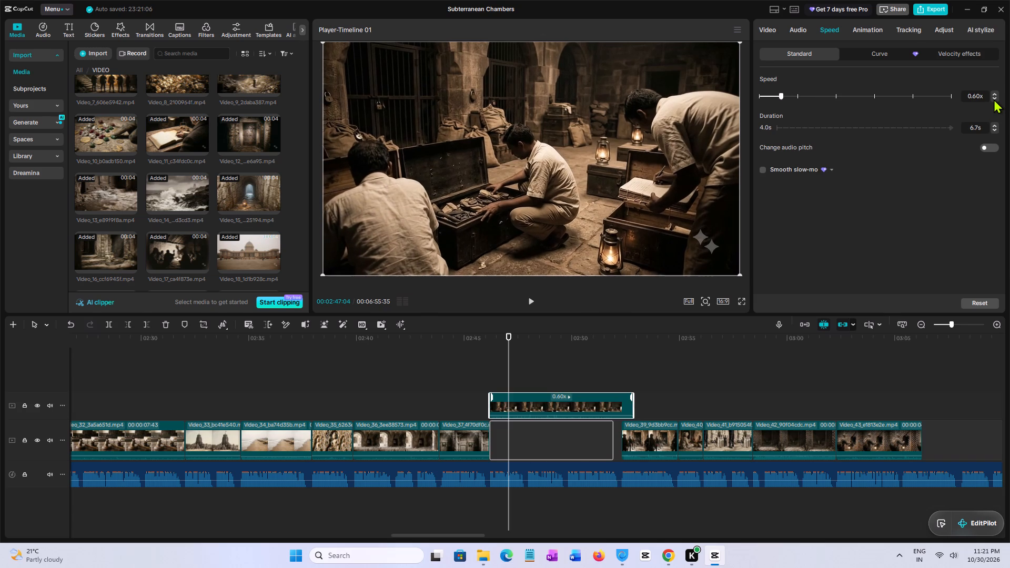
left_click_drag(634, 408, 618, 410)
left_click_drag(599, 410, 599, 442)
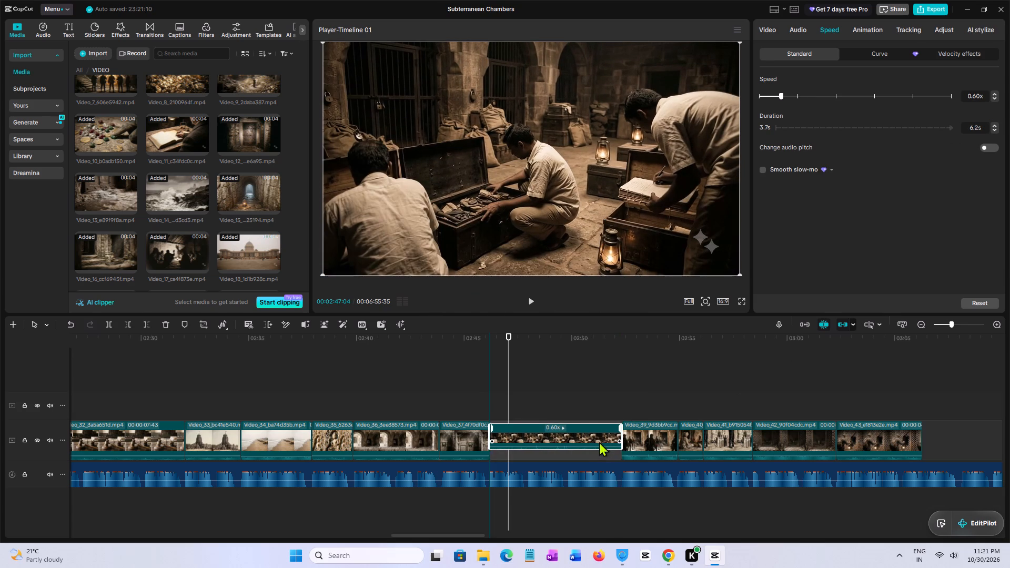
left_click_drag(599, 442, 599, 443)
Play the timeline from Video_38 into the gap after Video_43 to check the clips against the narration.
left_click(486, 404)
key("space")
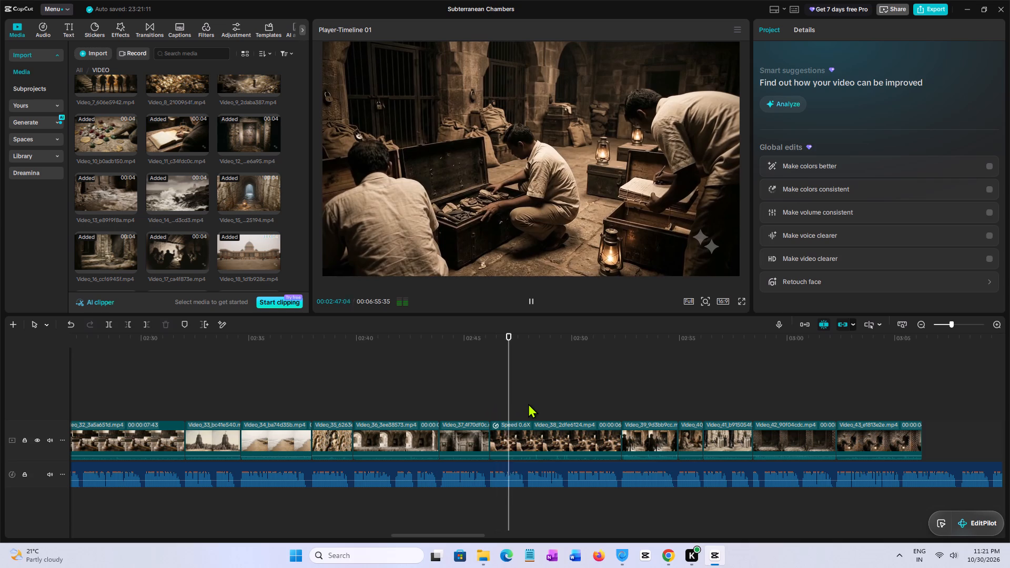
key("space")
key("space")
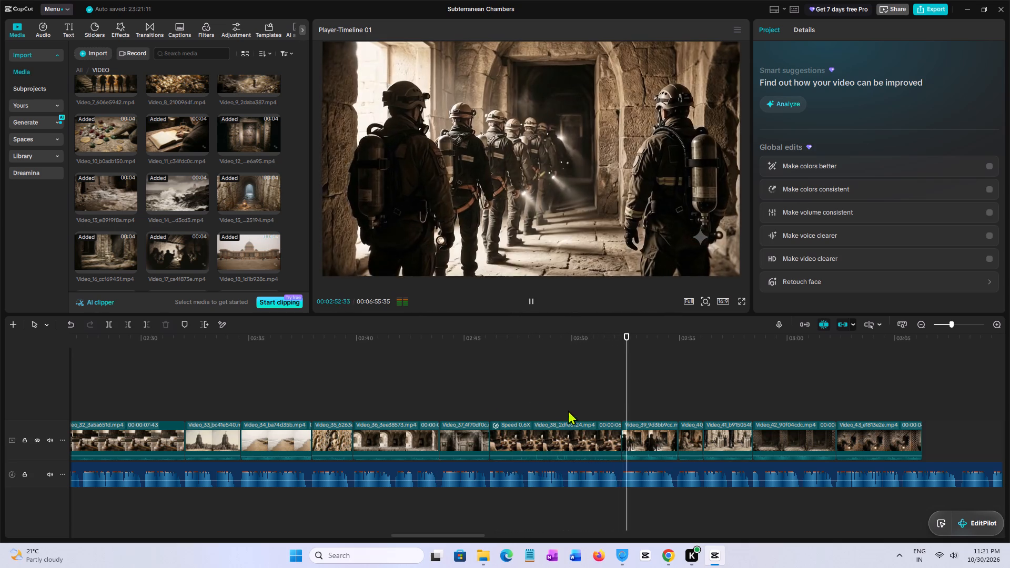
left_click_drag(453, 539, 470, 539)
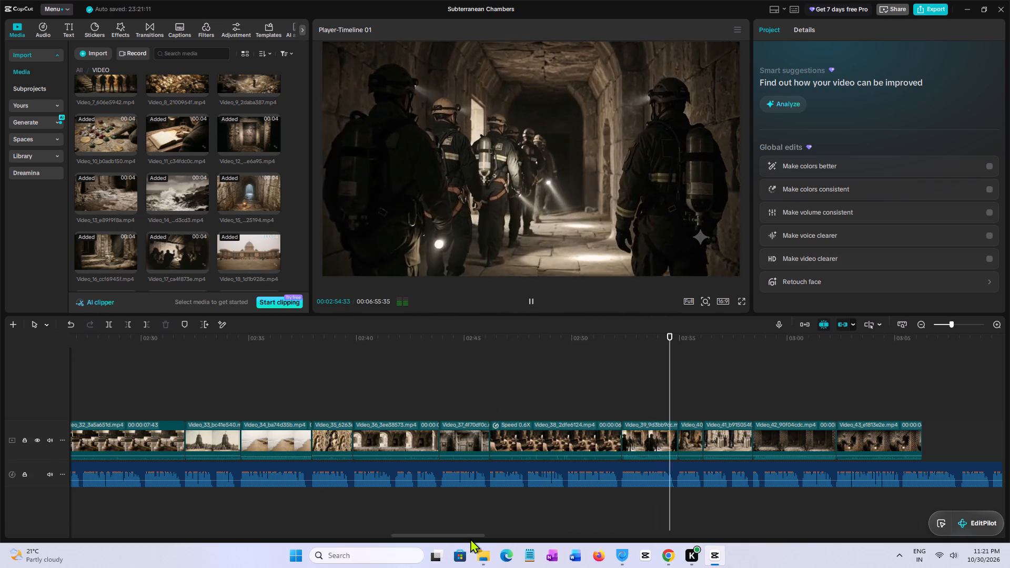
left_click_drag(459, 536, 502, 535)
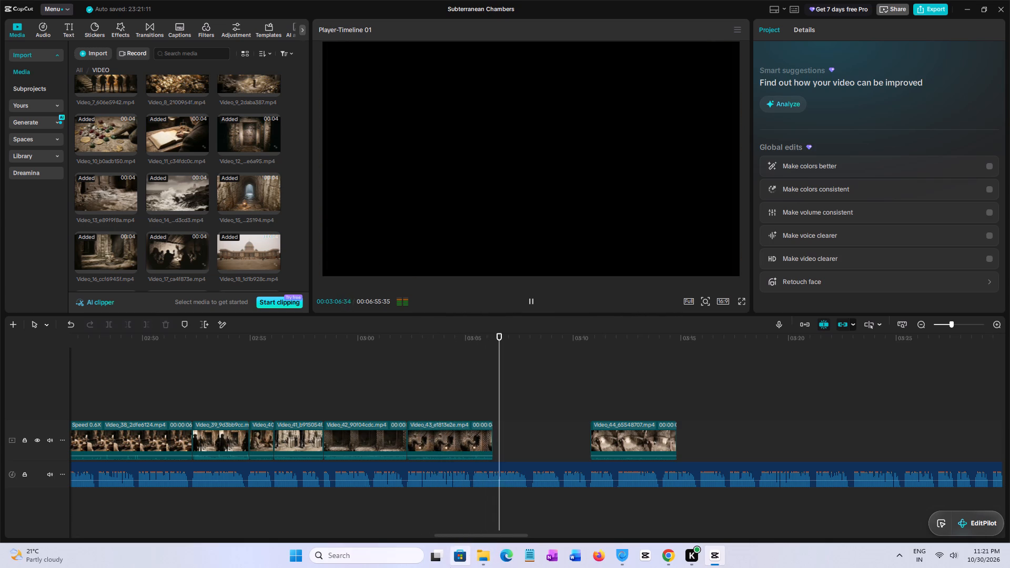
Slow Video_43 to 0.47x, reducing its duration to 8.6 s to suit the gap before Video_44.
left_click(401, 403)
left_click(441, 406)
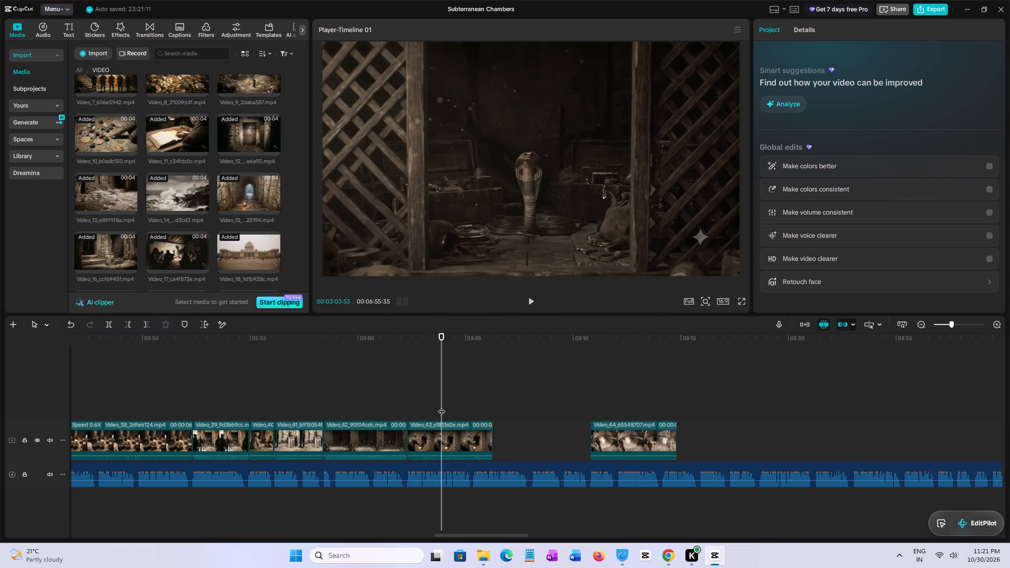
left_click(456, 422)
left_click(797, 33)
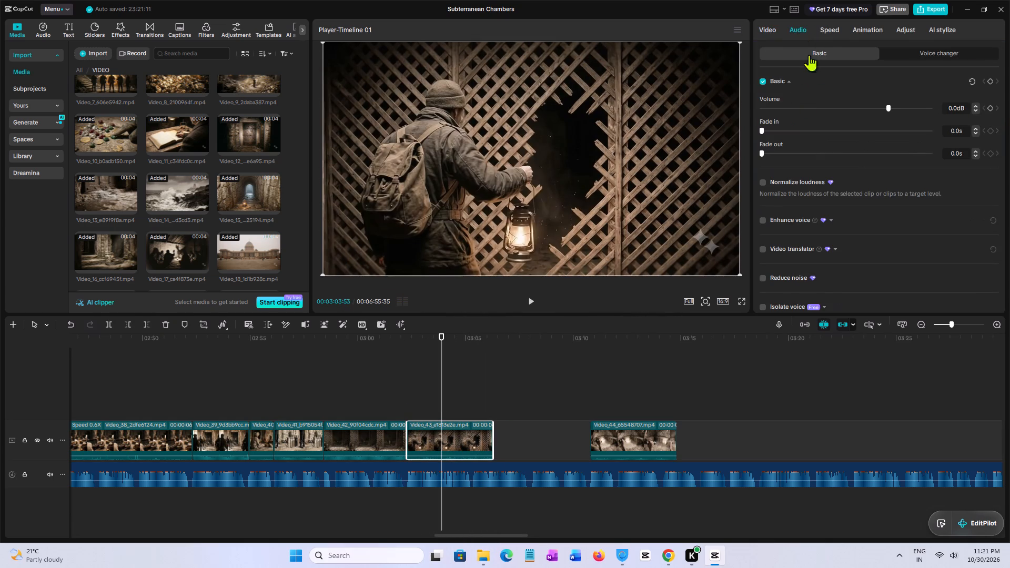
left_click(827, 31)
left_click(781, 95)
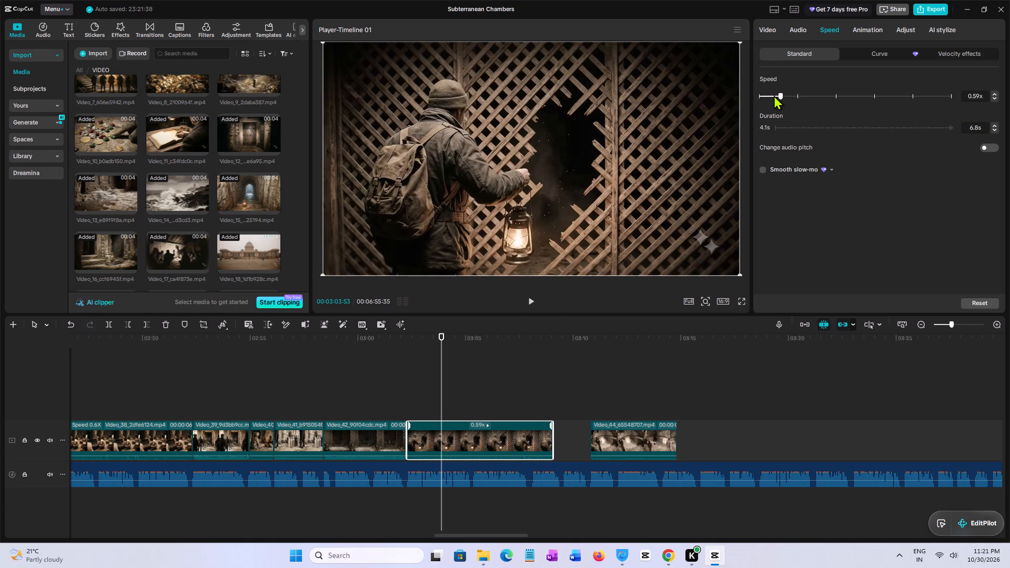
left_click(773, 95)
key("space")
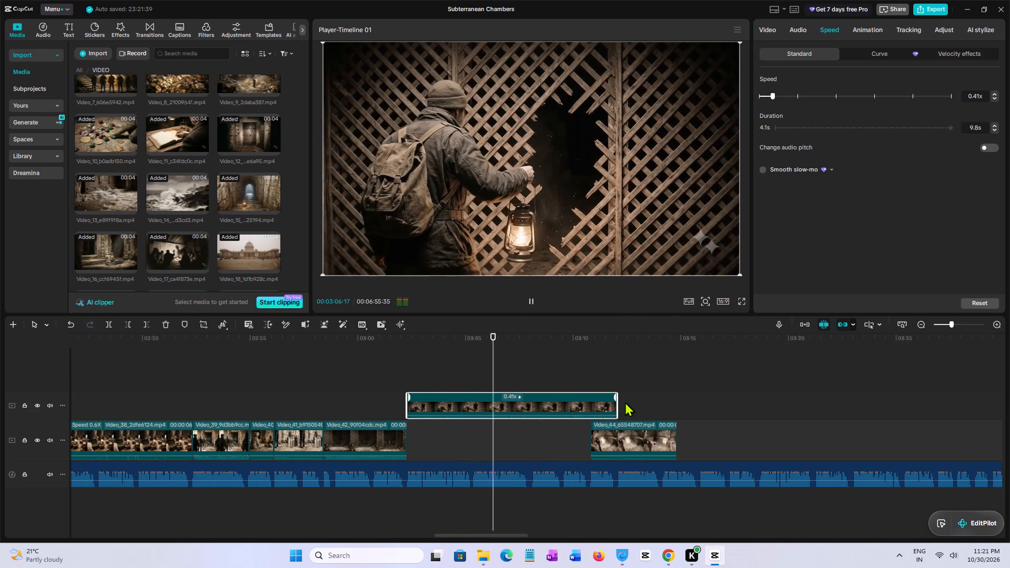
key("space")
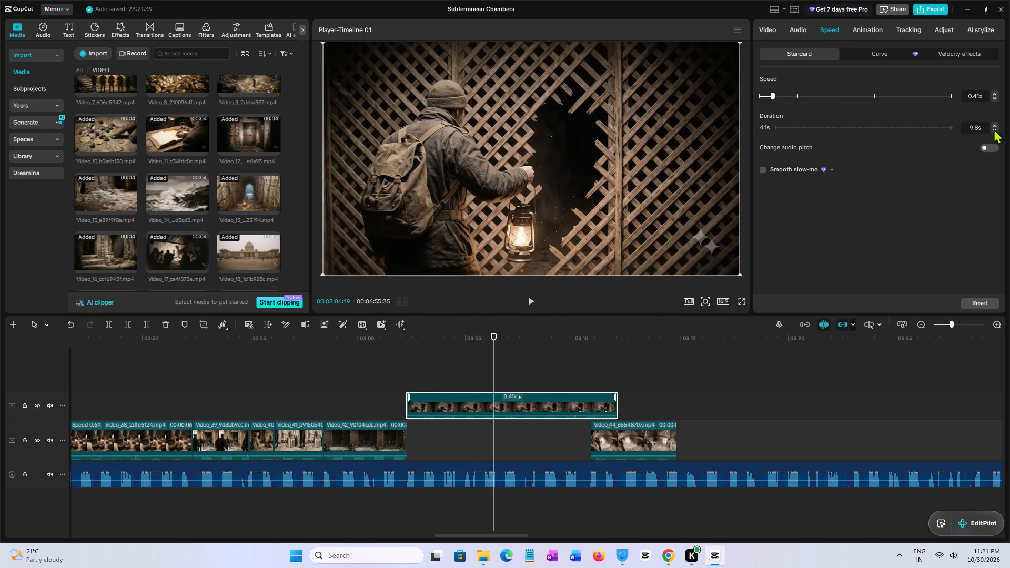
left_click(990, 129)
left_click(994, 130)
triple_click(994, 130)
triple_click(994, 130)
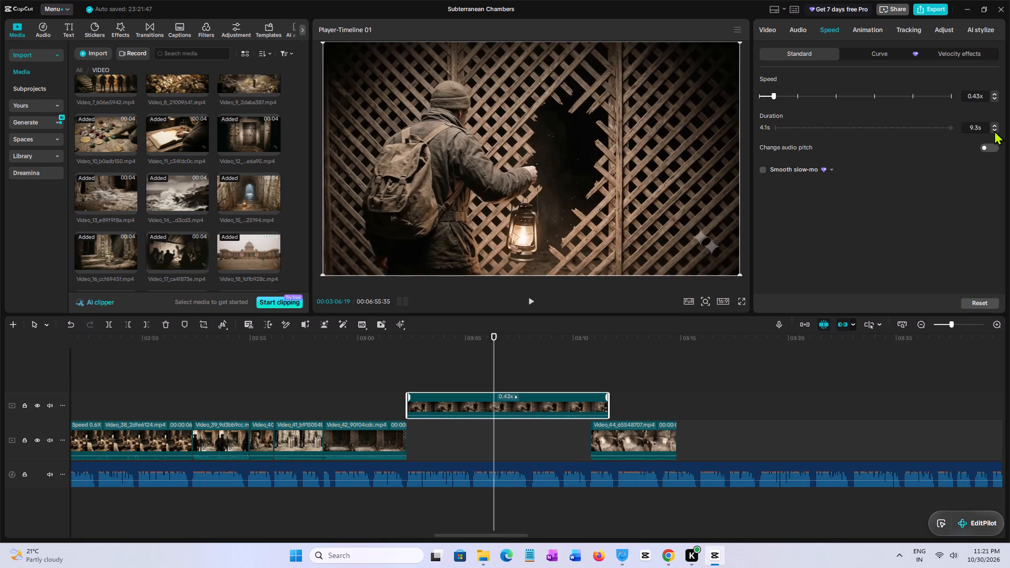
left_click(994, 130)
triple_click(994, 130)
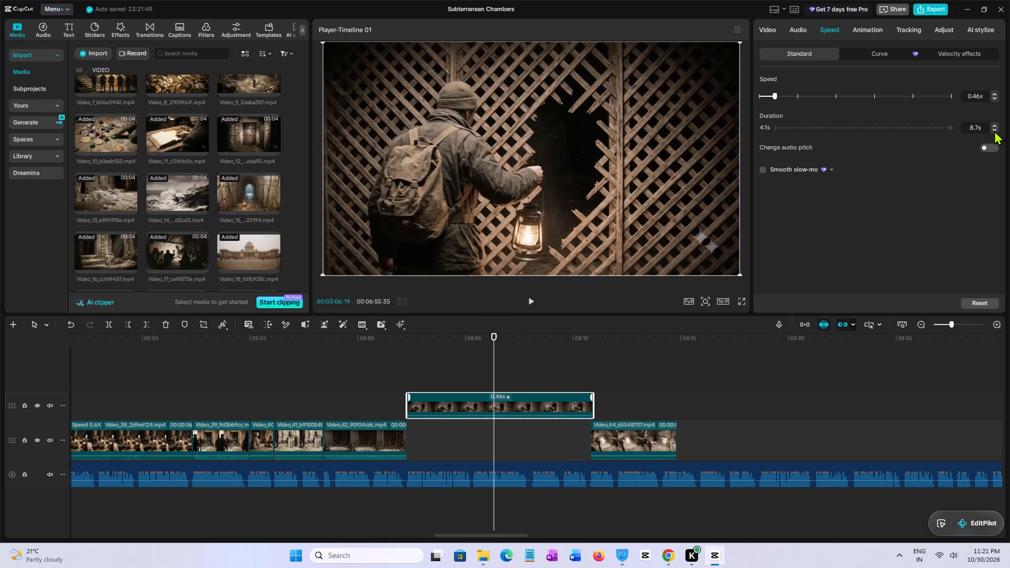
left_click(994, 130)
Trim the end of the slowed Video_43, place it on the main track after Video_42, and extend it to meet Video_44.
left_click_drag(548, 403, 544, 430)
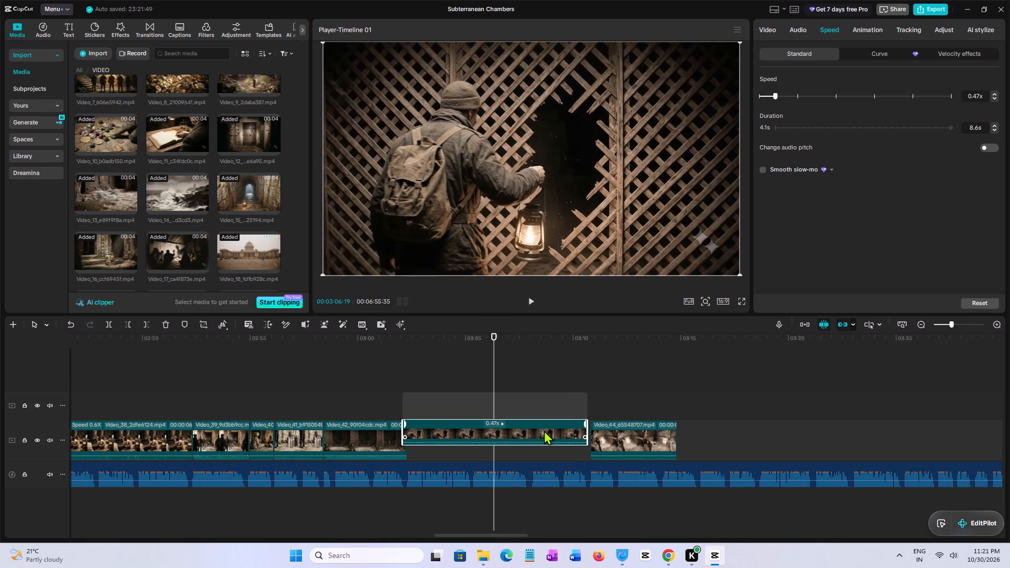
left_click_drag(544, 430, 546, 430)
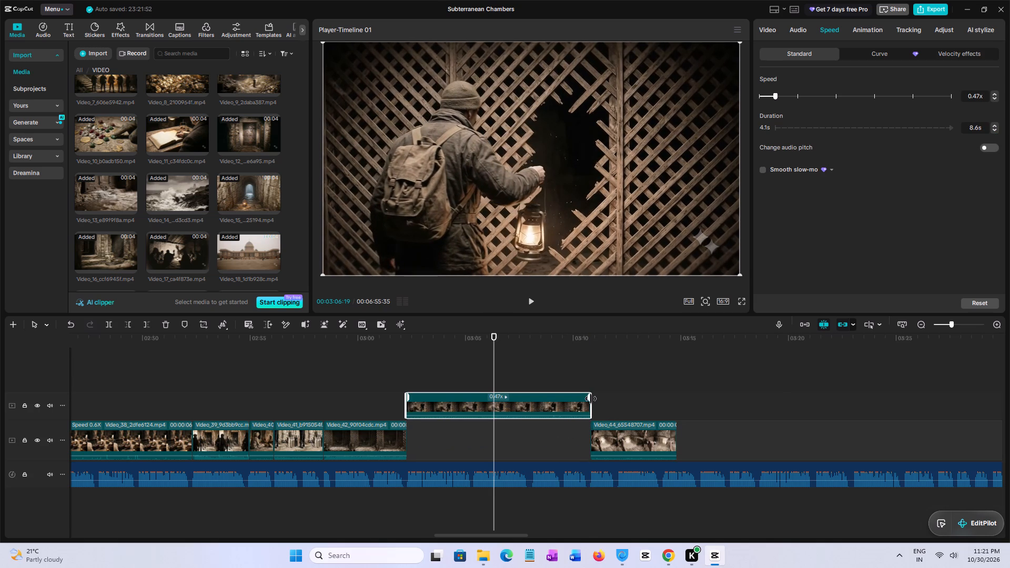
left_click_drag(591, 399, 582, 399)
left_click_drag(591, 404, 582, 405)
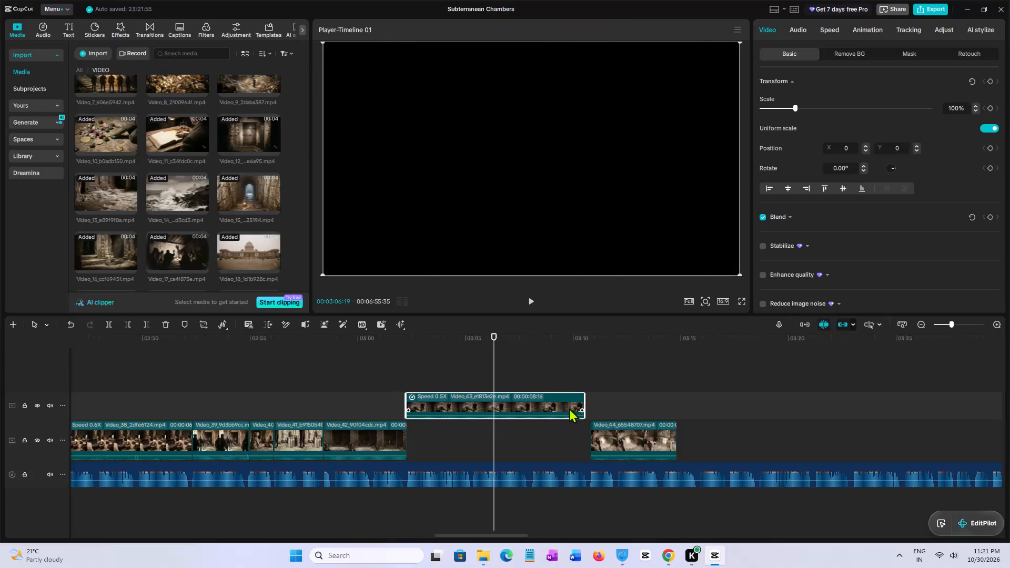
left_click_drag(569, 407, 568, 440)
left_click_drag(584, 438, 633, 442)
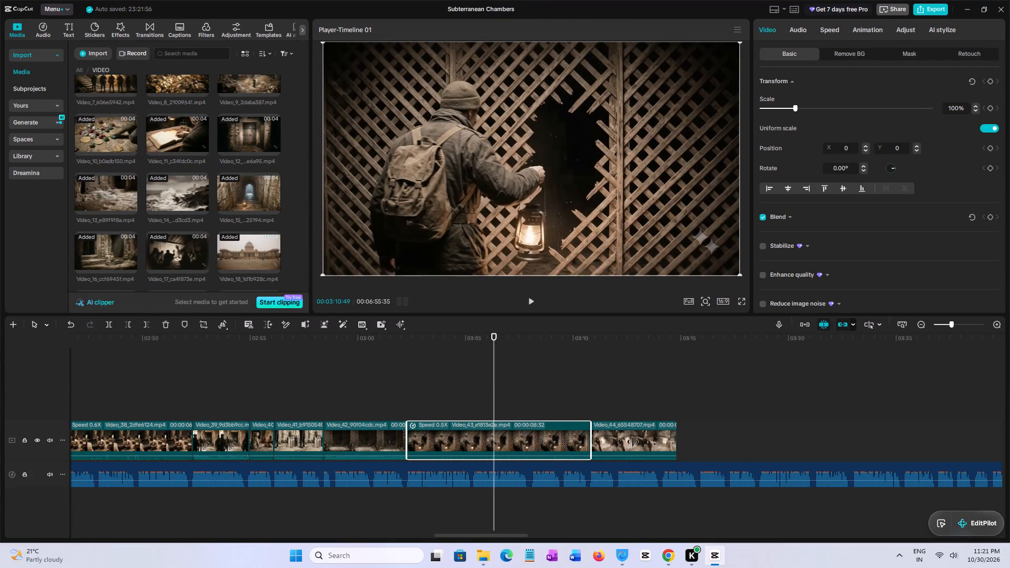
left_click_drag(633, 442, 634, 442)
Play the timeline from Video_43 through Video_44 into the following gap to check the clips against the narration.
key("space")
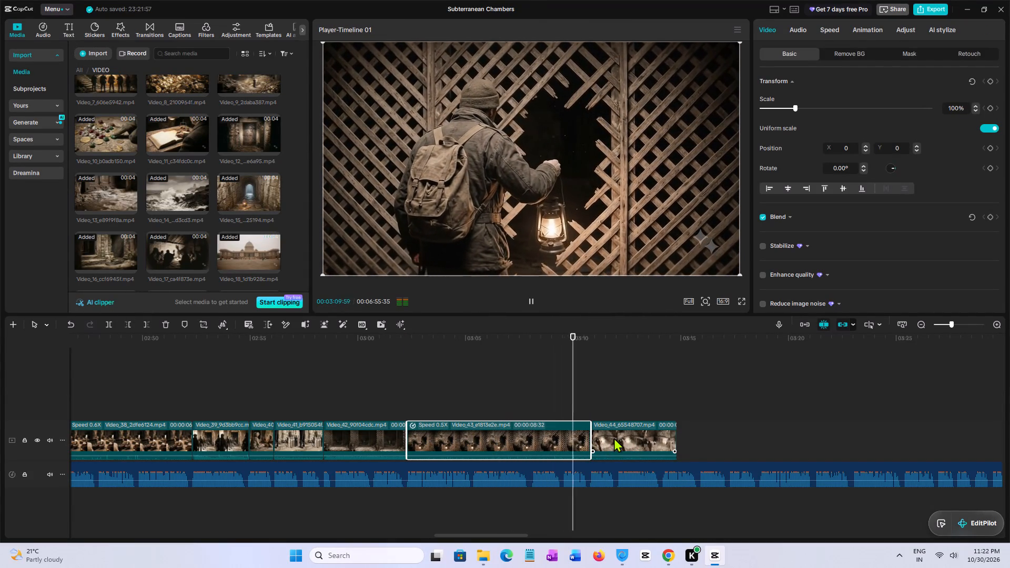
key("space")
key("space")
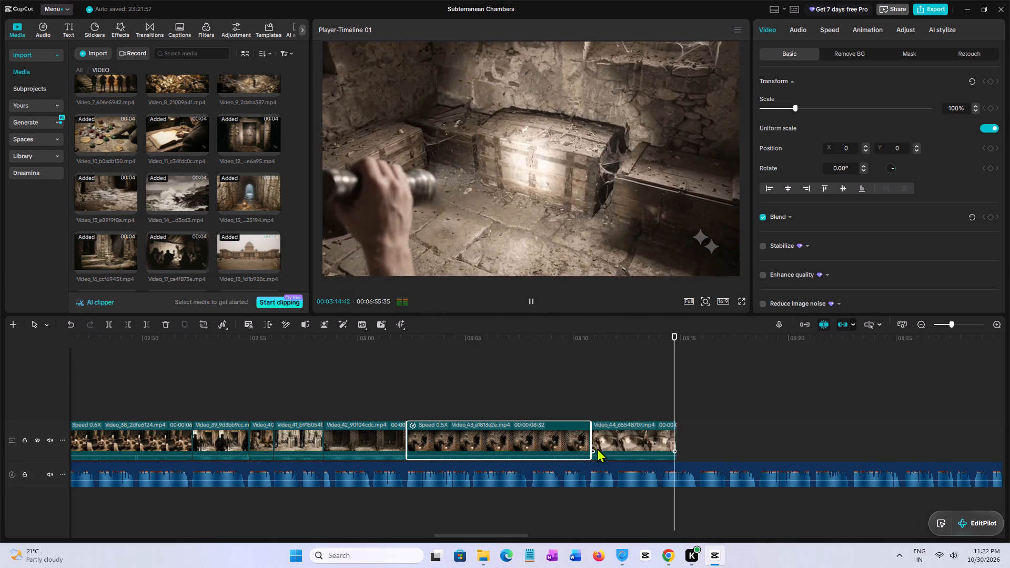
key("space")
left_click_drag(508, 534, 541, 536)
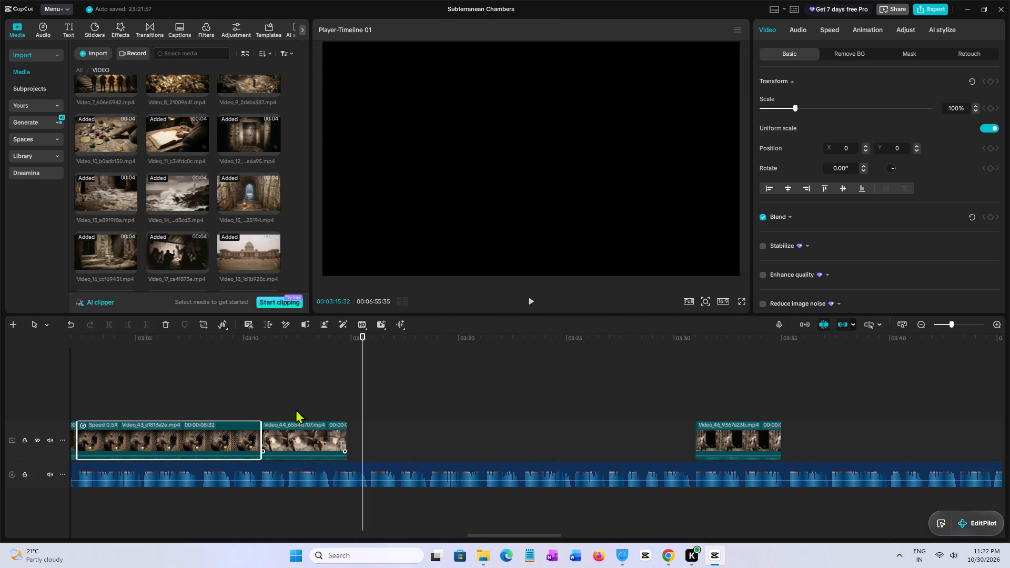
Switch to the script document in Chrome and read the lines for Scenes 43 to 46.
left_click(667, 557)
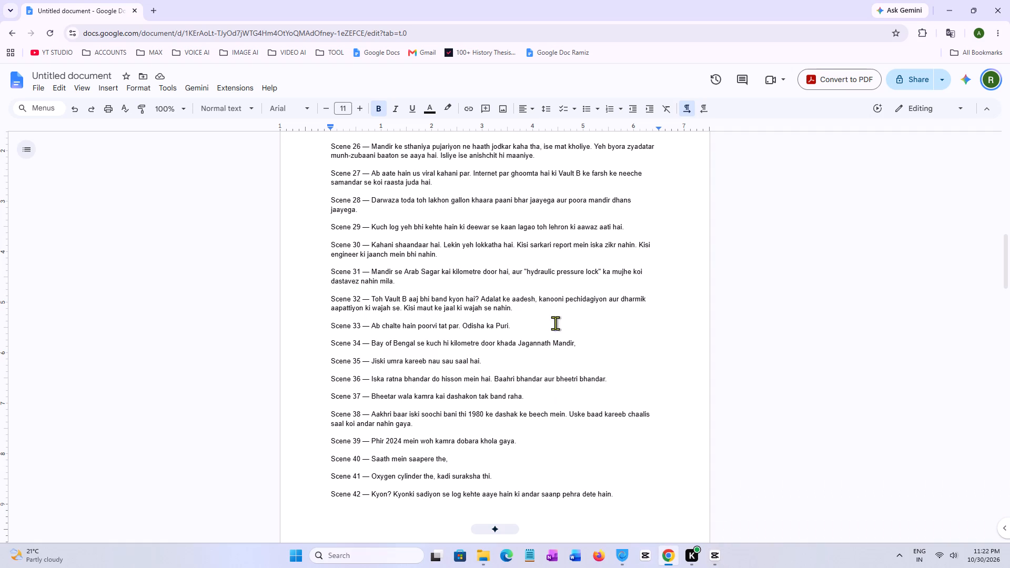
scroll(525, 282, "up", 2)
scroll(481, 301, "down", 3)
scroll(536, 304, "down", 1)
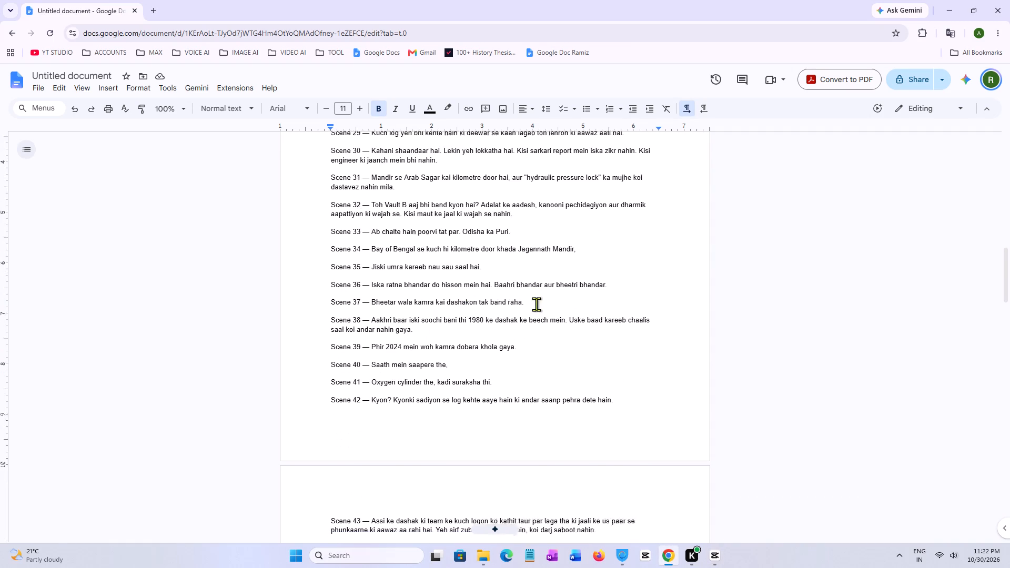
scroll(536, 304, "down", 1)
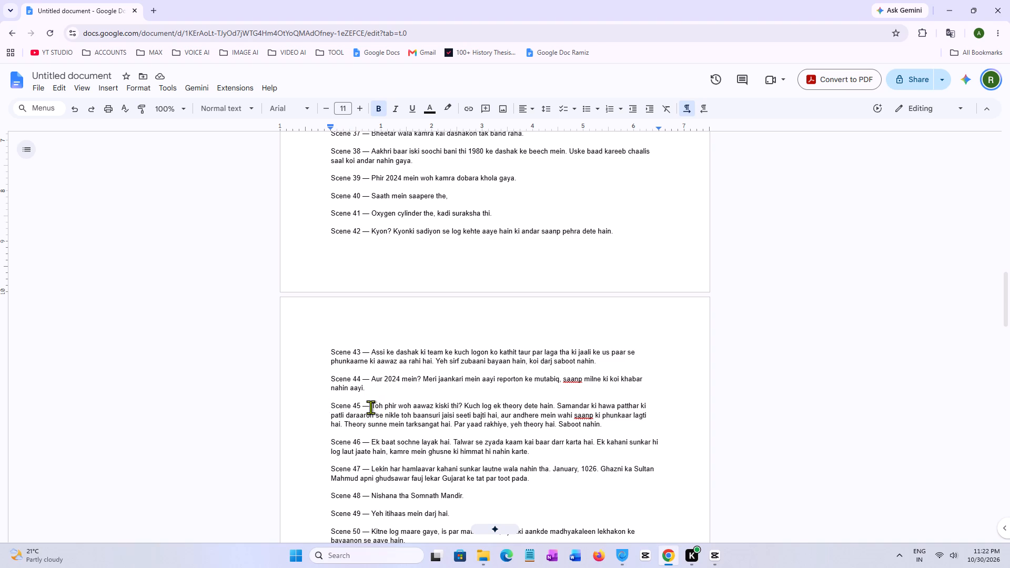
Switch back to CapCut and replay Video_44 from its start into the gap to check it against the Scene 44 narration.
left_click(713, 564)
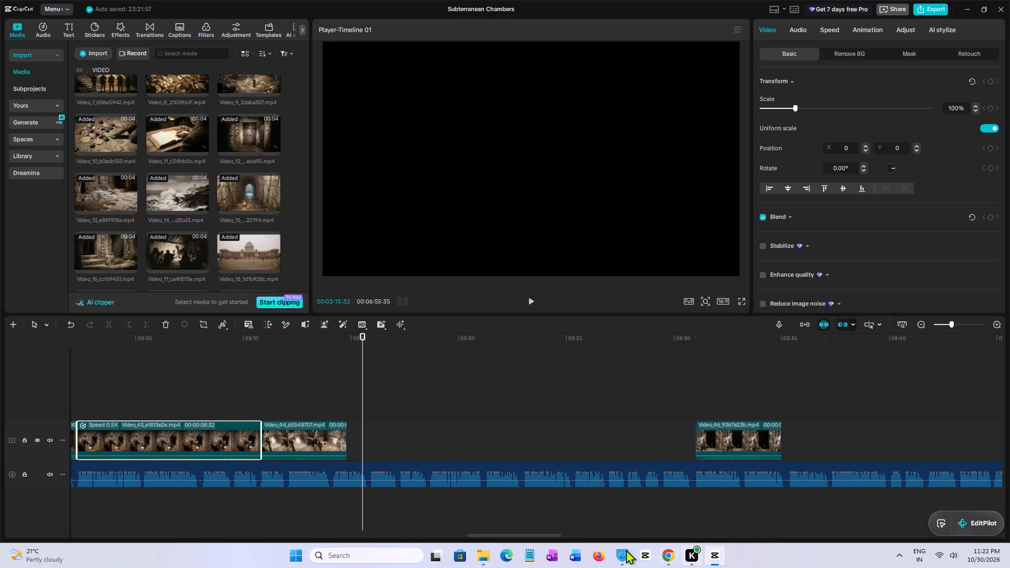
left_click(267, 381)
left_click(261, 381)
key("space")
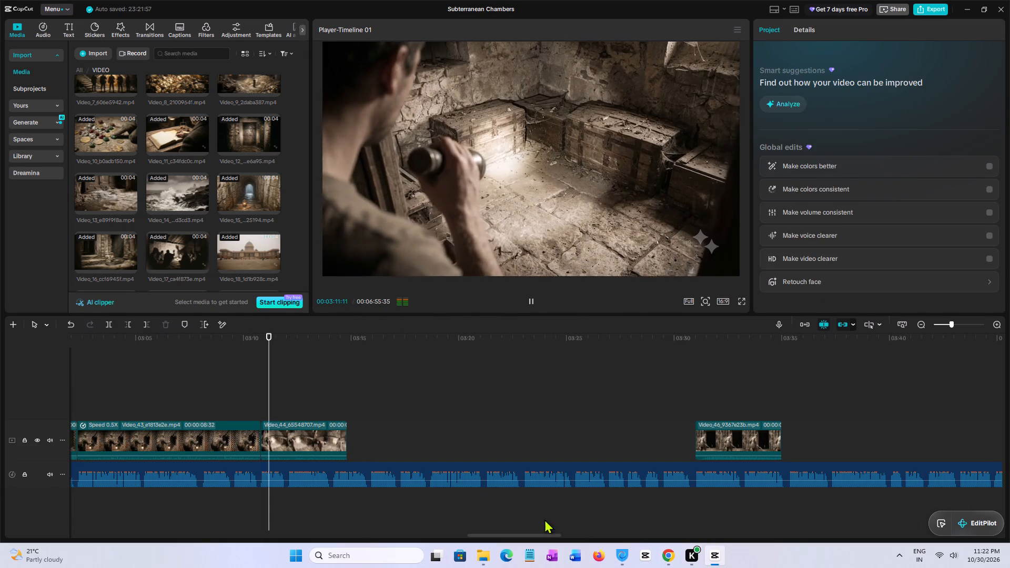
key("space")
left_click(708, 558)
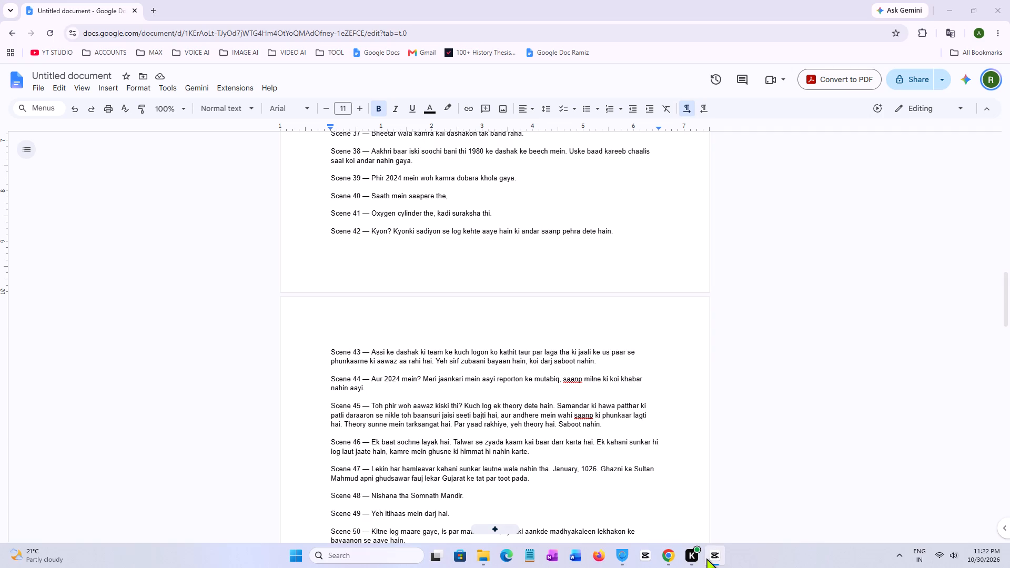
left_click(706, 558)
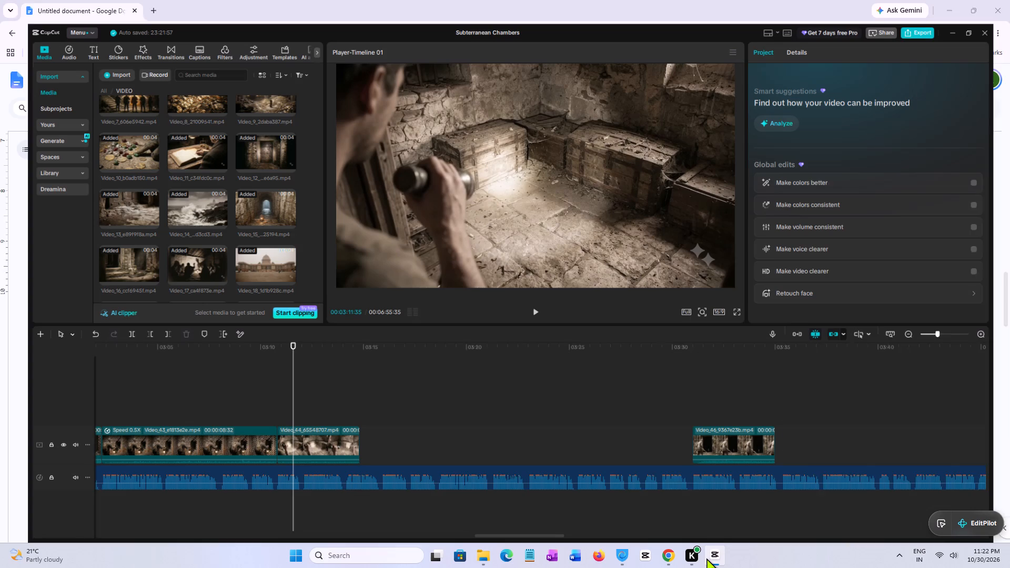
left_click(261, 405)
key("space")
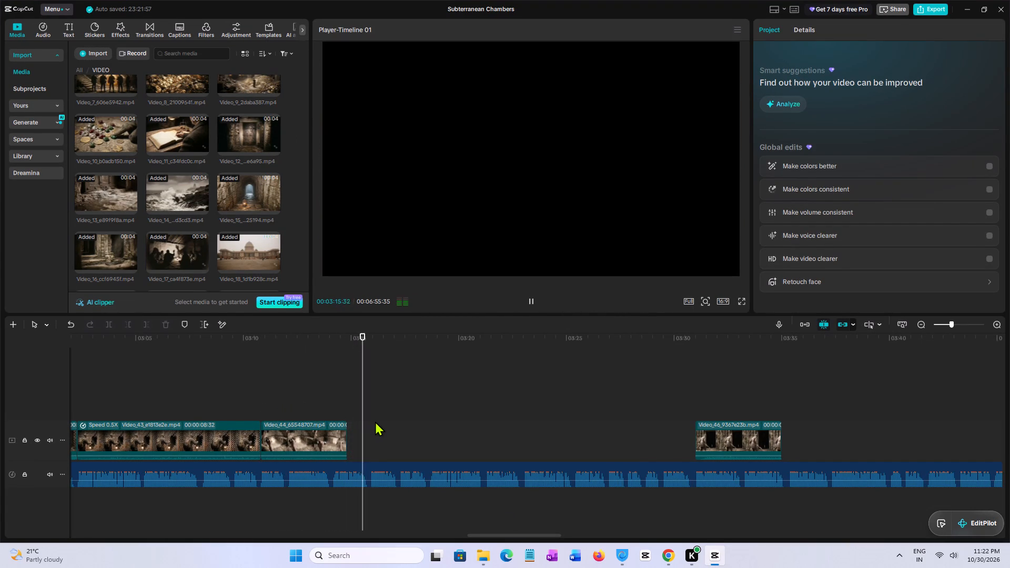
left_click(368, 422)
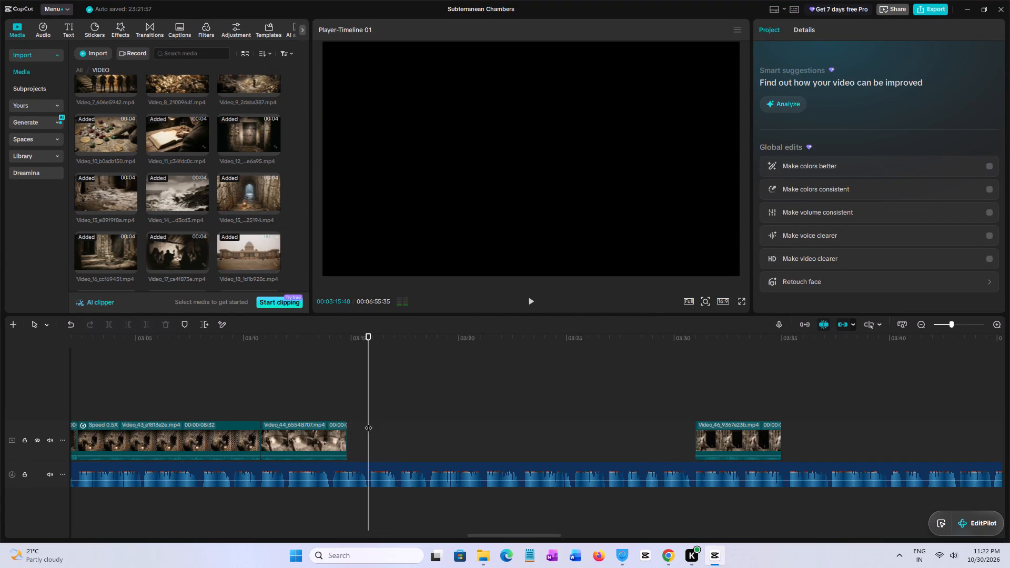
Play the narration across the empty gap between Video_44 and Video_46 to identify what the missing footage must cover.
left_click(369, 422)
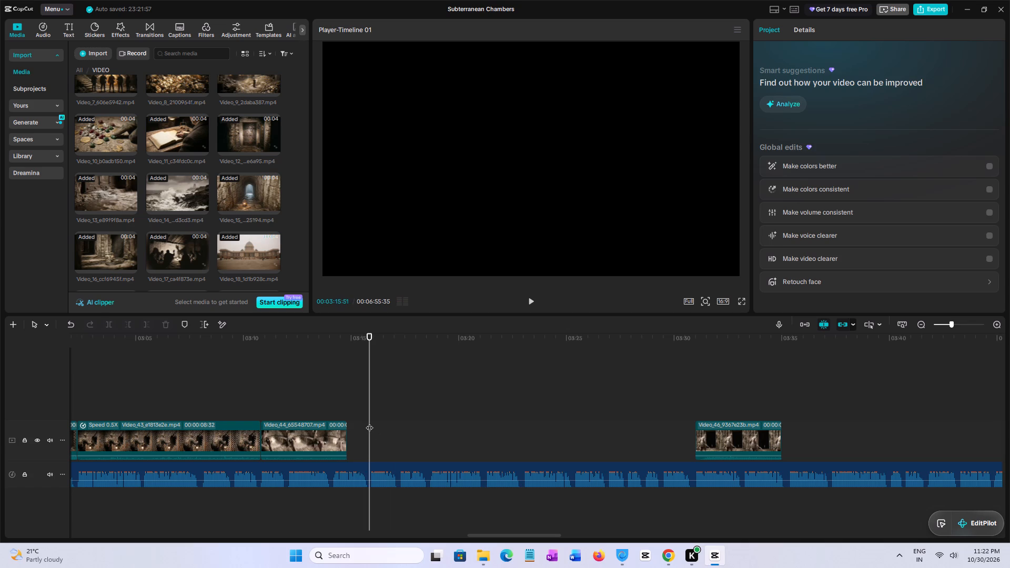
left_click_drag(369, 422, 534, 433)
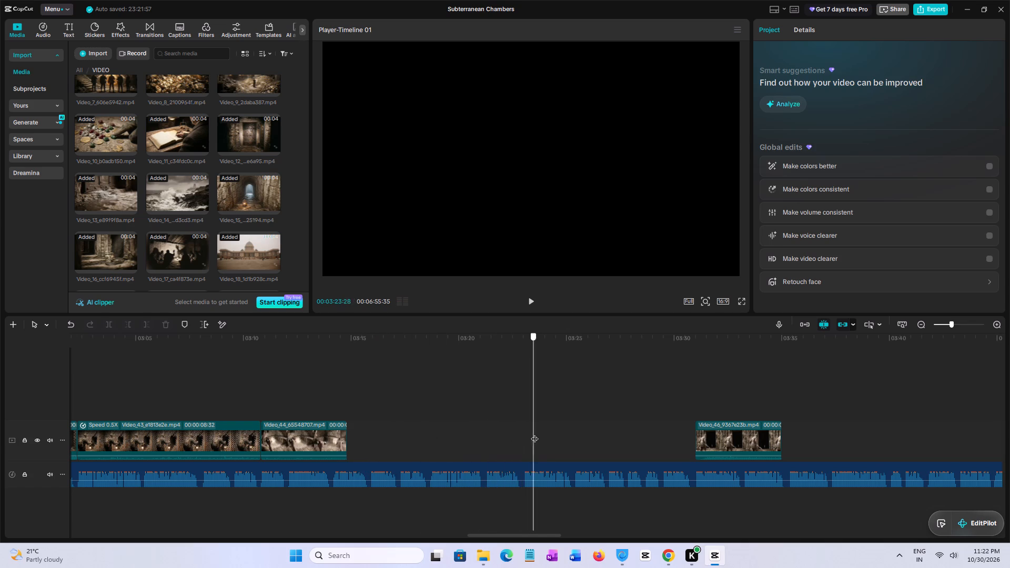
left_click_drag(534, 433, 574, 435)
key("space")
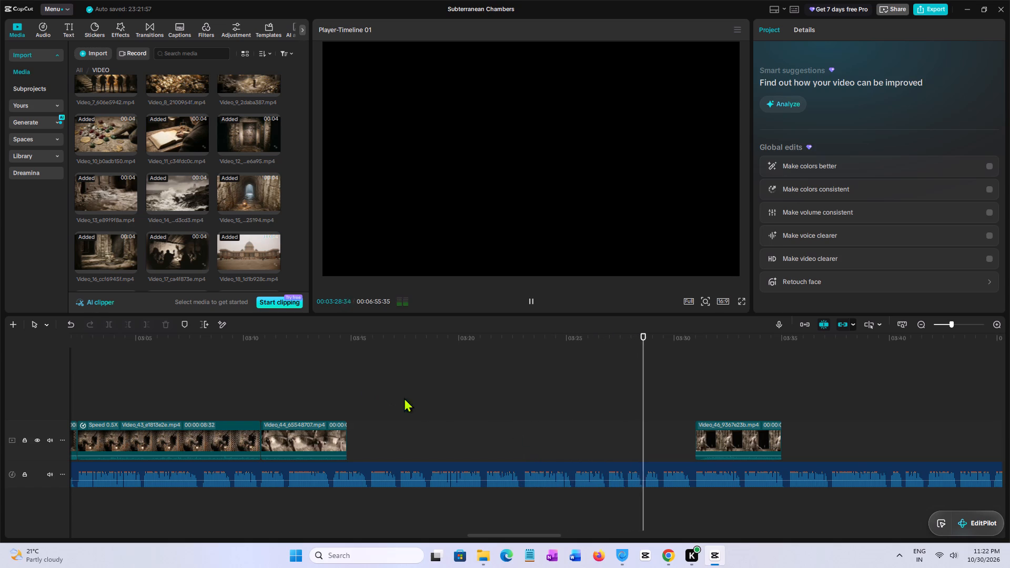
left_click(430, 416)
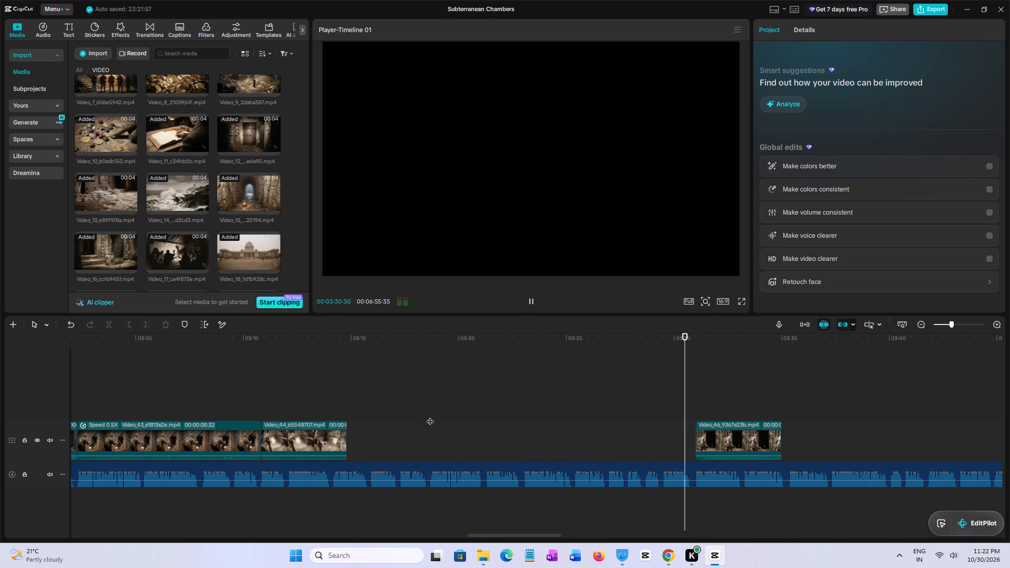
key("space")
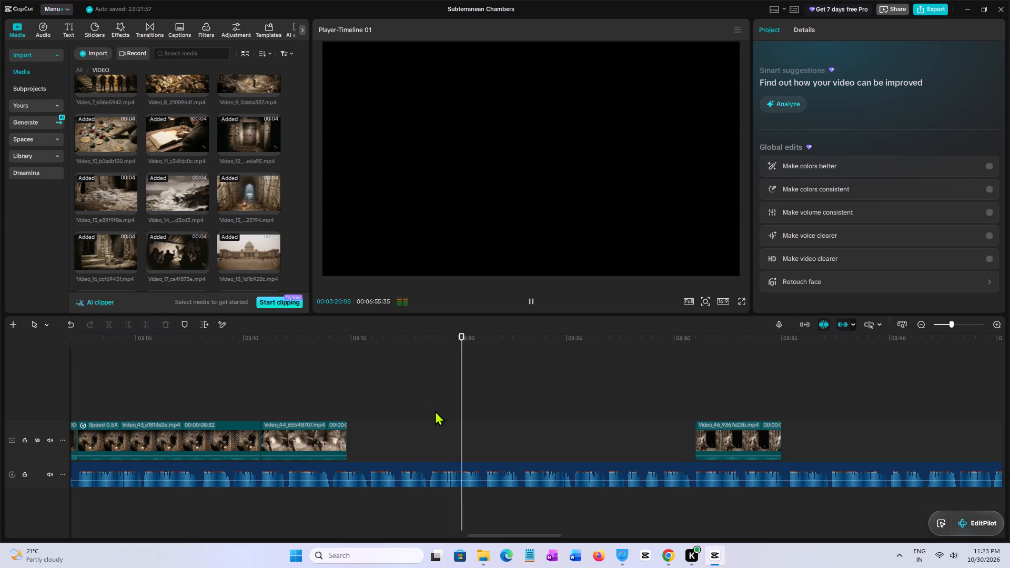
left_click(403, 407)
left_click(397, 407)
key("space")
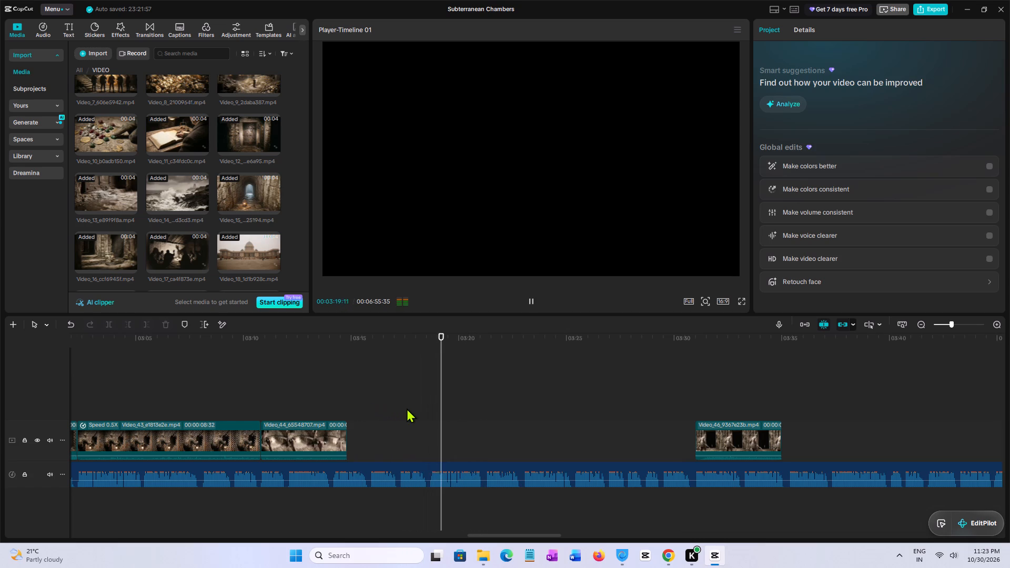
left_click(407, 408)
left_click(400, 408)
key("space")
left_click(400, 408)
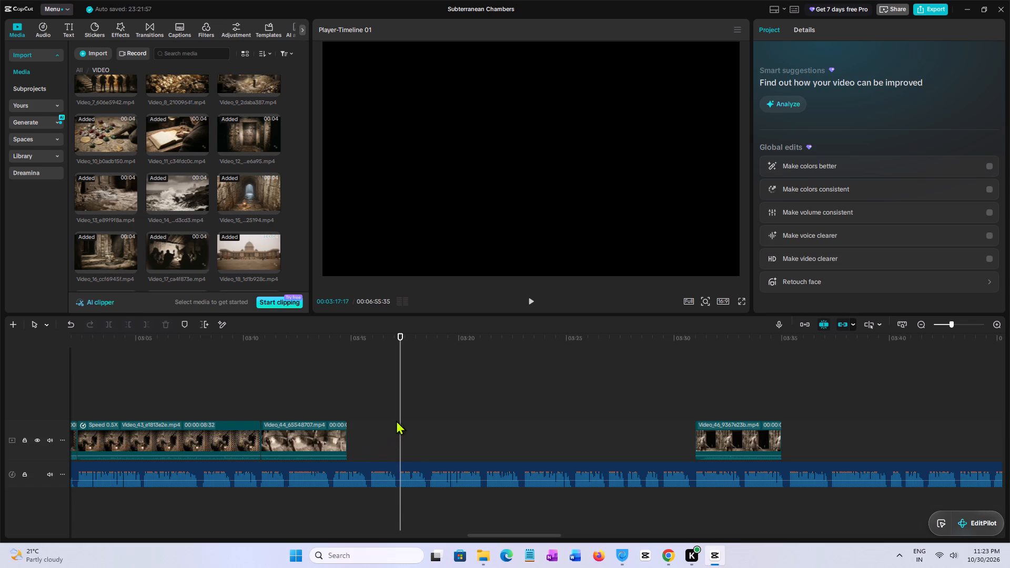
left_click(400, 414)
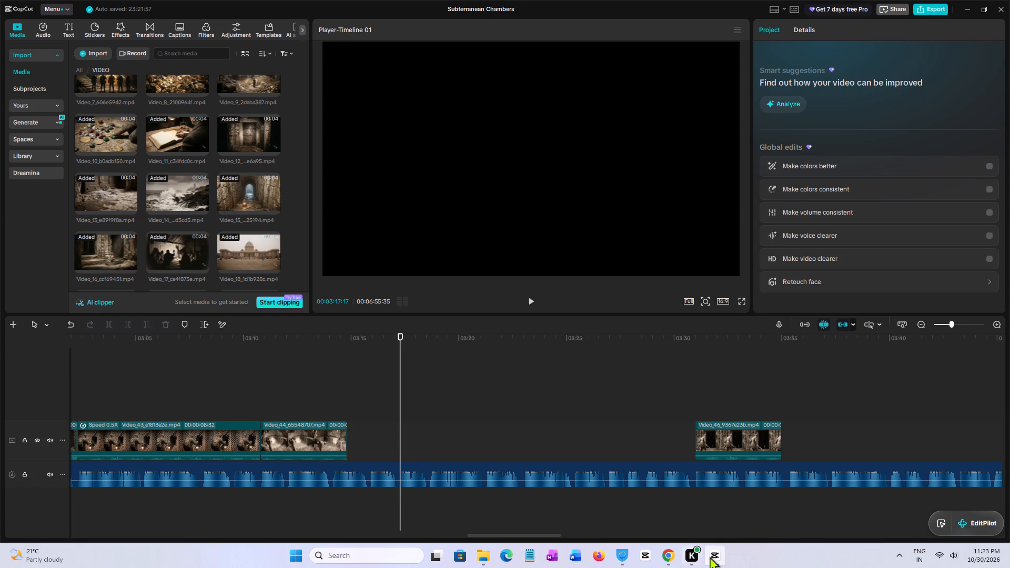
Switch to the script document in Chrome and make the Scene 45 narration text bold at font size 11.
left_click(710, 556)
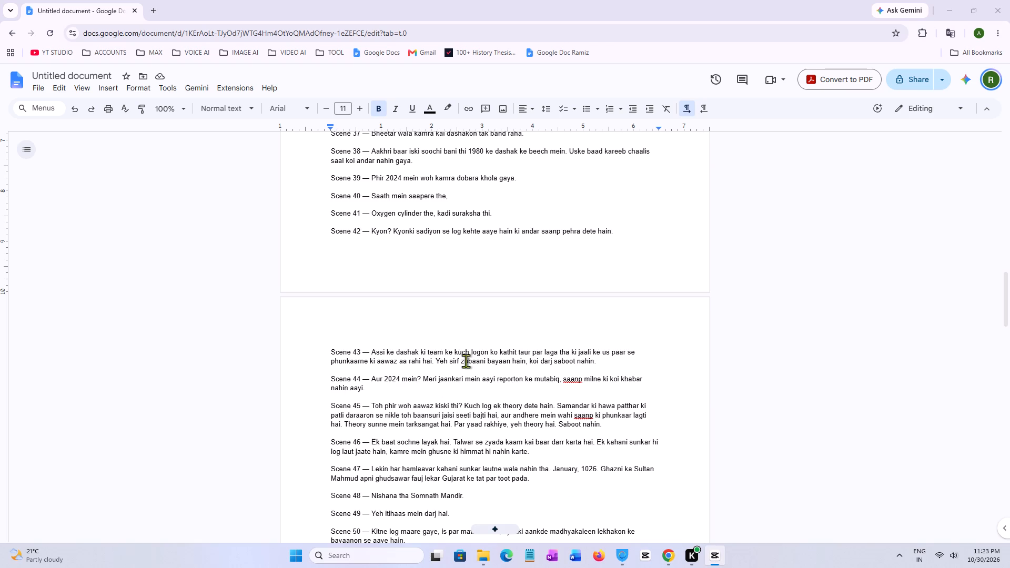
scroll(466, 374, "down", 1)
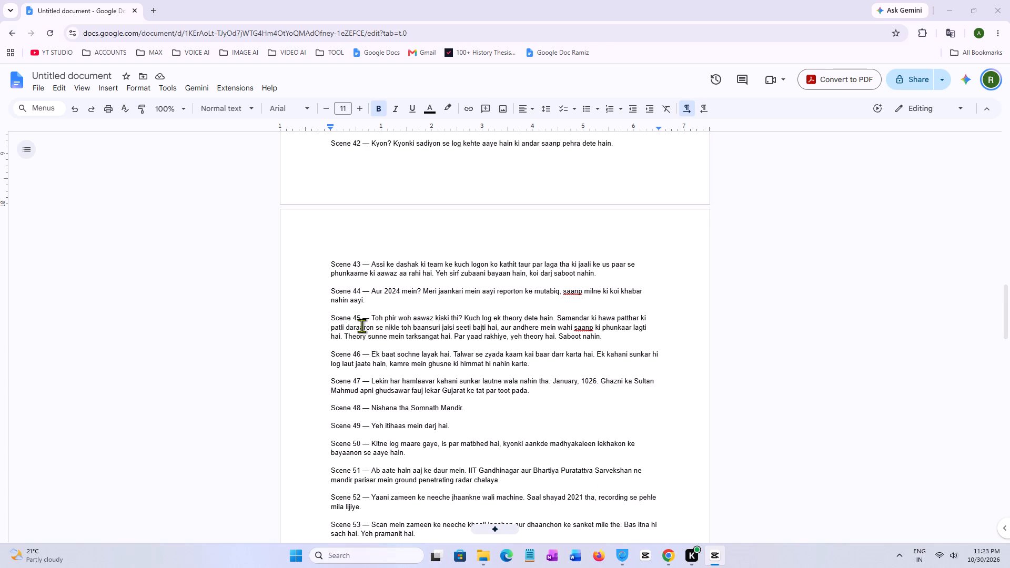
left_click_drag(370, 318, 396, 318)
left_click_drag(396, 318, 609, 337)
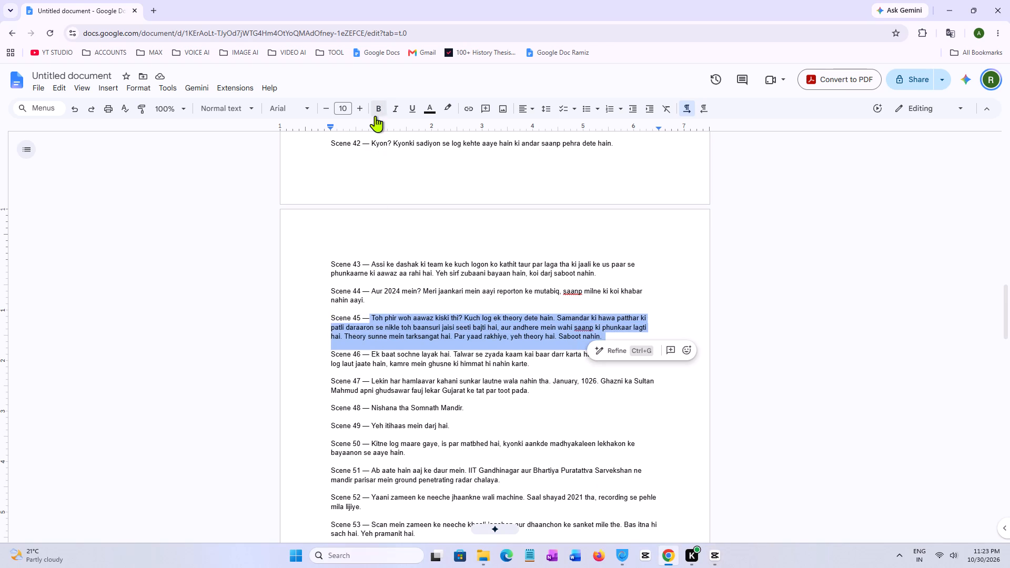
left_click(377, 113)
left_click(360, 109)
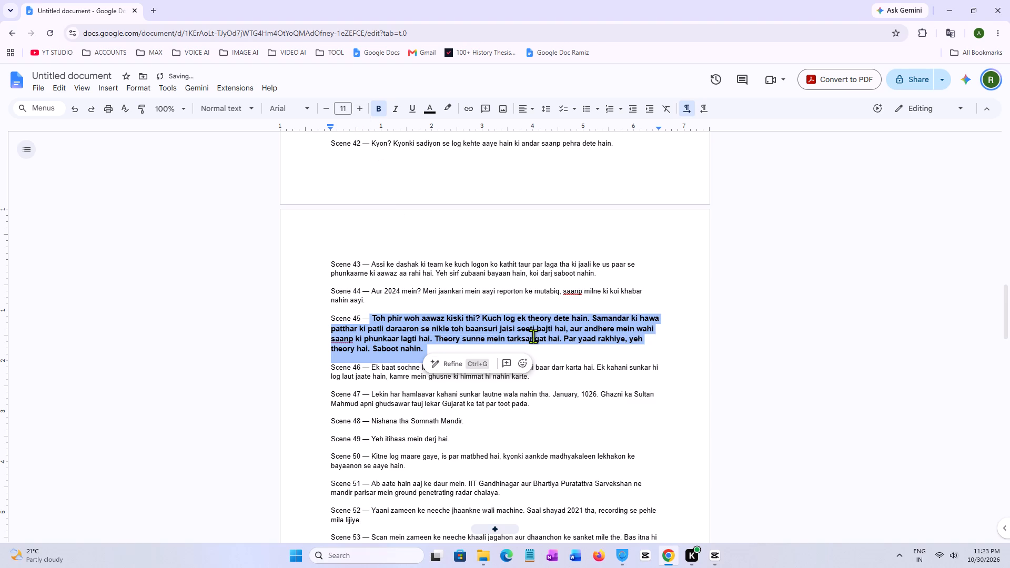
left_click(533, 336)
Highlight the whole Scene 45 narration text in yellow to mark its missing footage.
left_click_drag(367, 316, 427, 340)
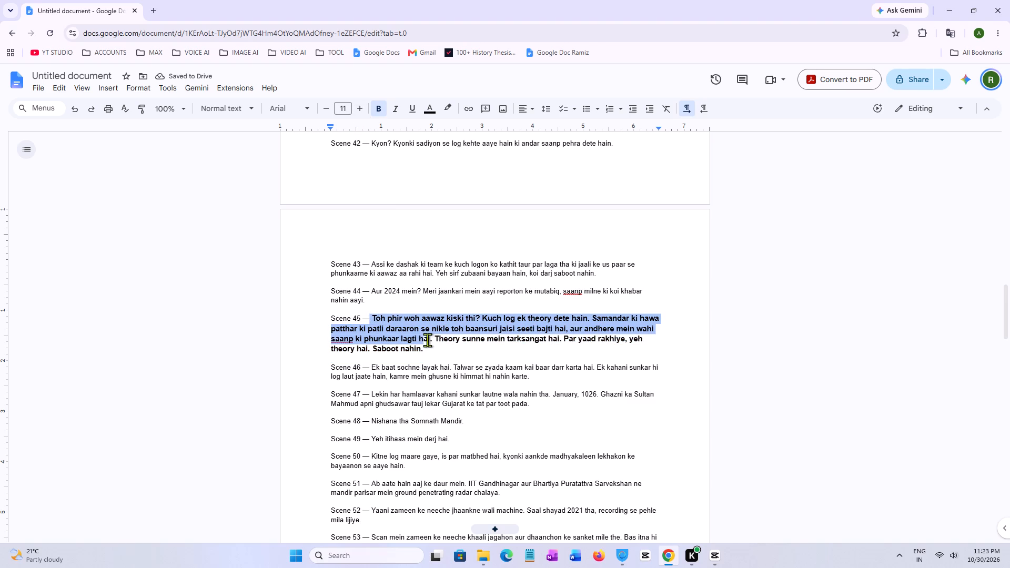
left_click_drag(427, 340, 428, 348)
left_click(448, 110)
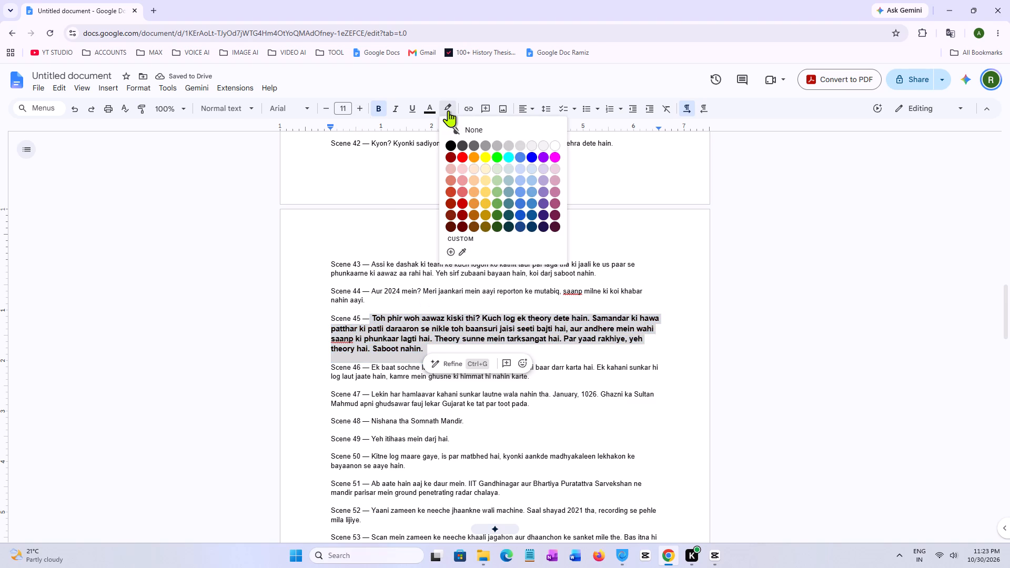
left_click(486, 159)
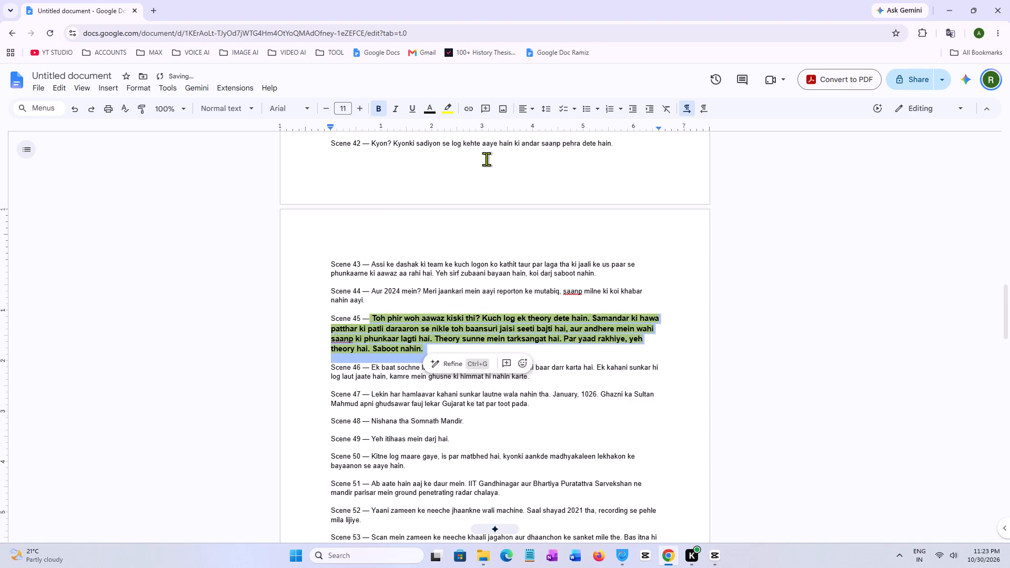
left_click(652, 310)
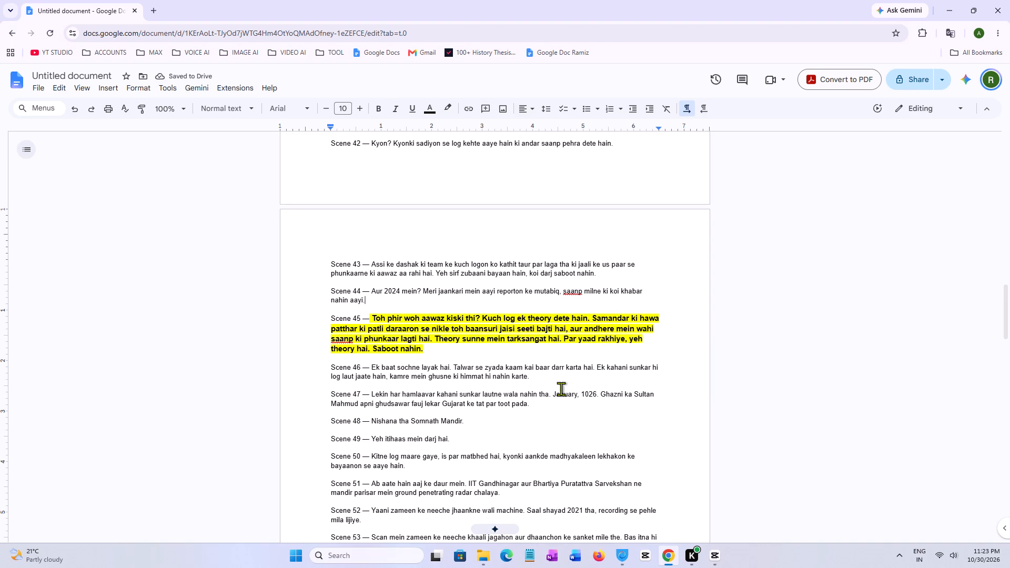
Switch back to CapCut, slow Video_44 to 0.61x with a 6.6 s duration, and trim its end at the 00:03:17:17 playhead.
left_click(715, 558)
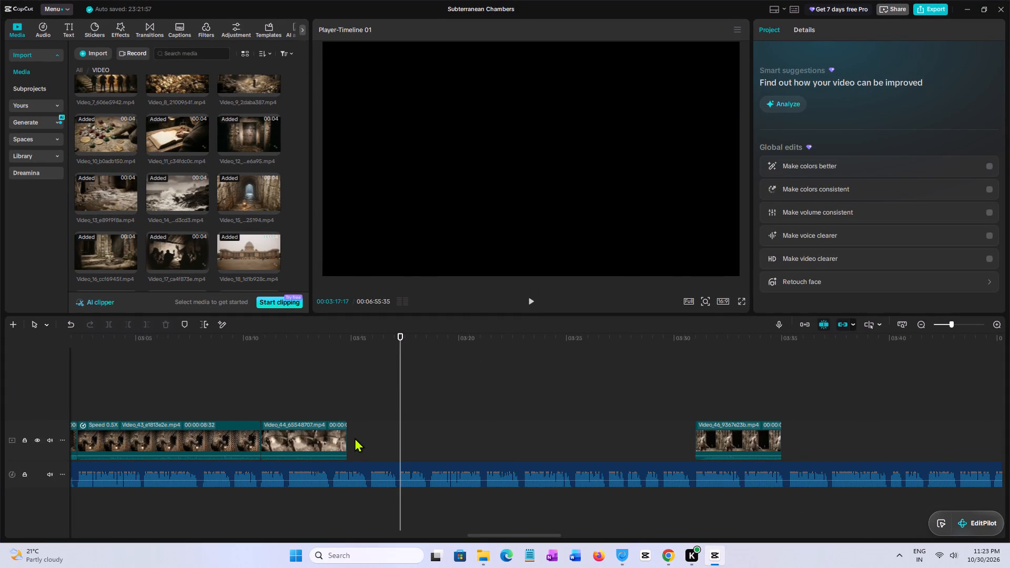
left_click(334, 434)
left_click(830, 29)
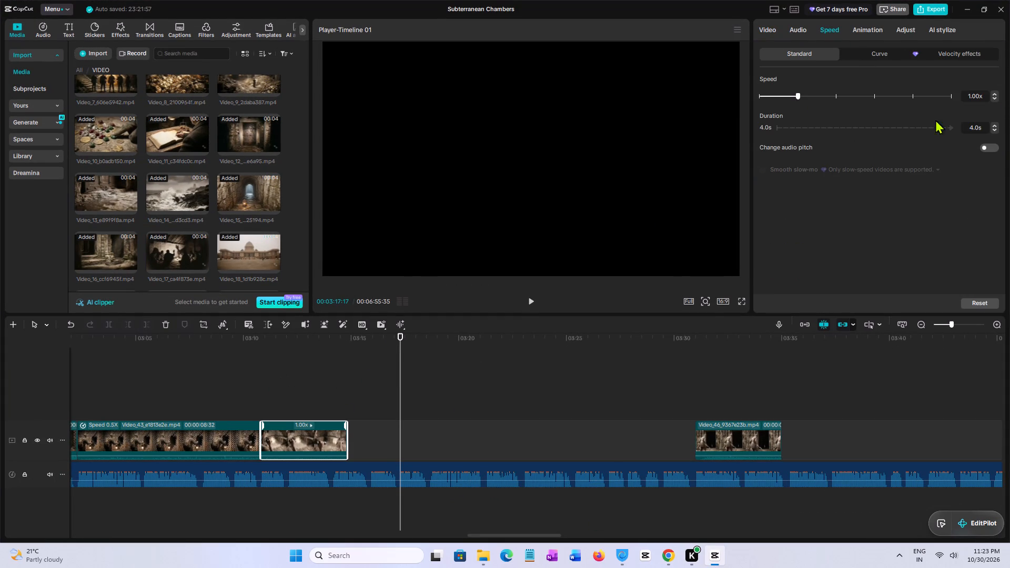
left_click(993, 101)
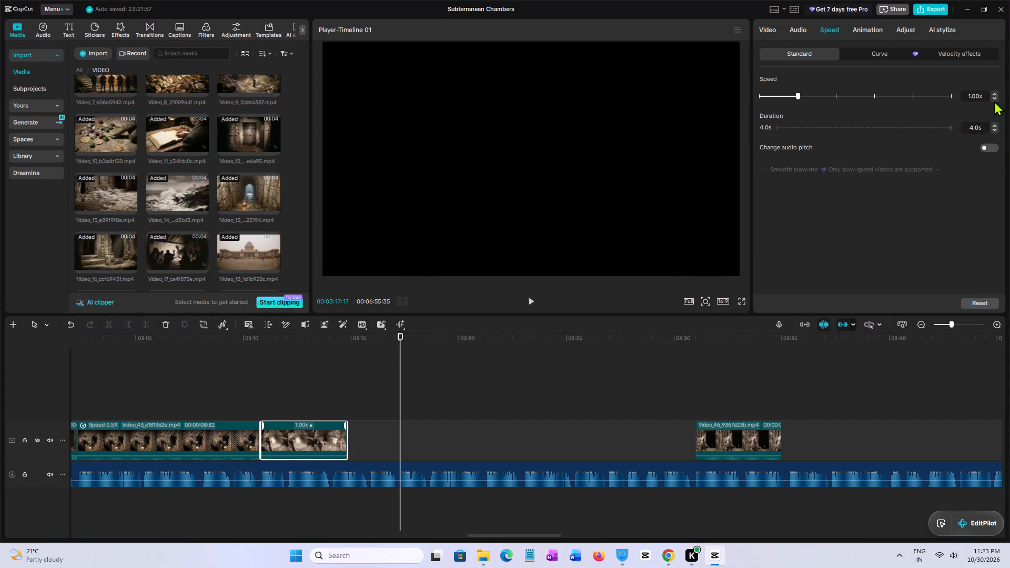
double_click(994, 99)
double_click(994, 99)
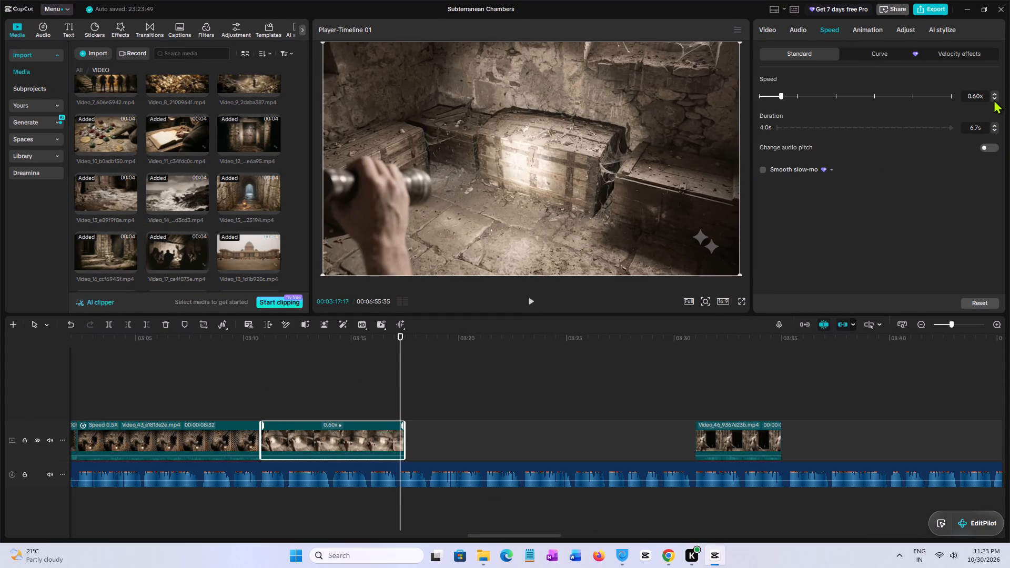
left_click(994, 130)
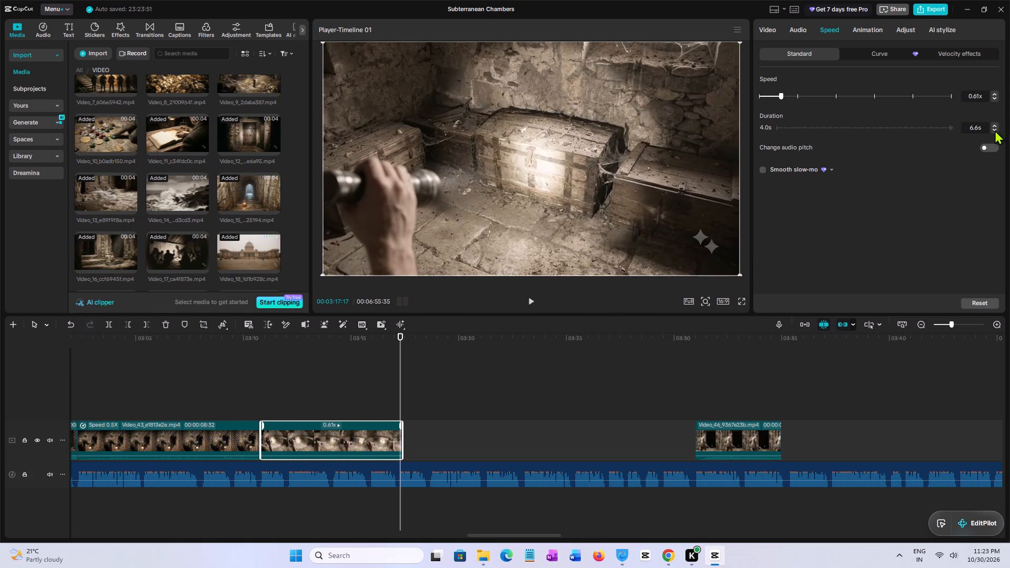
key("w")
Play the narration after Video_44 and scrub the empty gap up to Video_46 to gauge the span Scene 45 needs.
key("space")
left_click(392, 393)
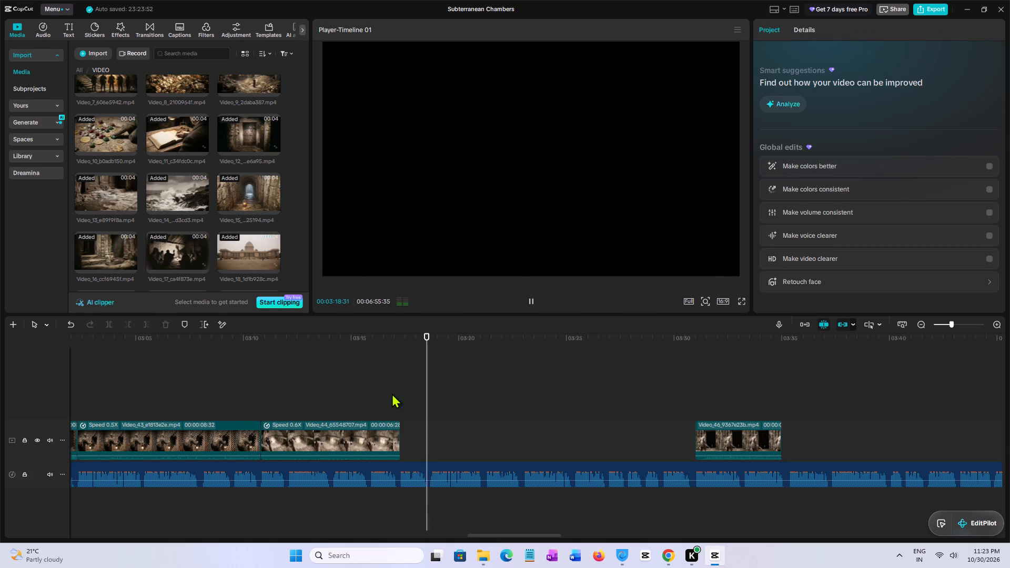
key("space")
key("space")
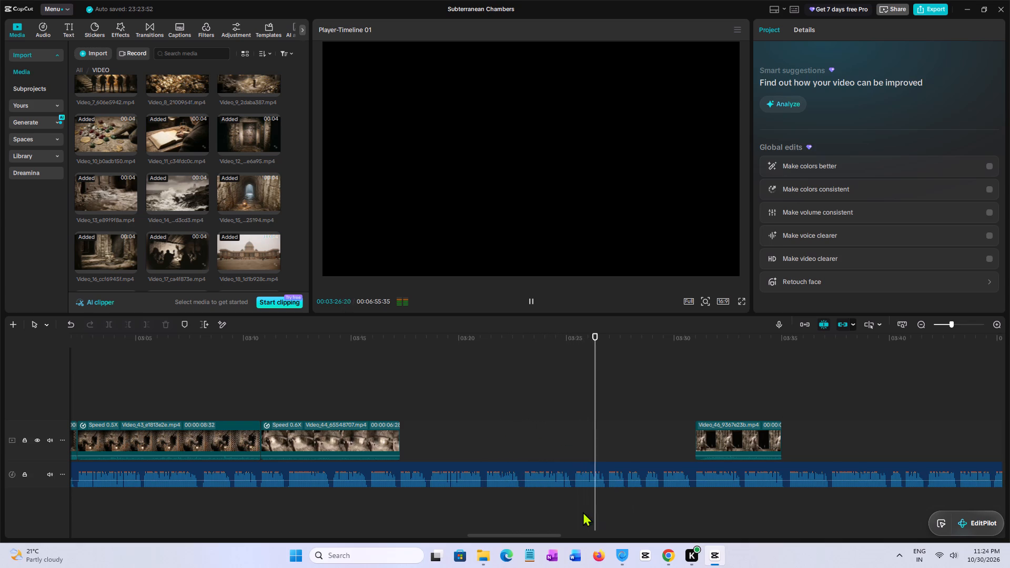
left_click(400, 407)
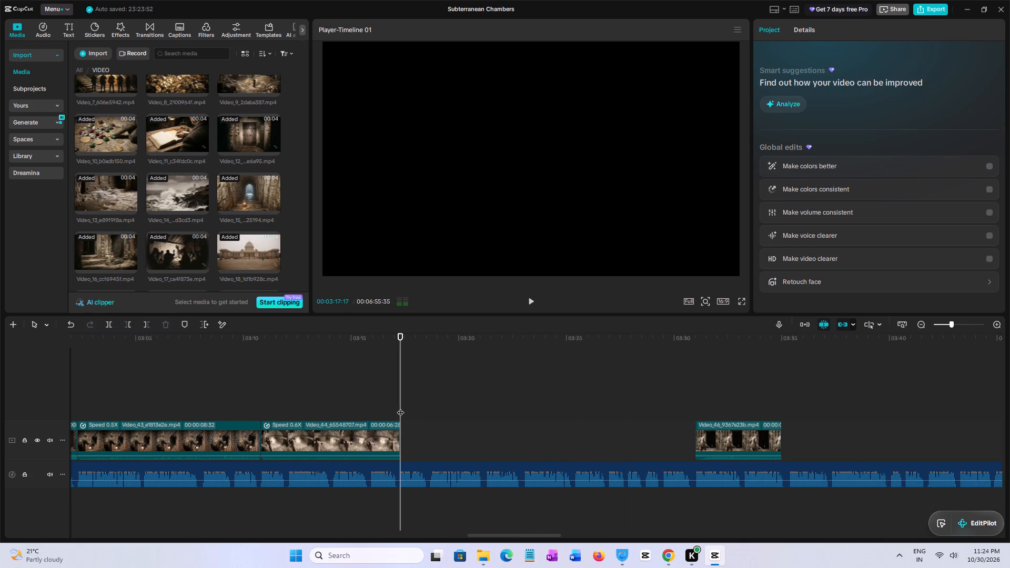
left_click_drag(400, 407, 696, 422)
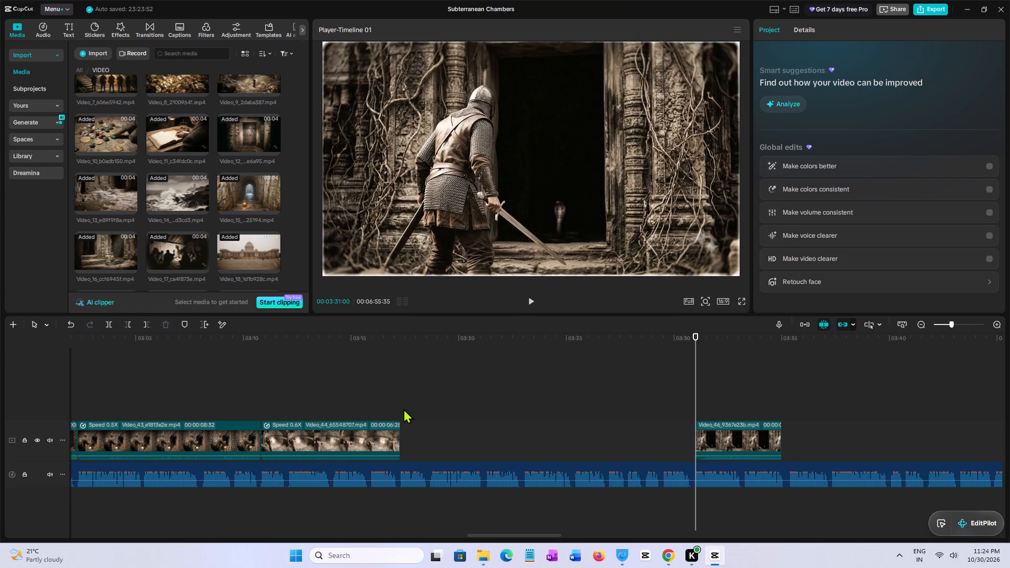
left_click(399, 407)
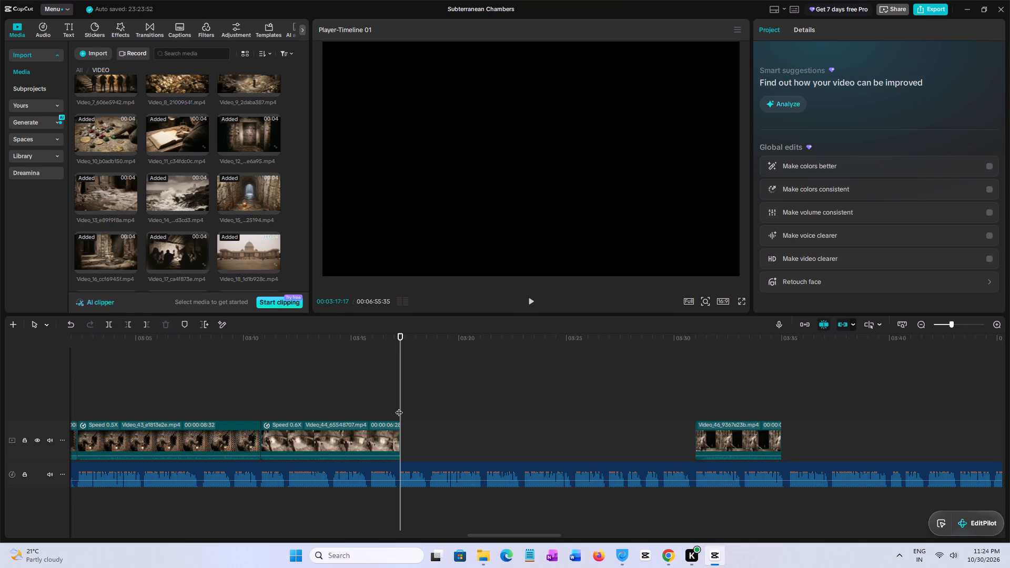
left_click_drag(399, 407, 698, 434)
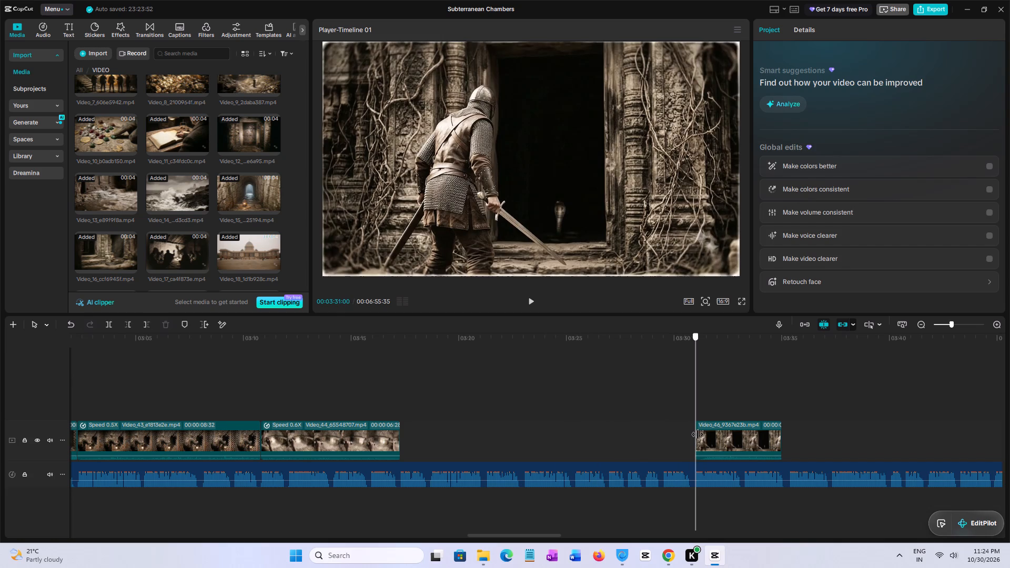
left_click_drag(698, 434, 696, 435)
Replay the narration from the end of Video_44 into Video_46 and compare it with the Scene 45 and 46 lines in Chrome's script document.
left_click(401, 401)
key("space")
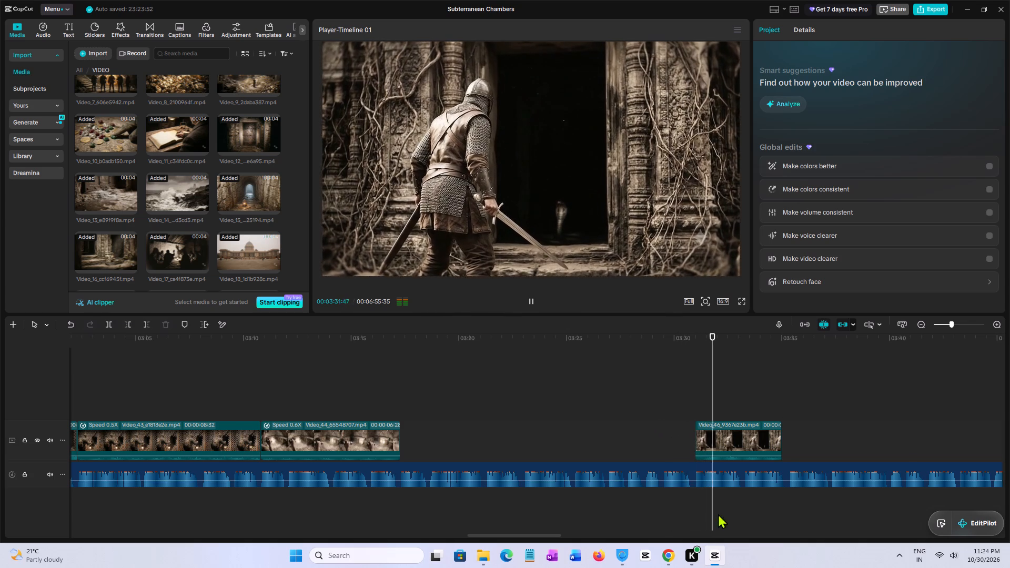
key("space")
left_click(668, 560)
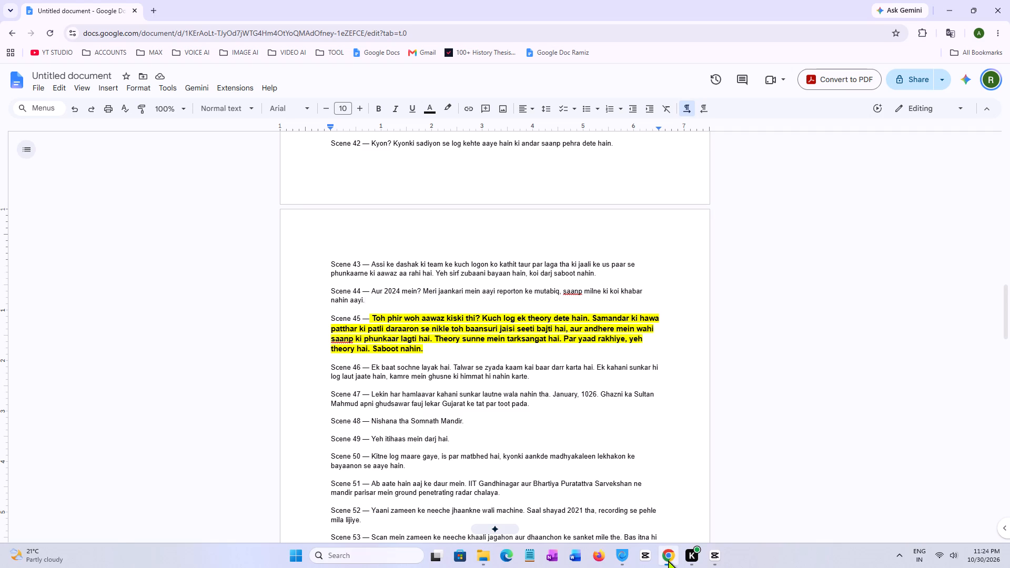
left_click(668, 560)
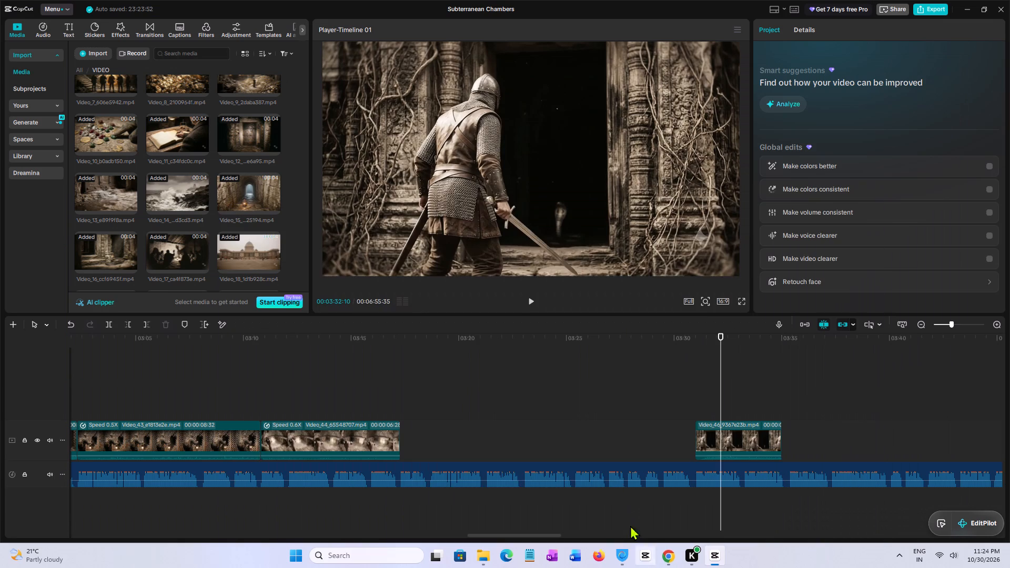
Find where the Scene 46 narration begins and move Video_46 earlier to start there, at 00:03:29:30.
left_click(624, 424)
key("space")
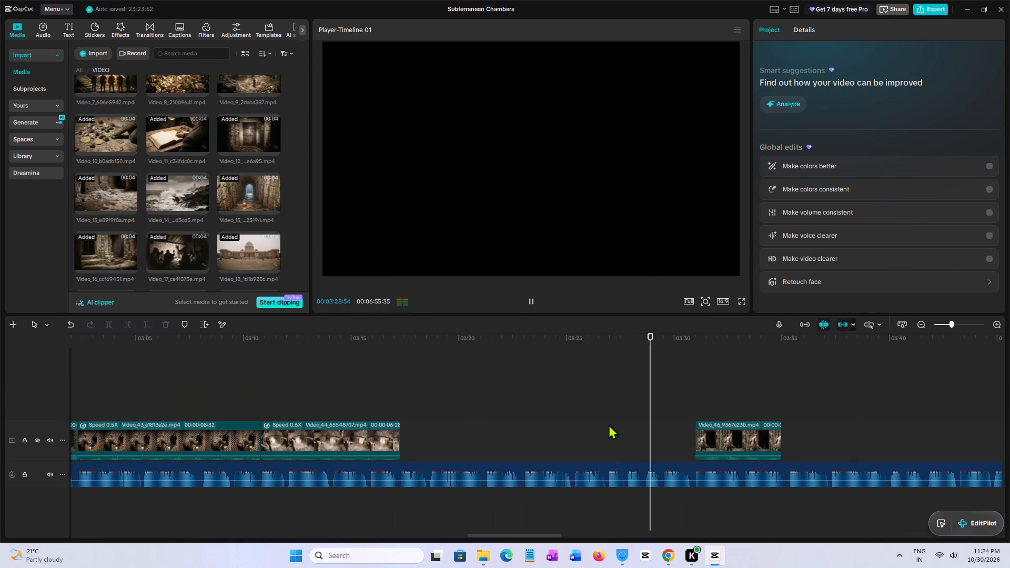
left_click(665, 431)
left_click(665, 431)
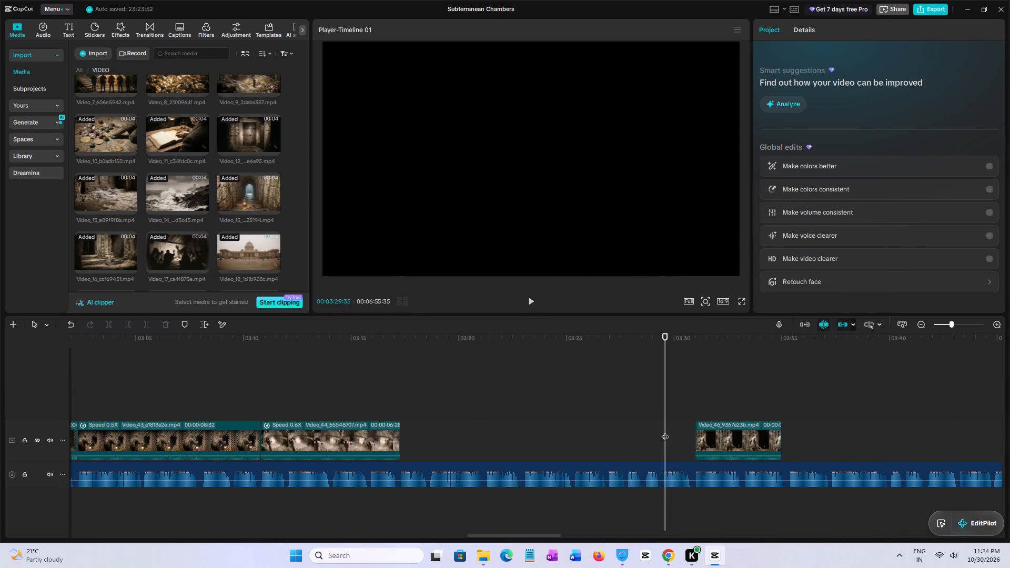
left_click(663, 431)
left_click(712, 441)
left_click_drag(712, 441, 678, 442)
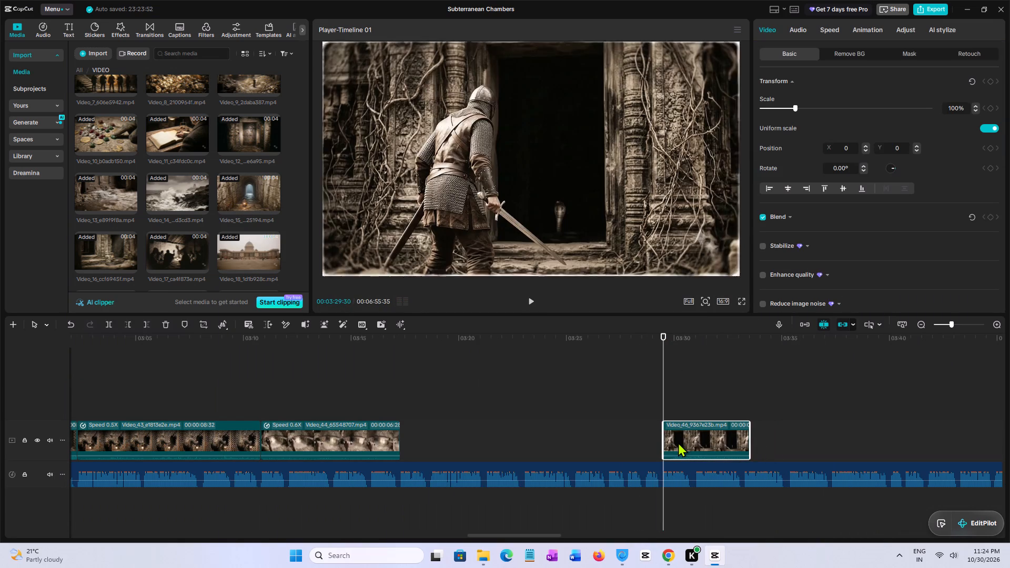
Play Video_46 from its new start to check it against the Scene 46 narration.
key("space")
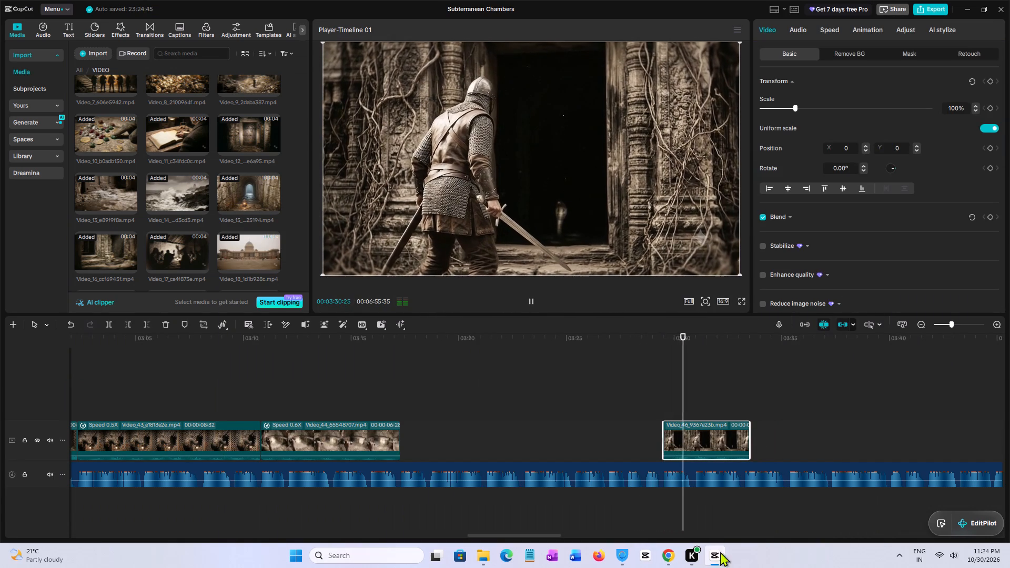
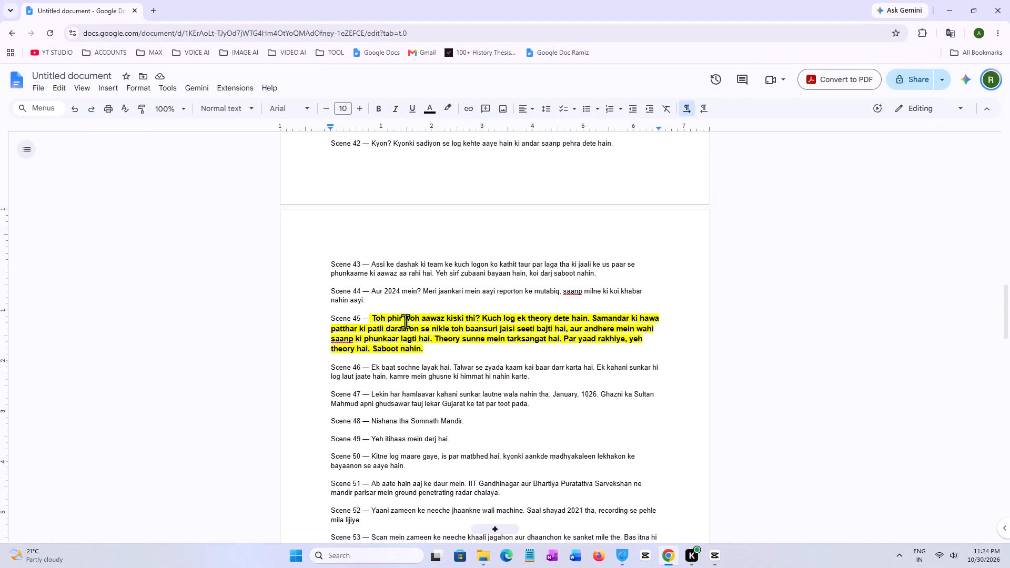
Remove the bold from the opening question "Toh phir woh aawaz kiski thi?" in the Scene 45 line.
left_click(480, 315)
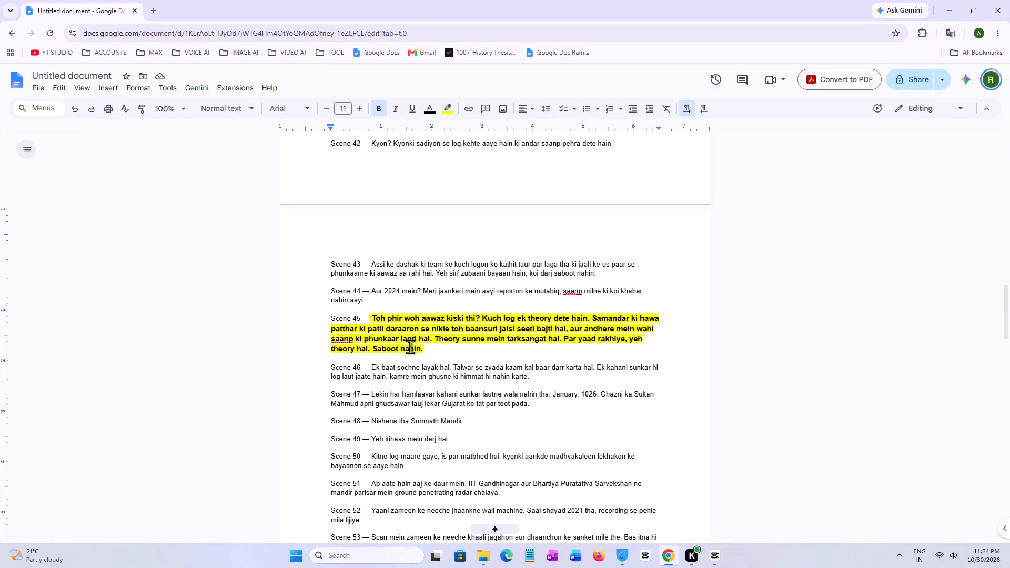
left_click_drag(370, 316, 396, 316)
left_click_drag(396, 316, 479, 317)
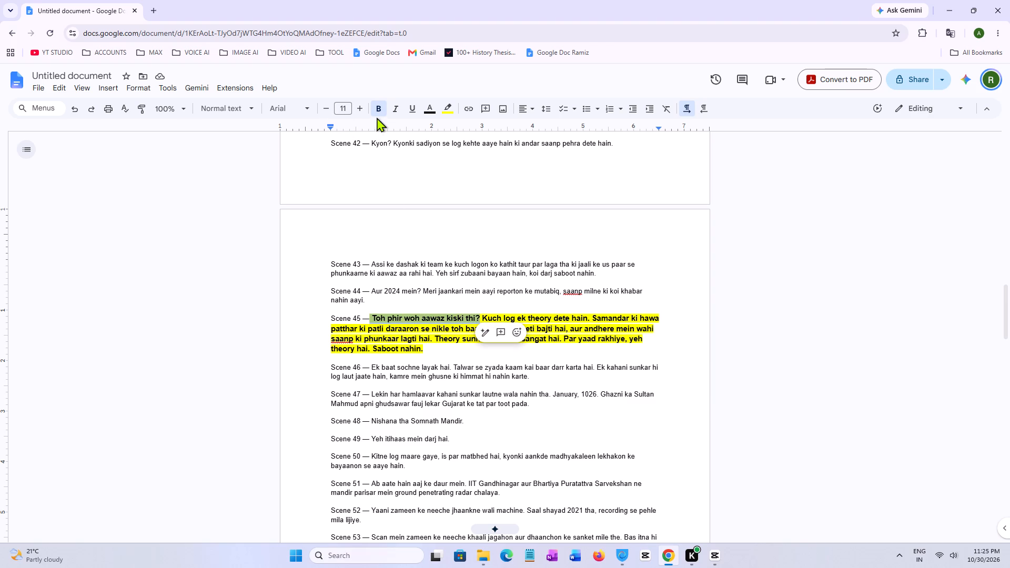
left_click(378, 116)
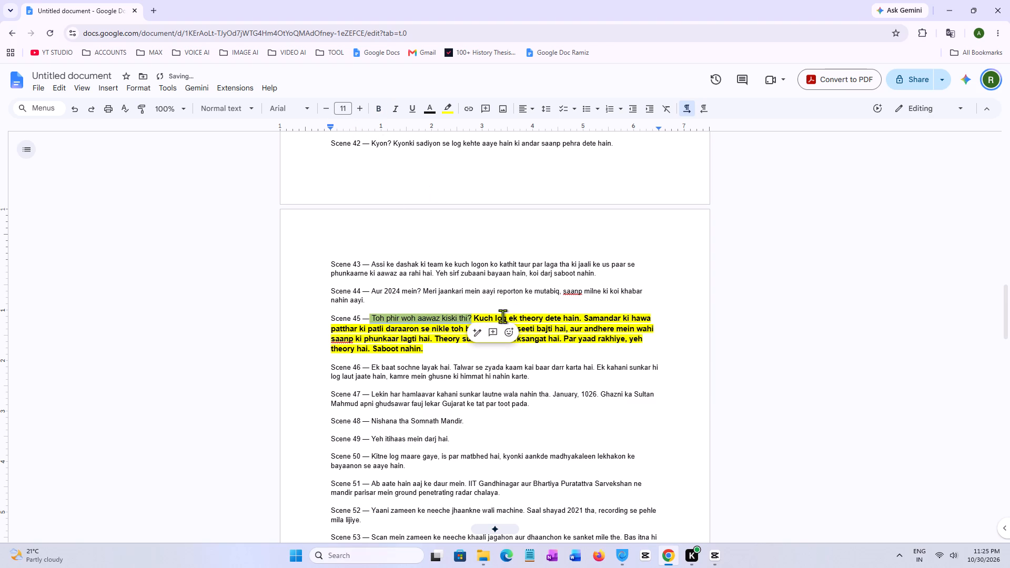
left_click(498, 306)
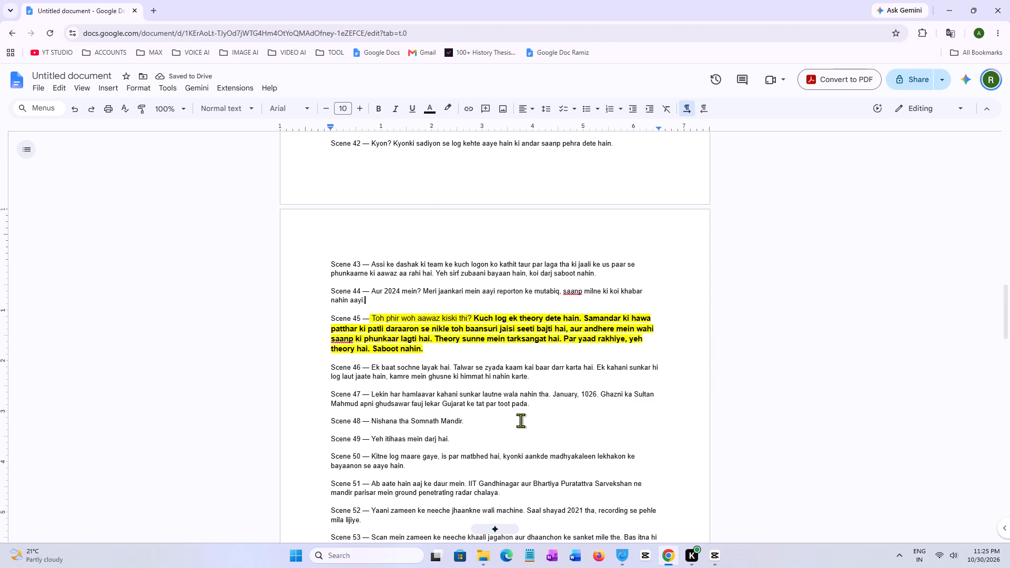
In CapCut, play Video_46 and the gap after it against the script, and park the playhead where Scene 46's narration ends, at 00:03:37:23.
left_click(709, 554)
key("space")
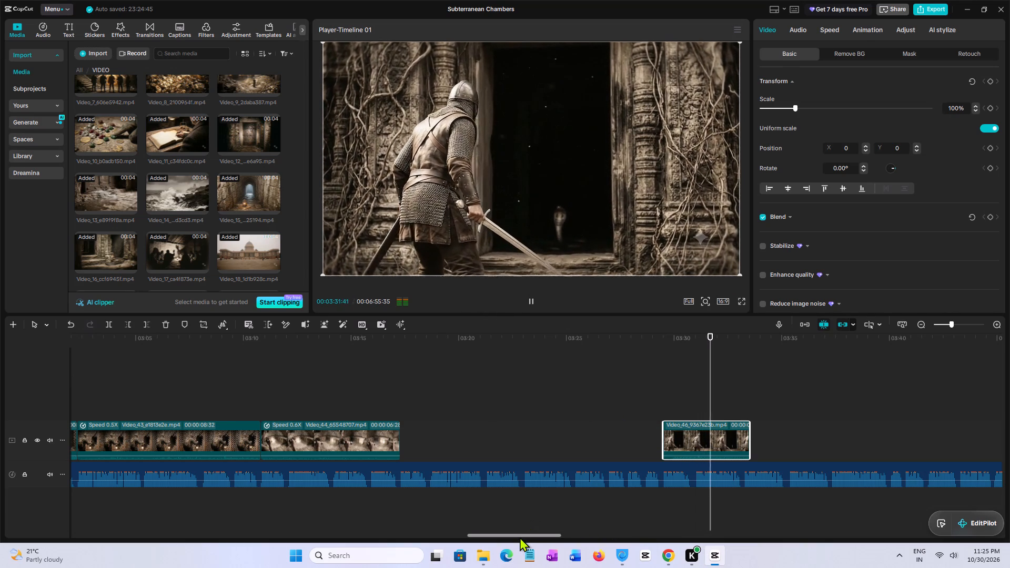
left_click_drag(530, 535, 563, 533)
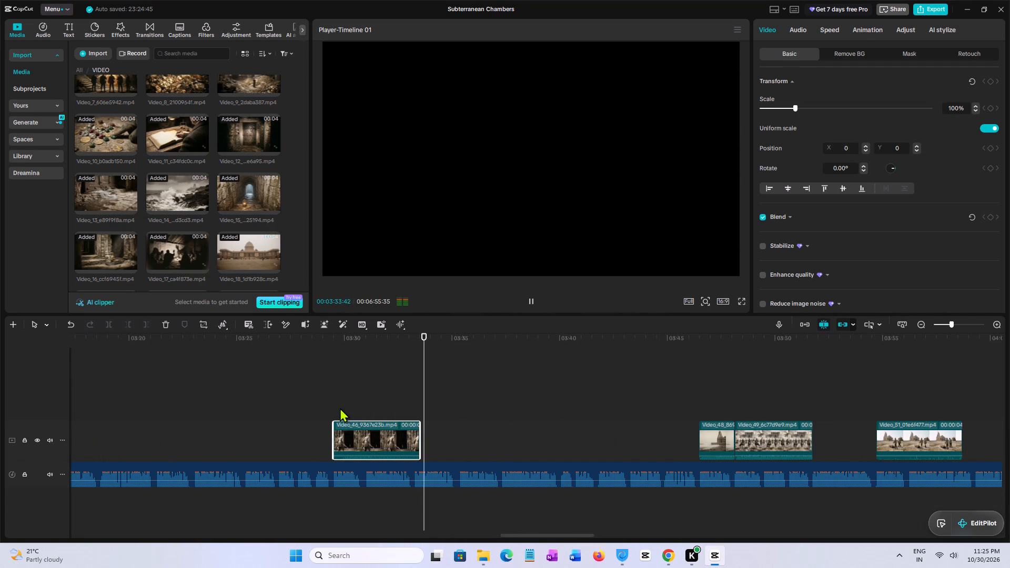
key("space")
left_click(711, 556)
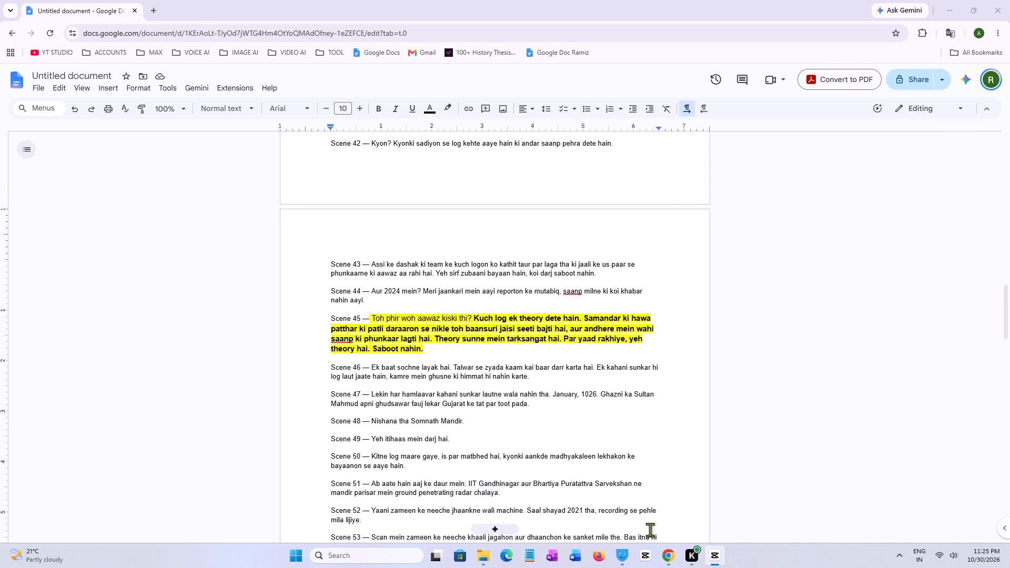
left_click(670, 564)
left_click(718, 558)
left_click(389, 369)
key("space")
left_click(440, 388)
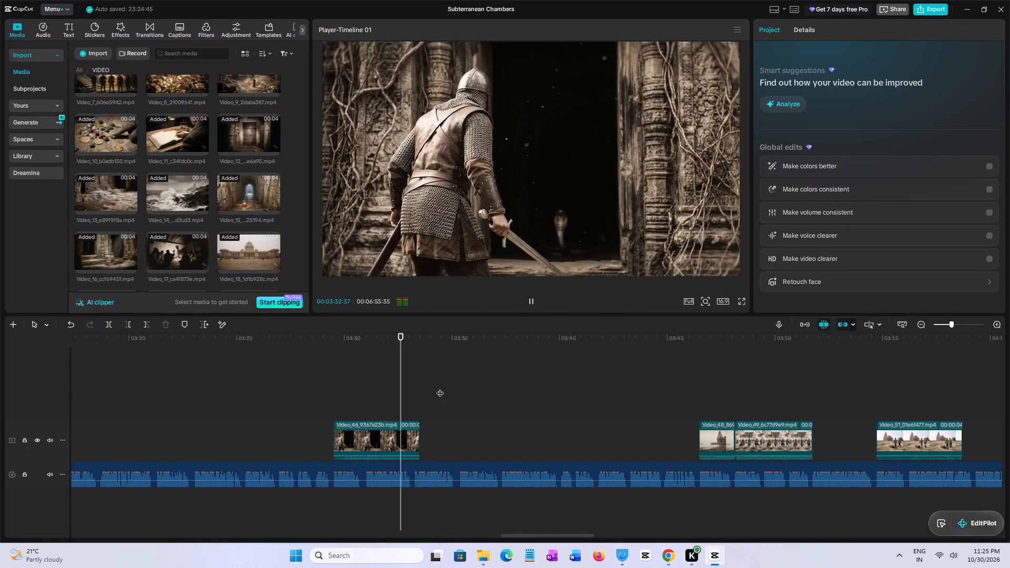
key("space")
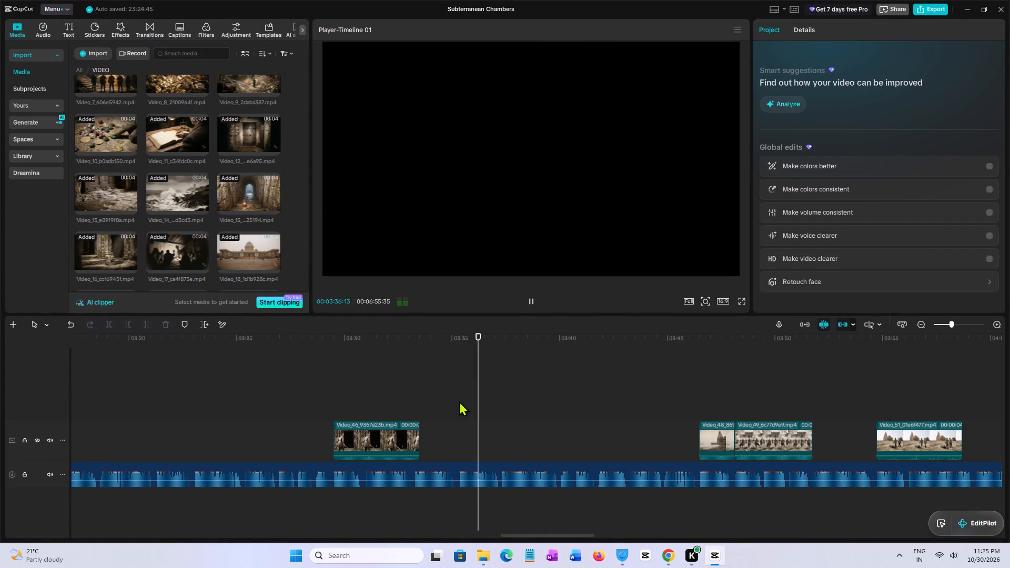
left_click(503, 417)
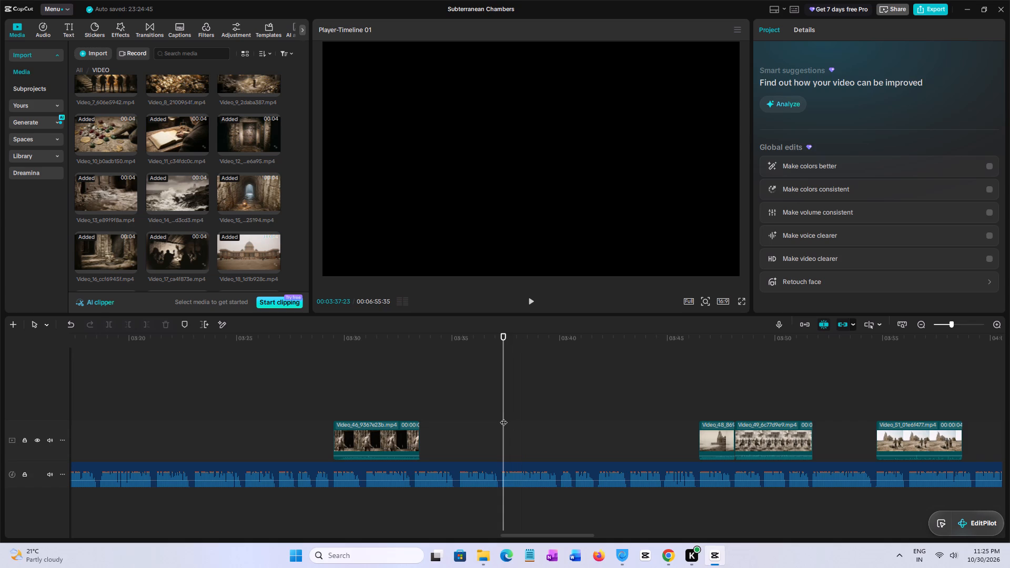
left_click(670, 561)
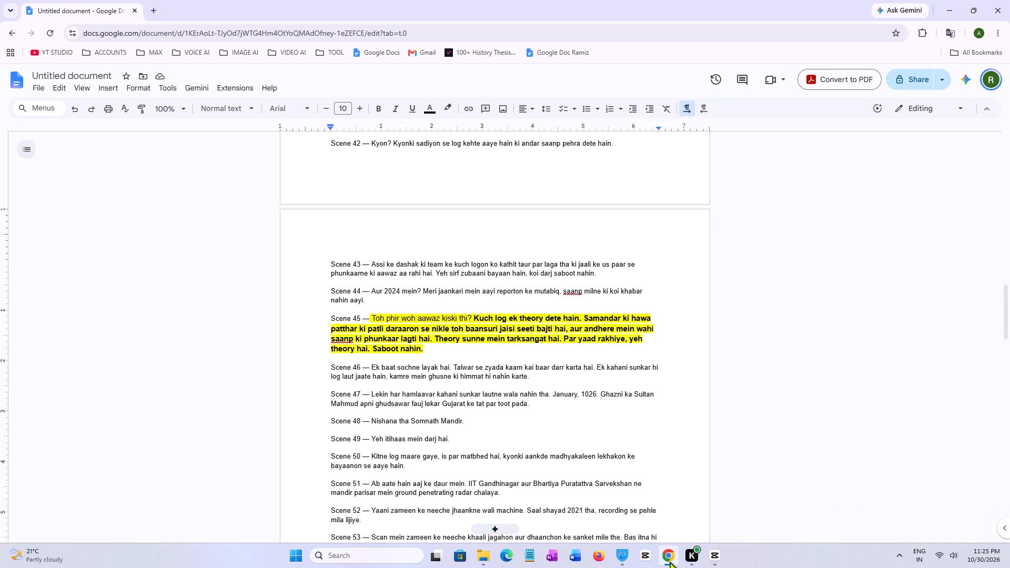
left_click(670, 561)
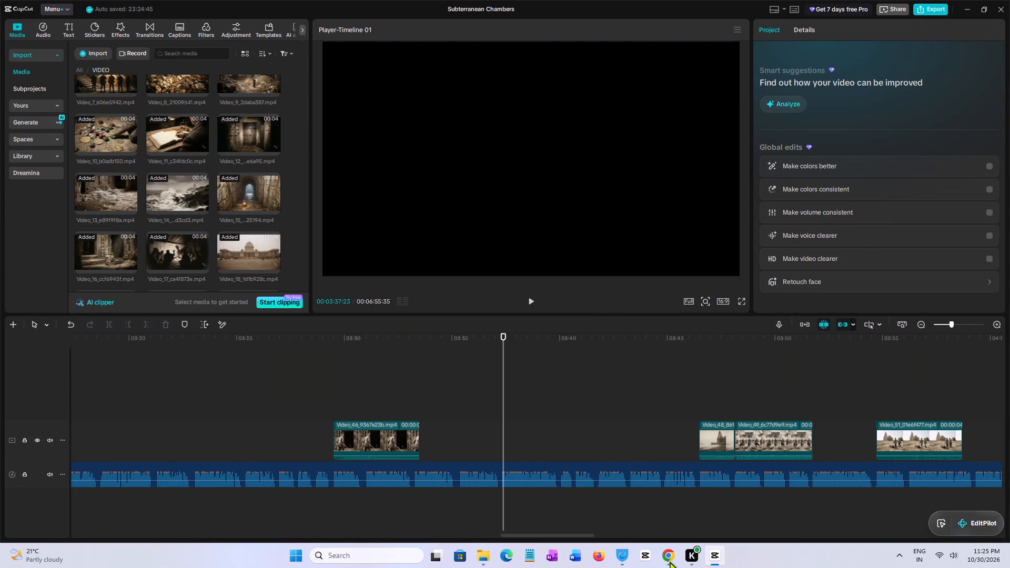
In Chrome's script document, set the Scene 47 line to size 11, highlight it yellow and append "NAI".
left_click(670, 561)
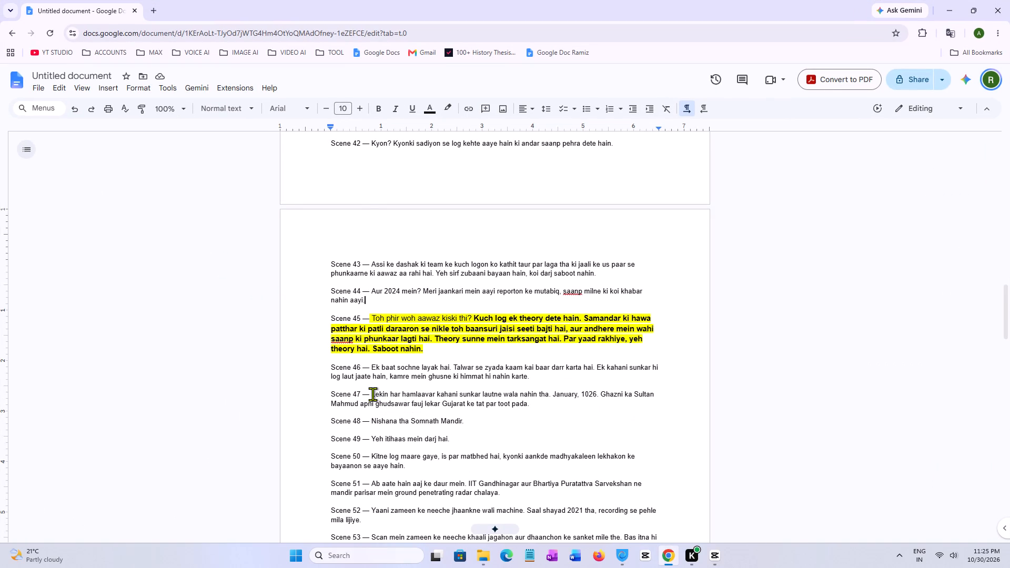
left_click_drag(328, 396, 429, 409)
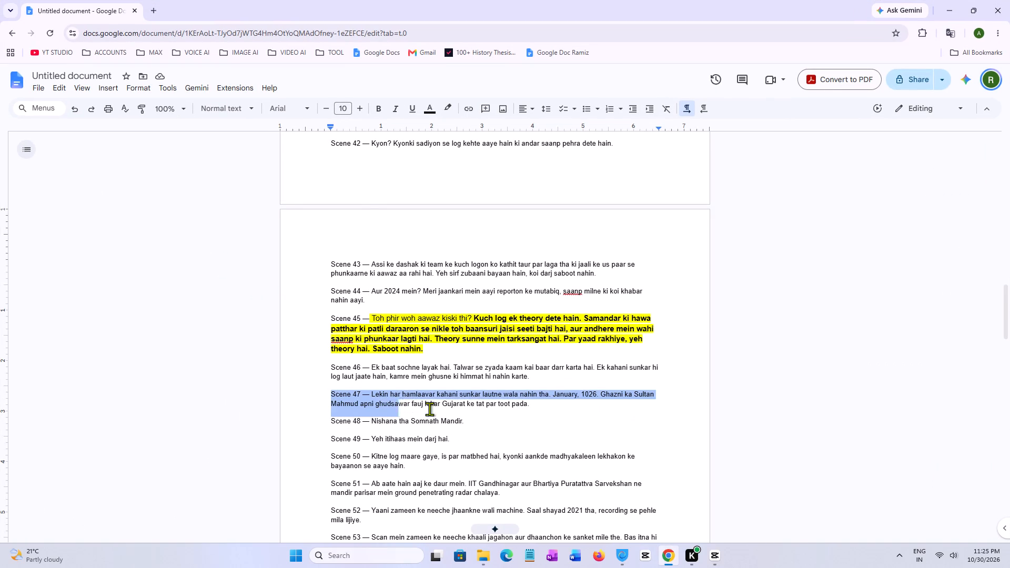
left_click_drag(429, 409, 539, 403)
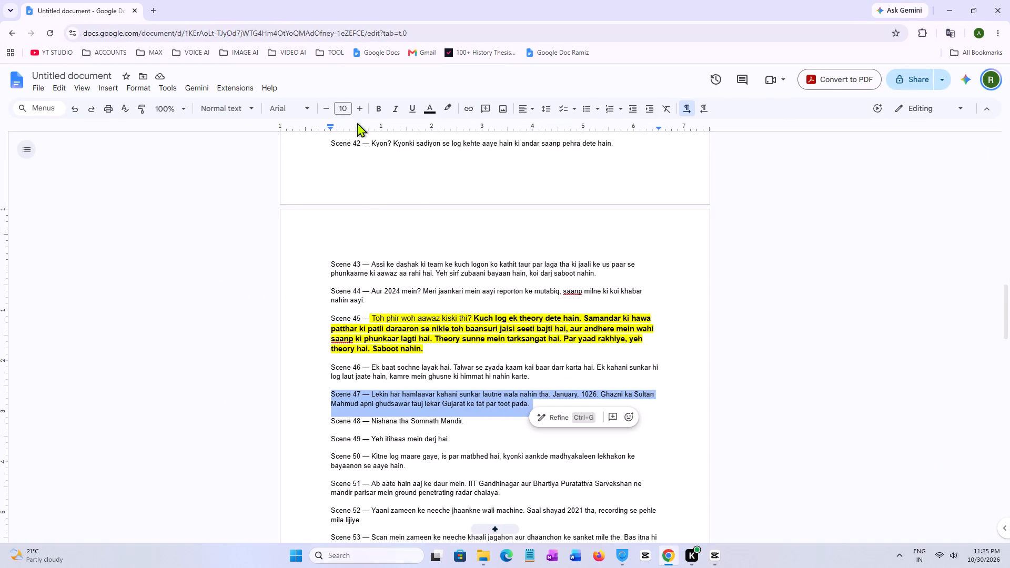
left_click(357, 111)
left_click(452, 110)
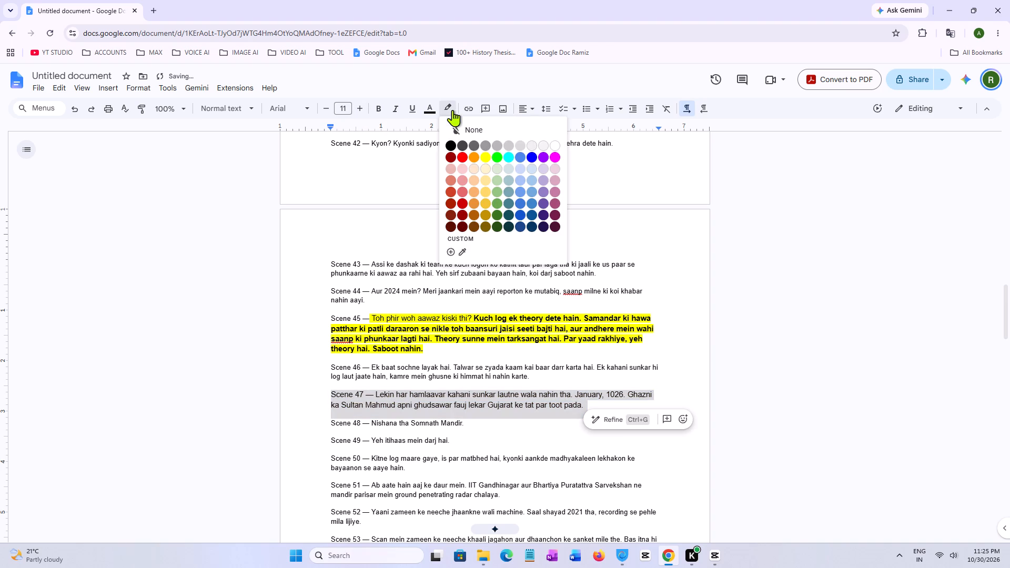
left_click(491, 159)
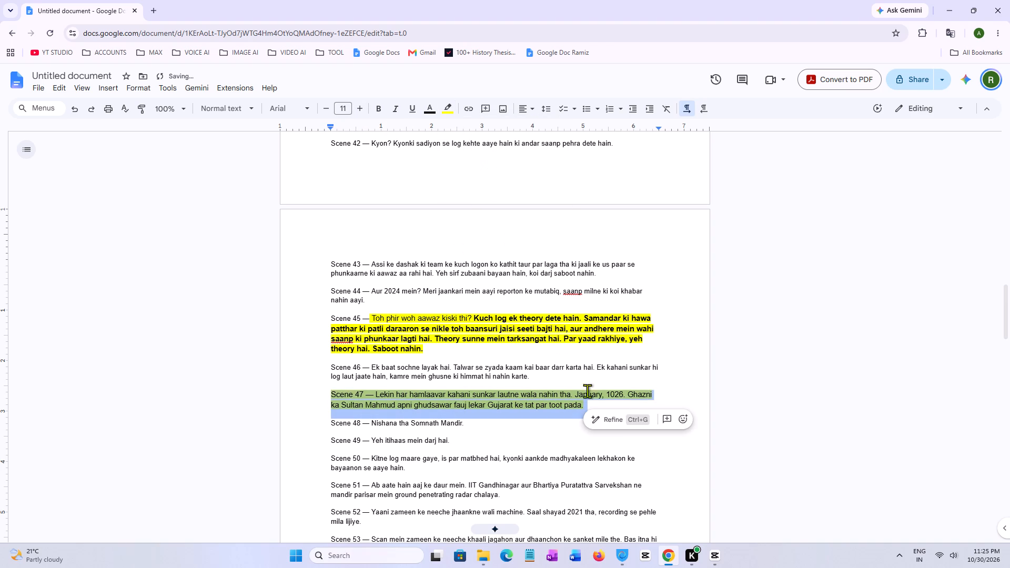
left_click(572, 403)
left_click(590, 405)
key("space")
key("space")
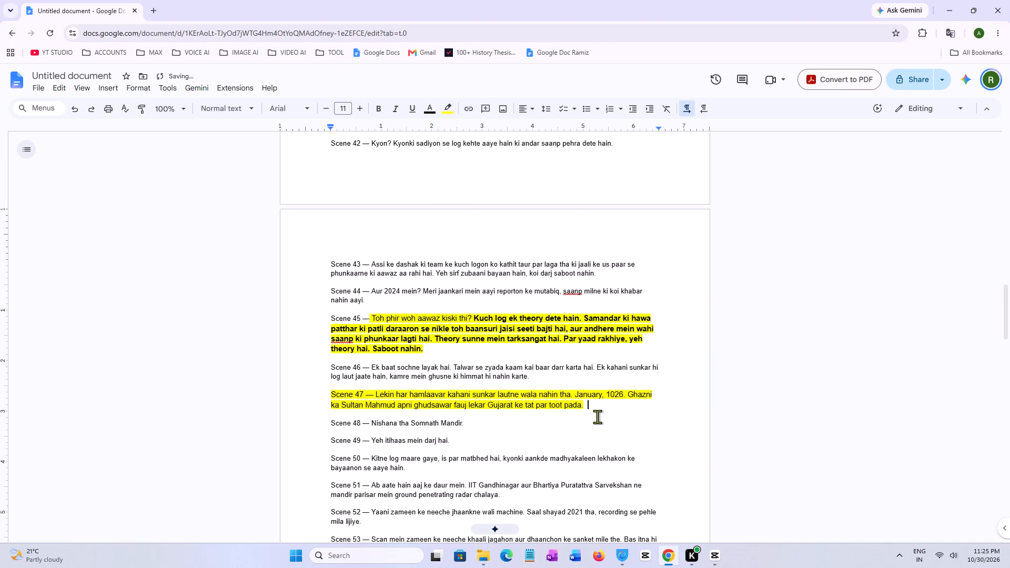
type("NAI")
key("space")
In CapCut, slow Video_46 to 0.51x, a 7.9 s duration, so it ends at the playhead.
left_click(714, 563)
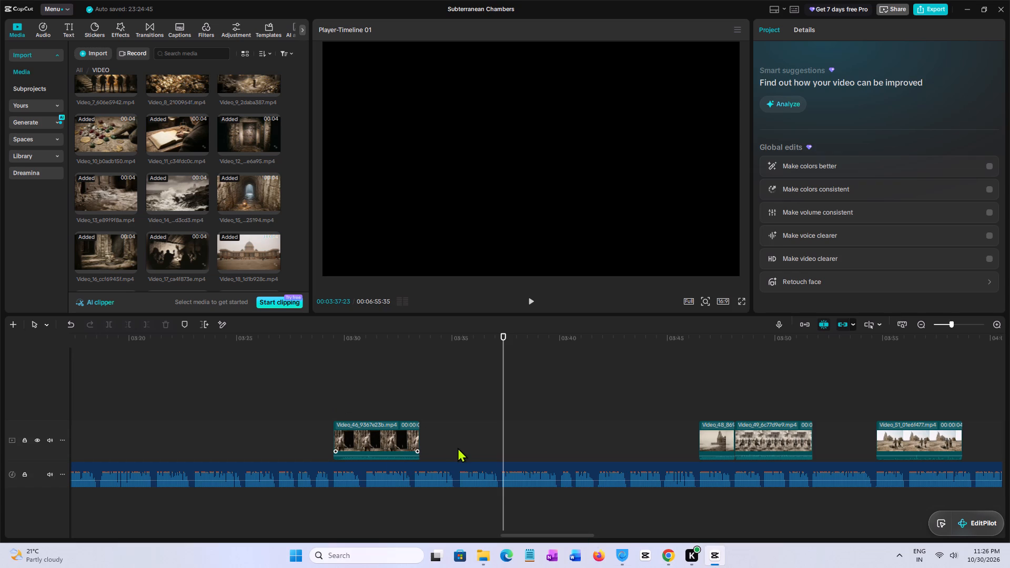
left_click(397, 434)
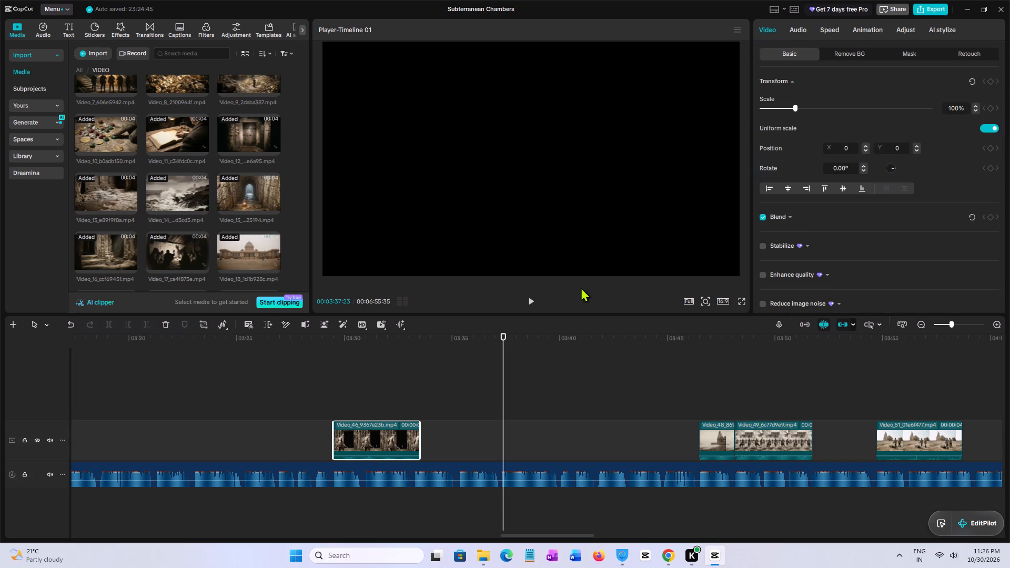
left_click(836, 31)
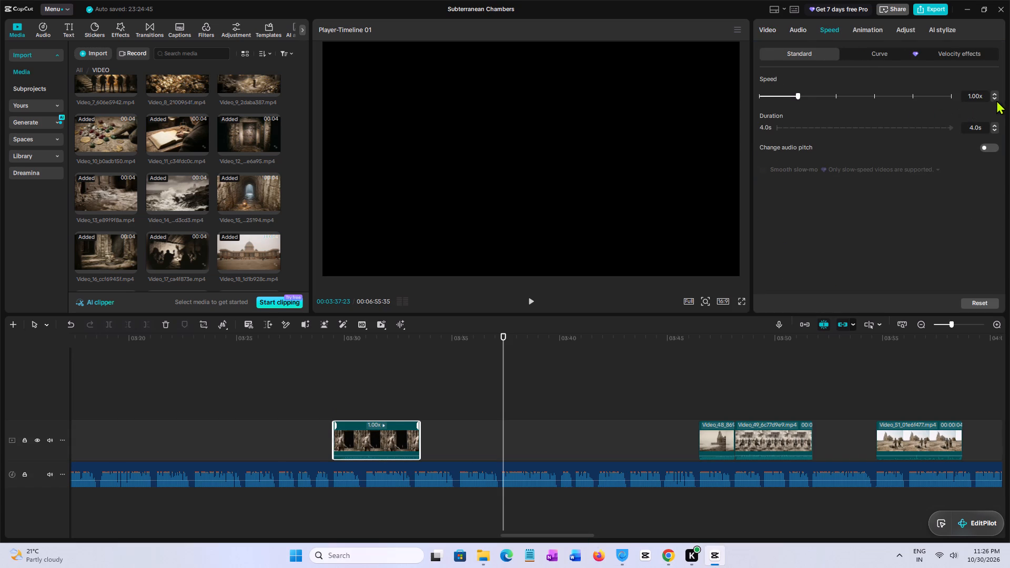
double_click(995, 98)
triple_click(995, 98)
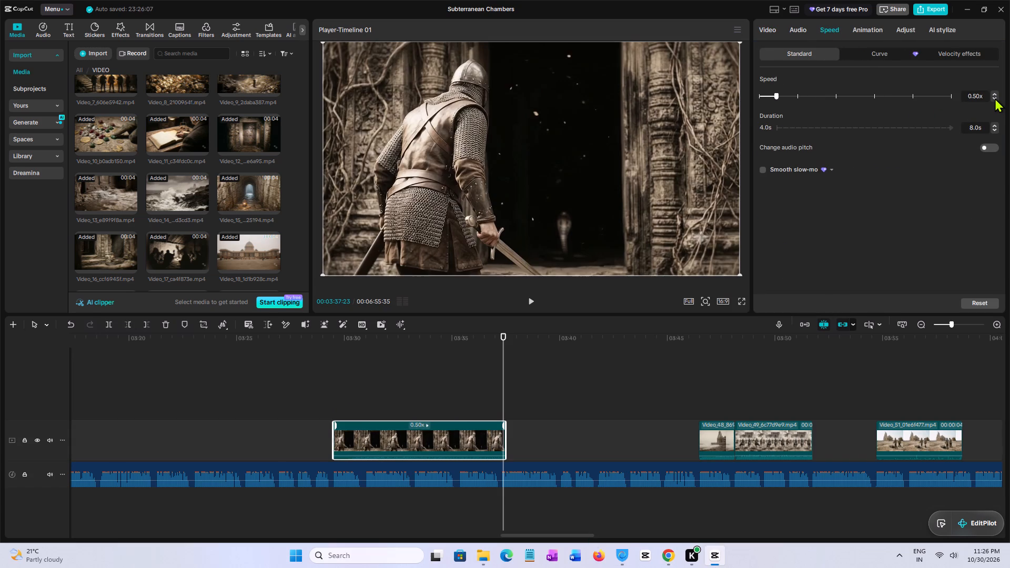
left_click(992, 129)
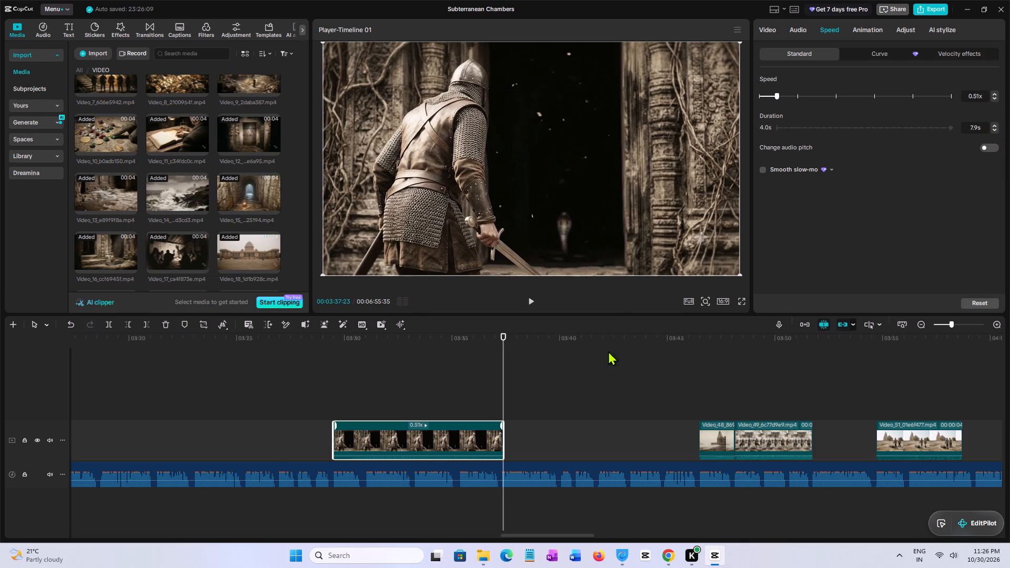
Play from the start of the slowed Video_46 through the gap and Video_48 into Video_49, checking the clips against the narration.
left_click(338, 397)
key("space")
left_click(332, 397)
key("space")
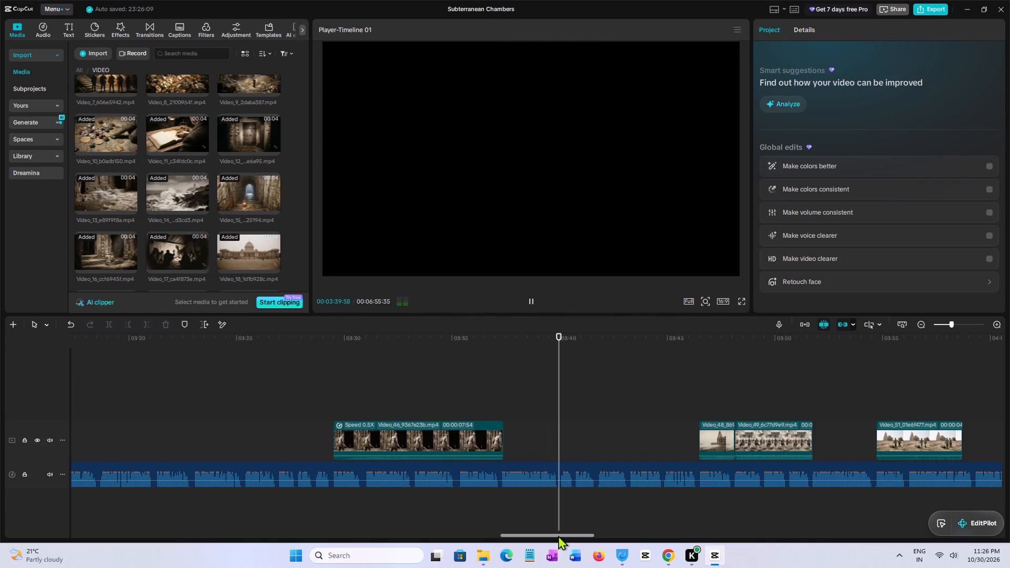
left_click_drag(559, 535, 589, 535)
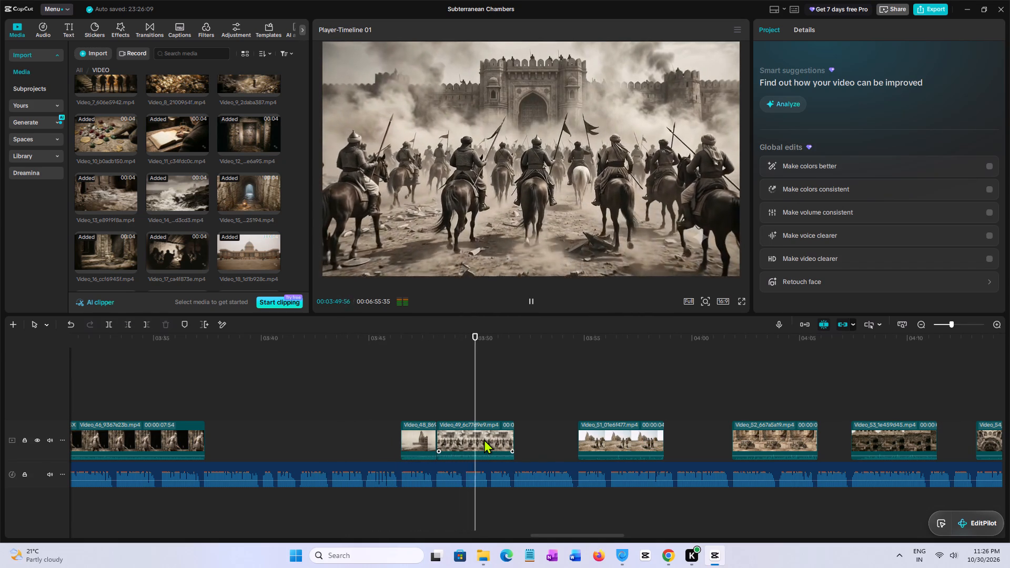
key("space")
left_click(484, 439)
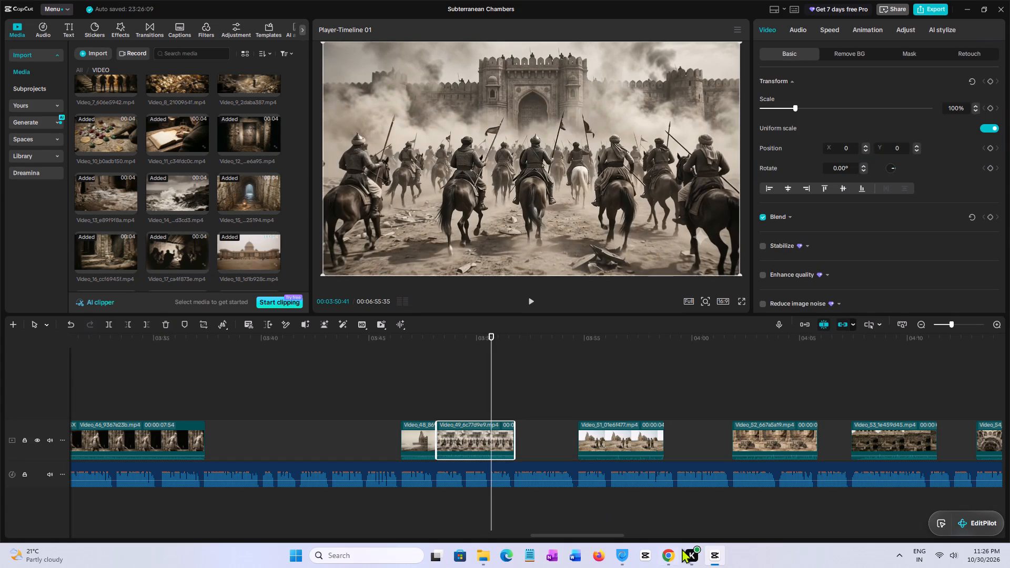
In Chrome's script document, highlight the Scene 50 text yellow and append "- NAI" to it.
left_click(670, 556)
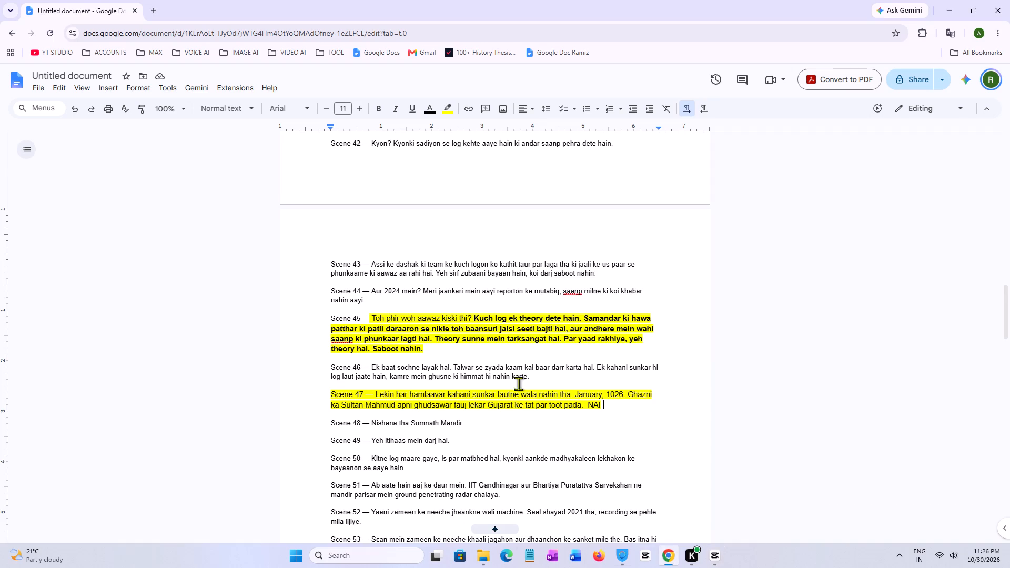
scroll(521, 318, "down", 2)
left_click(363, 279)
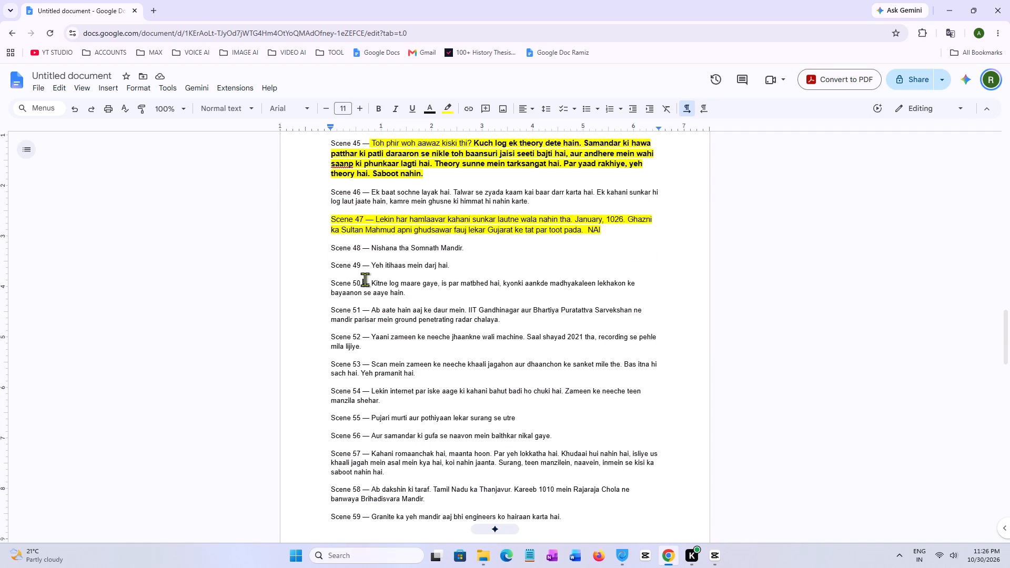
left_click(369, 280)
left_click_drag(369, 280, 406, 290)
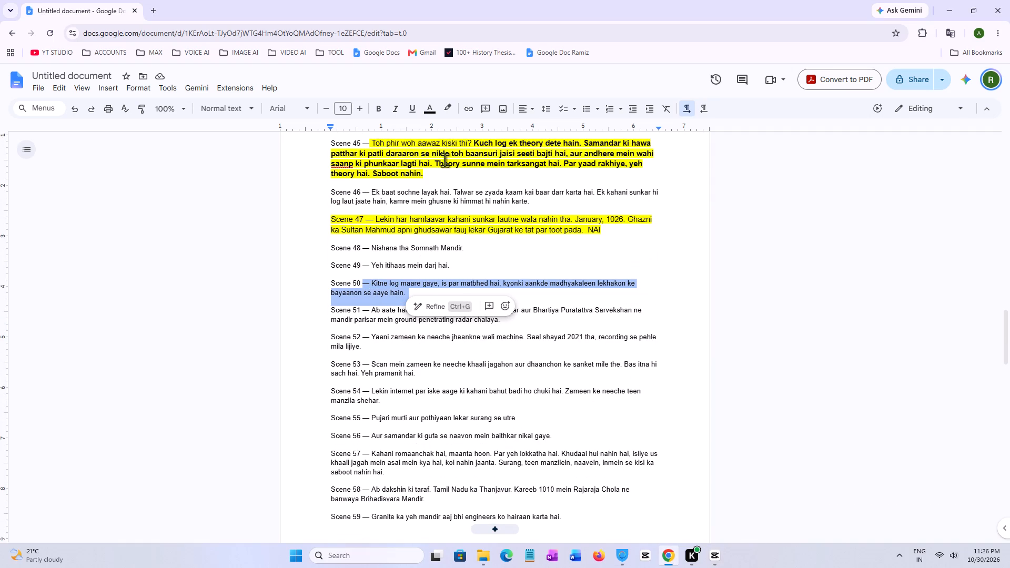
left_click(454, 106)
left_click(484, 157)
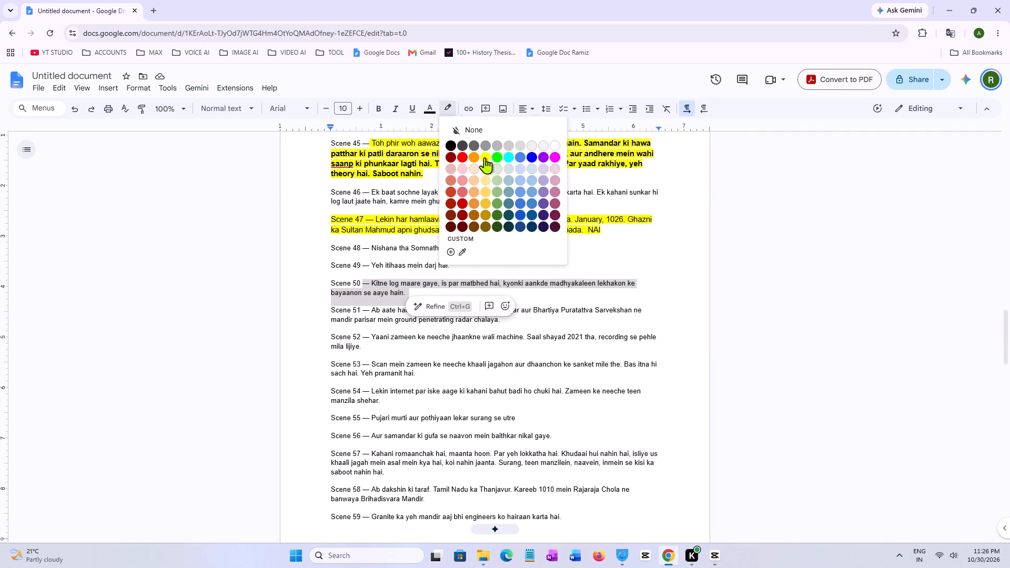
left_click(530, 296)
key("space")
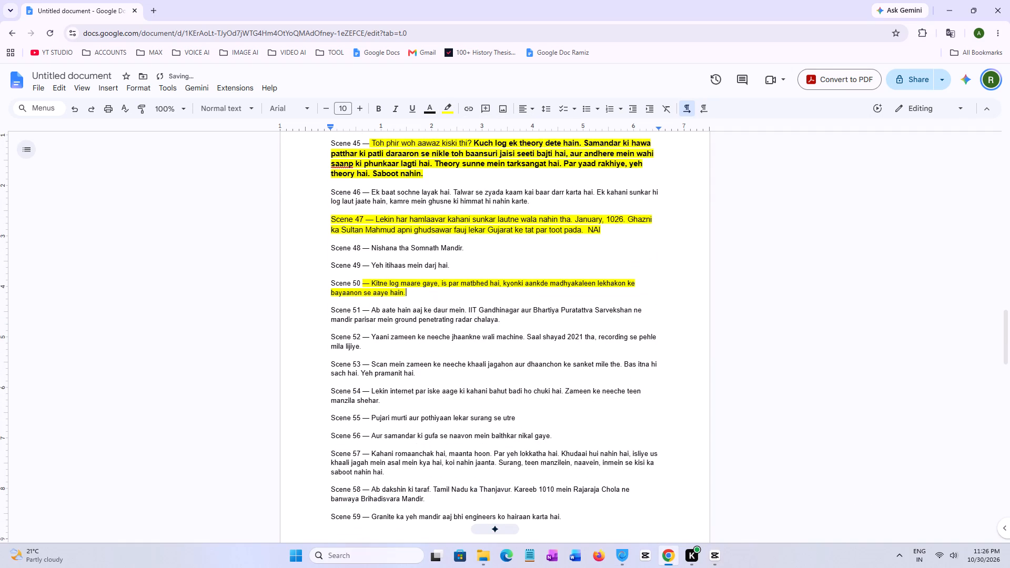
type("- NAI")
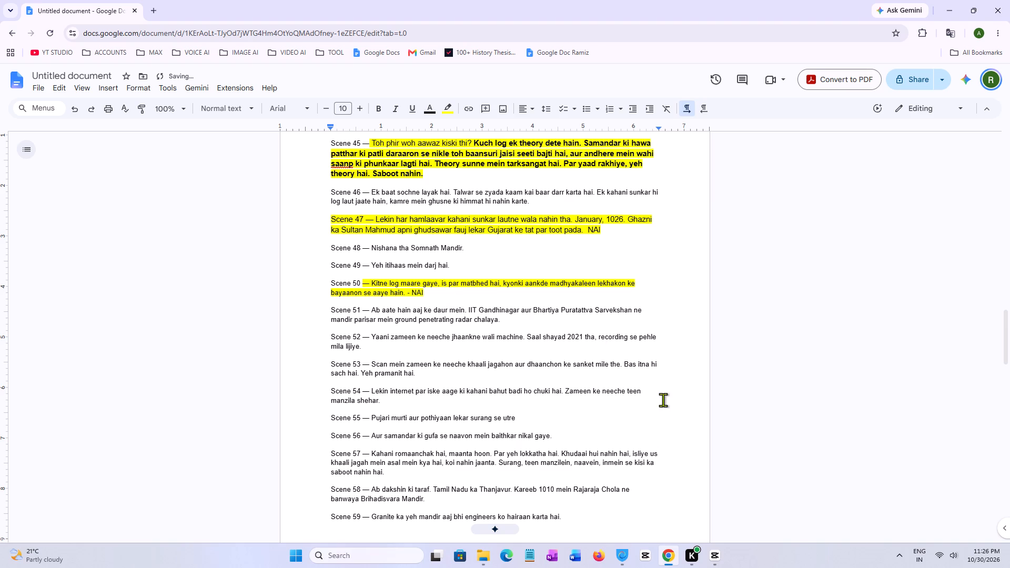
Switch to CapCut, slow Video_49 to 0.55x, and trim it to fit on the main track between Video_48 and Video_51.
left_click(718, 554)
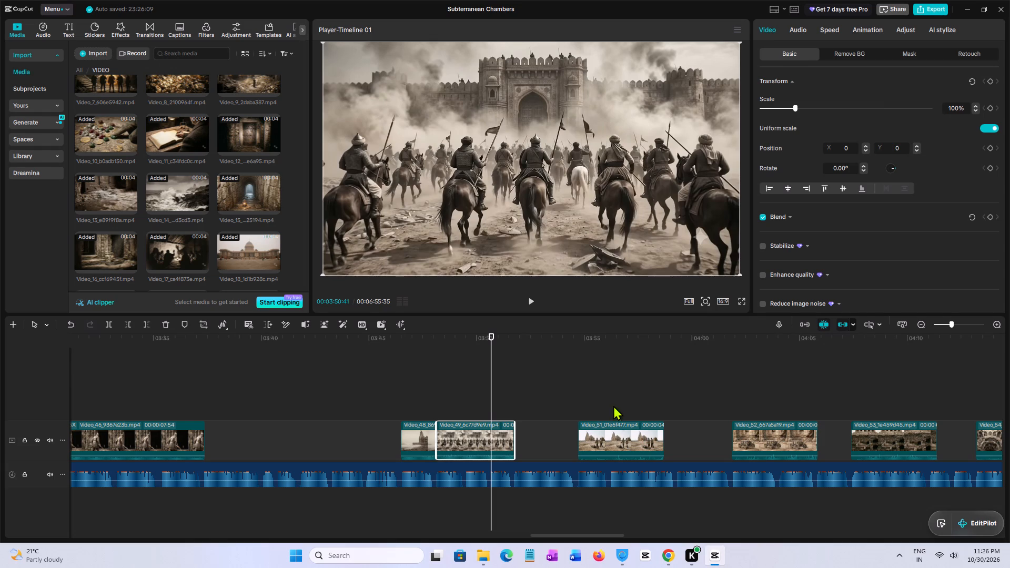
key("space")
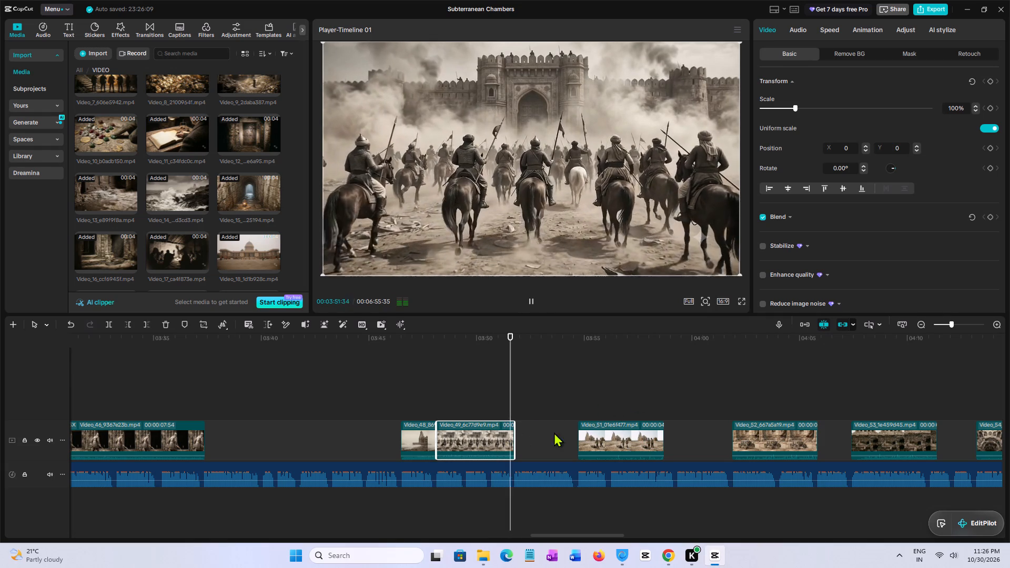
left_click(579, 405)
left_click(481, 449)
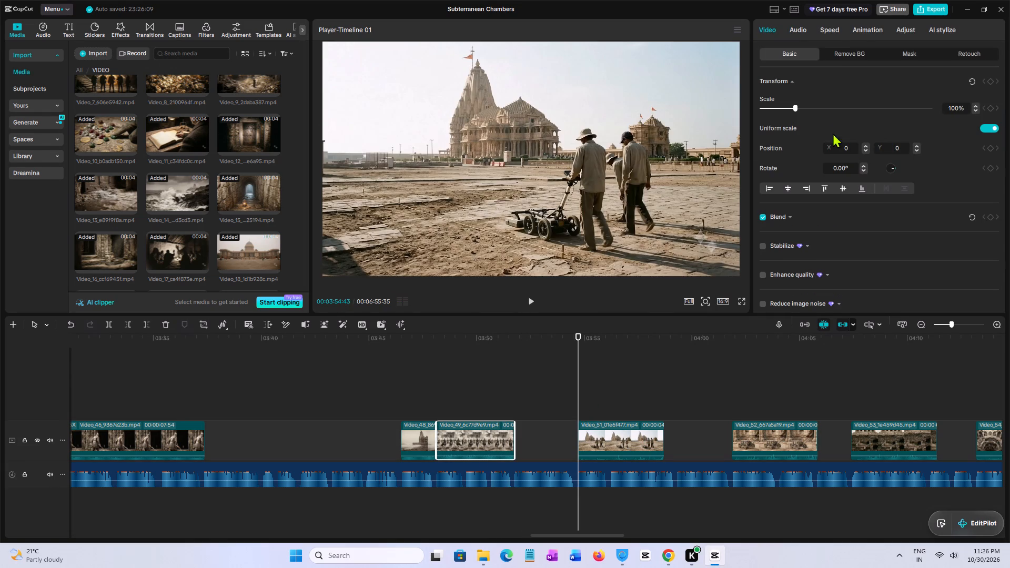
left_click(836, 34)
left_click(790, 97)
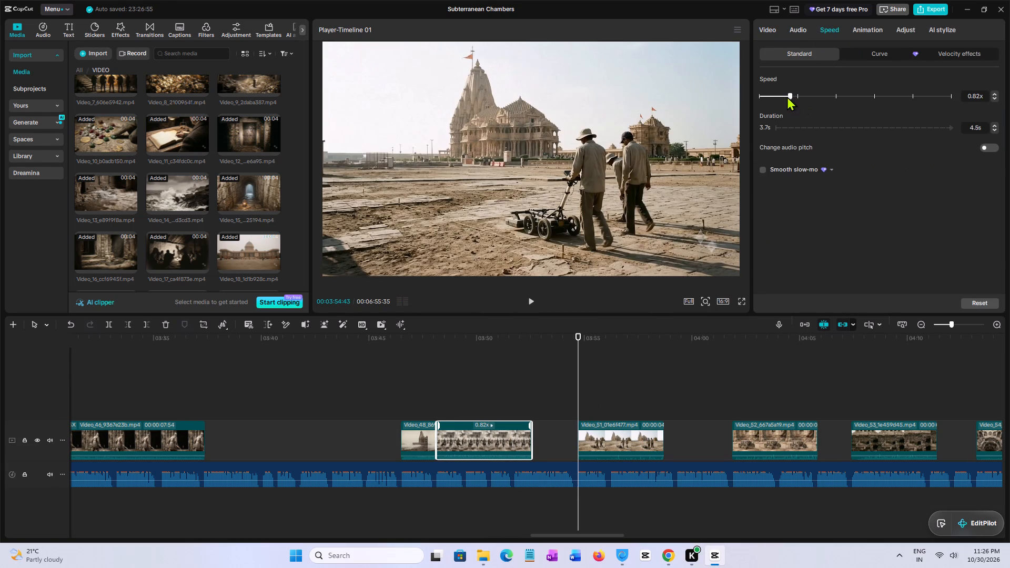
left_click(781, 95)
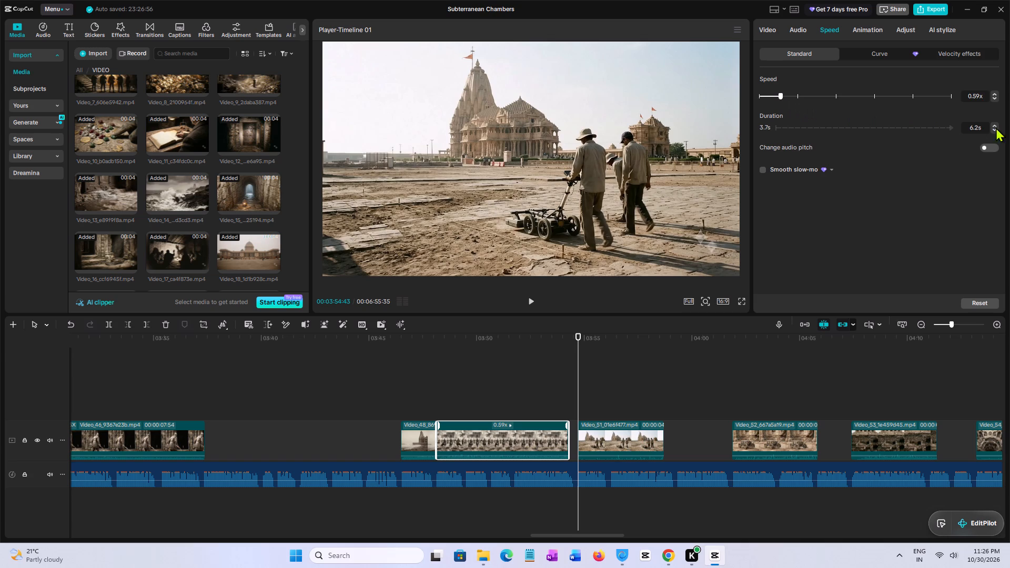
left_click(993, 125)
left_click(993, 125)
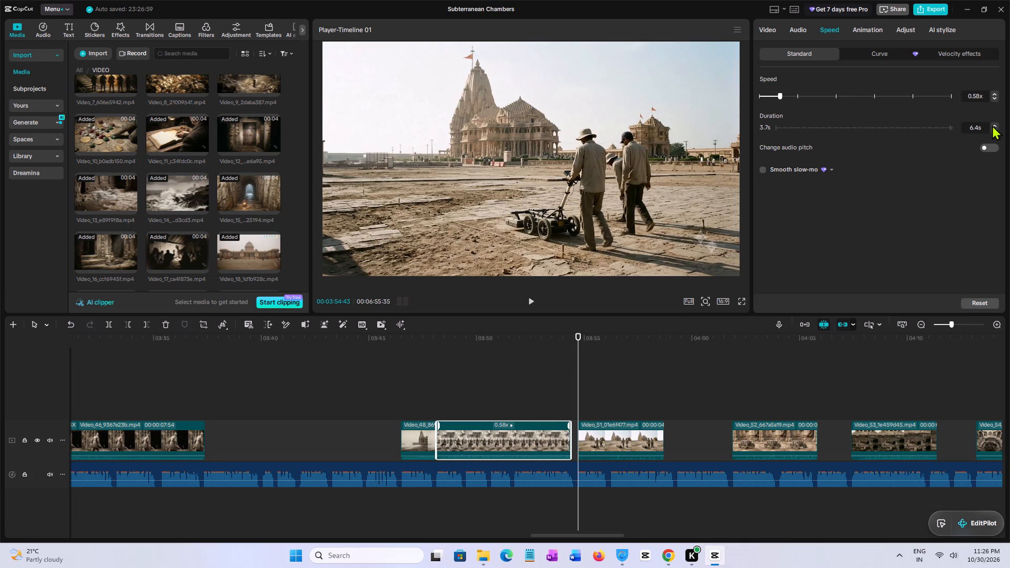
left_click(992, 125)
left_click(992, 125)
left_click(992, 125)
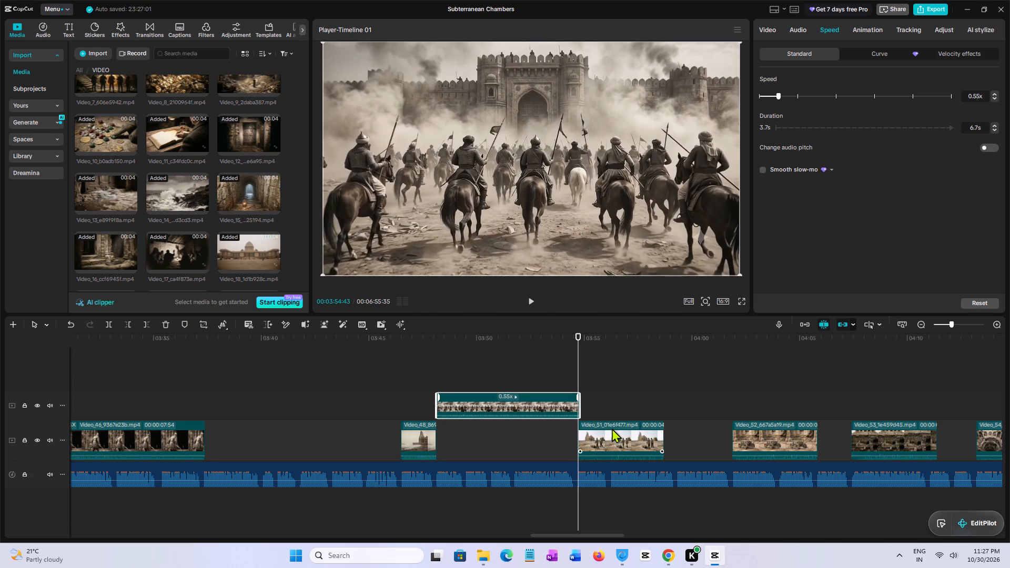
left_click_drag(580, 408, 574, 408)
left_click_drag(564, 409, 566, 427)
Play from the end of Video_48 through the slowed Video_49 into Video_51, checking the clips against the narration.
left_click(526, 397)
key("space")
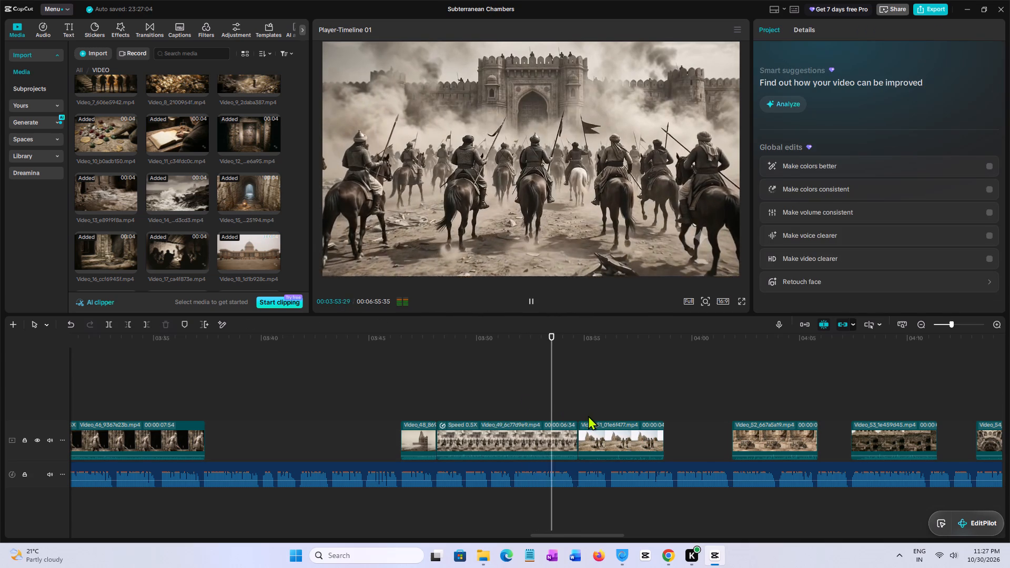
key("space")
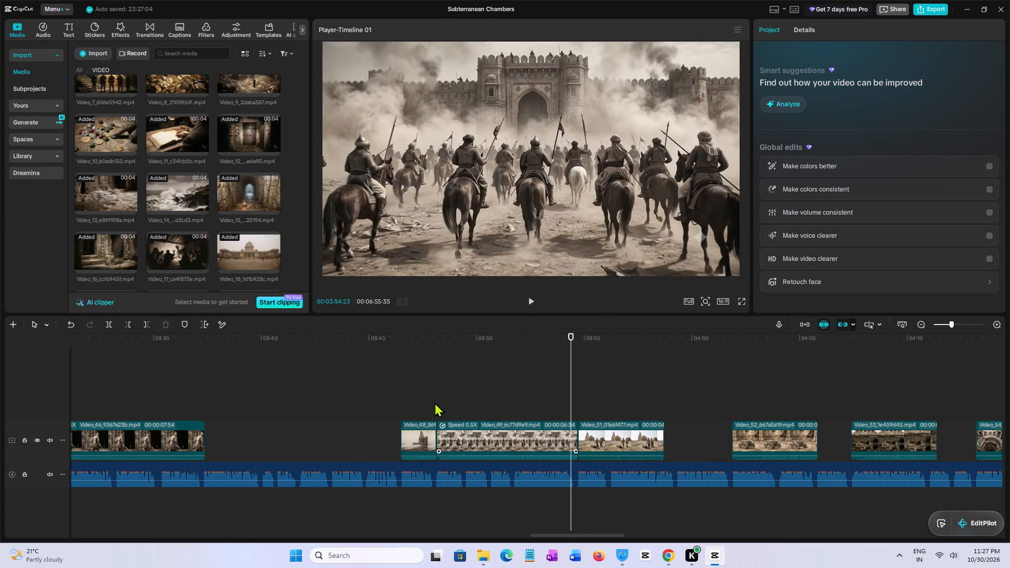
left_click(430, 398)
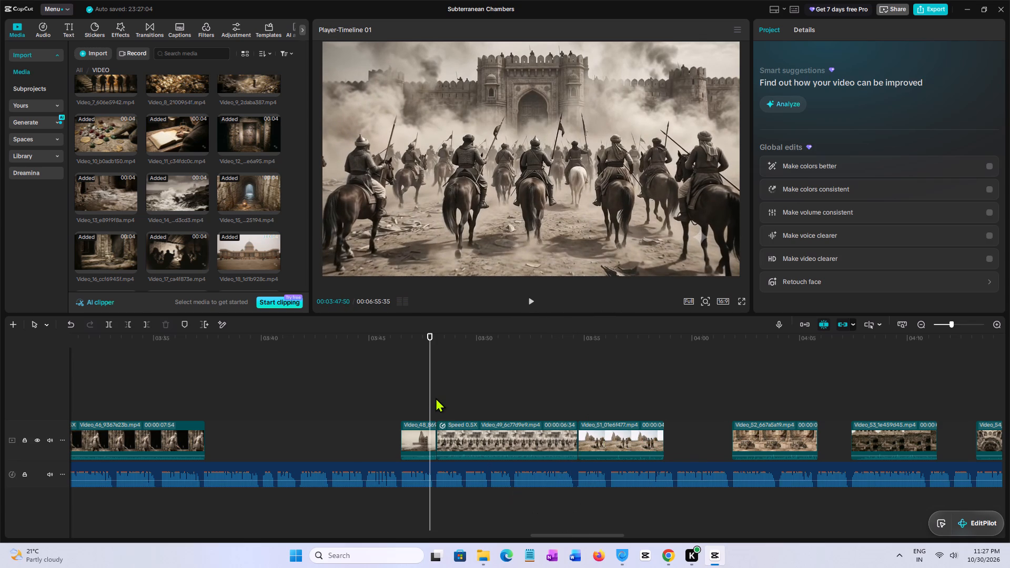
key("space")
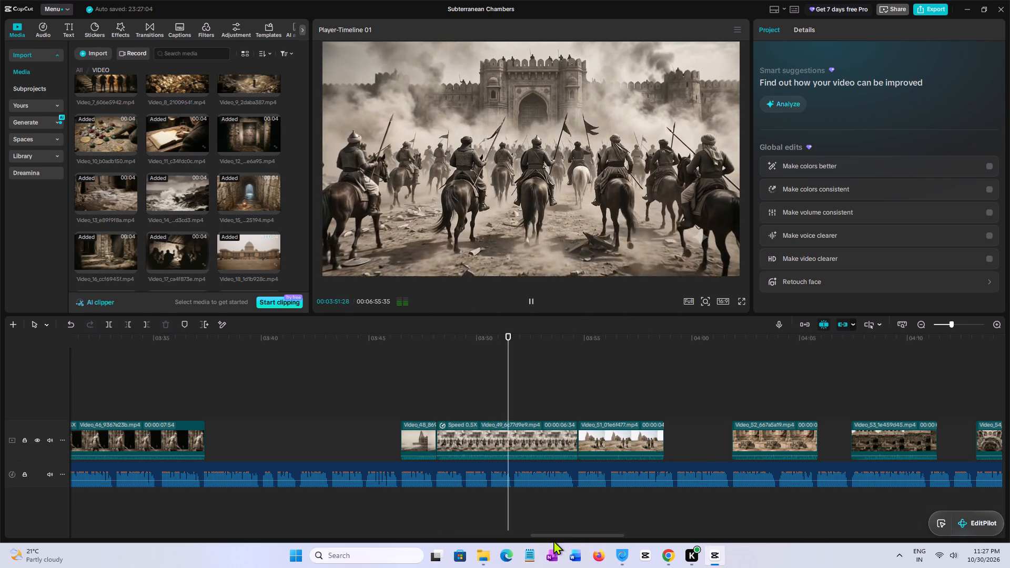
left_click_drag(558, 534, 572, 534)
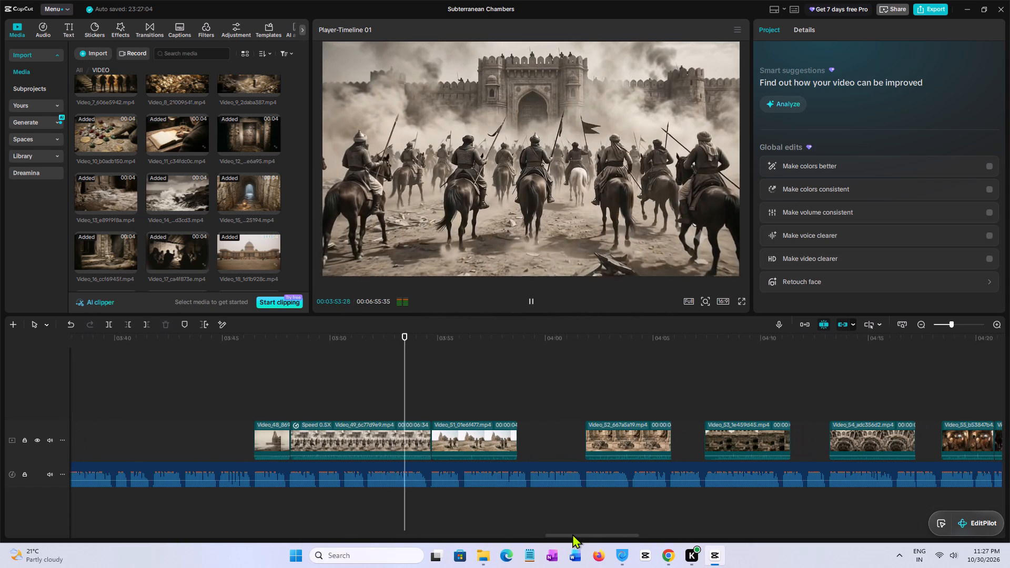
left_click_drag(572, 534, 580, 534)
key("space")
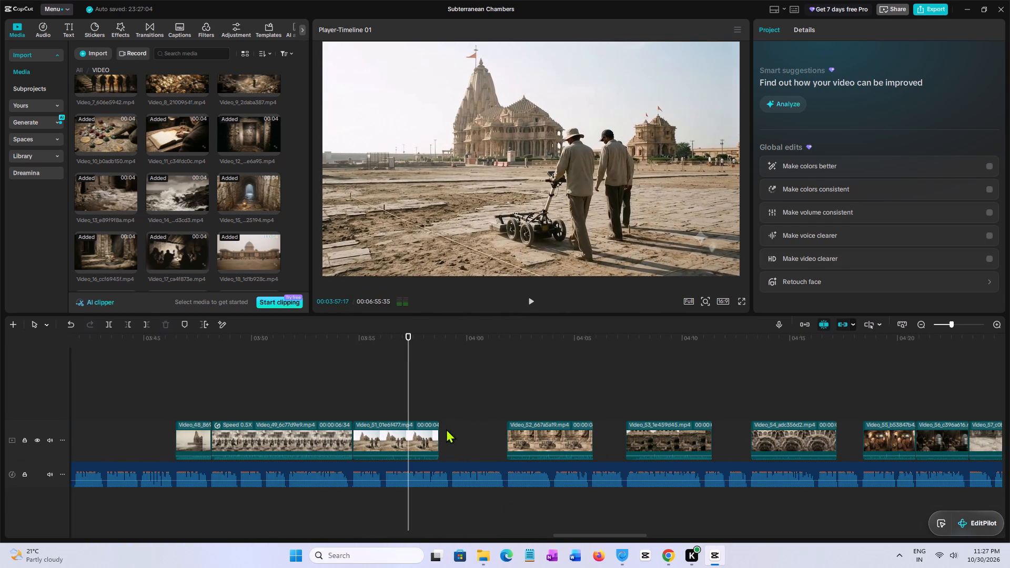
Slow Video_51 to 0.56x and adjust its end so it fills the main-track gap up to Video_52.
left_click(420, 431)
left_click(831, 24)
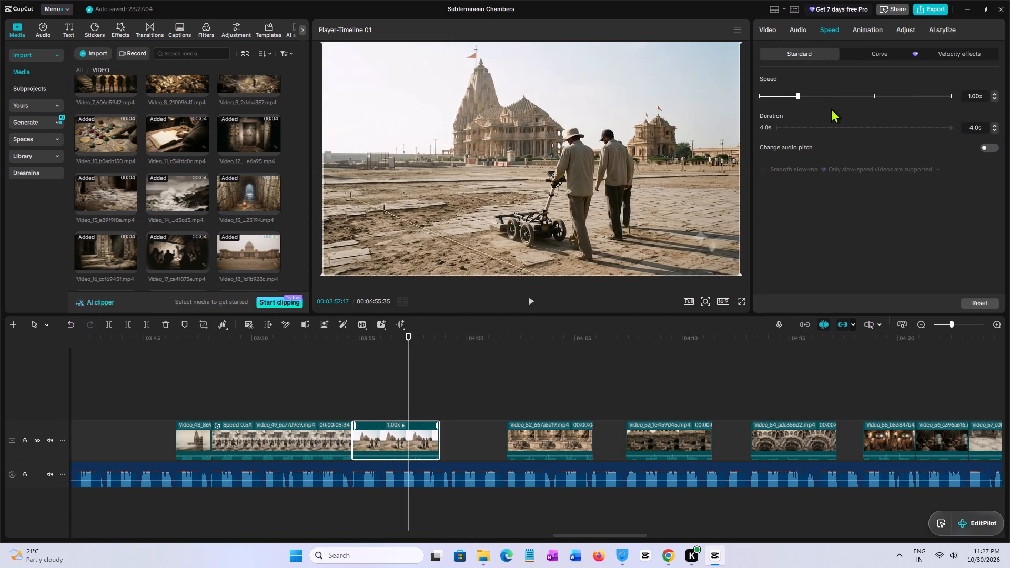
left_click(790, 95)
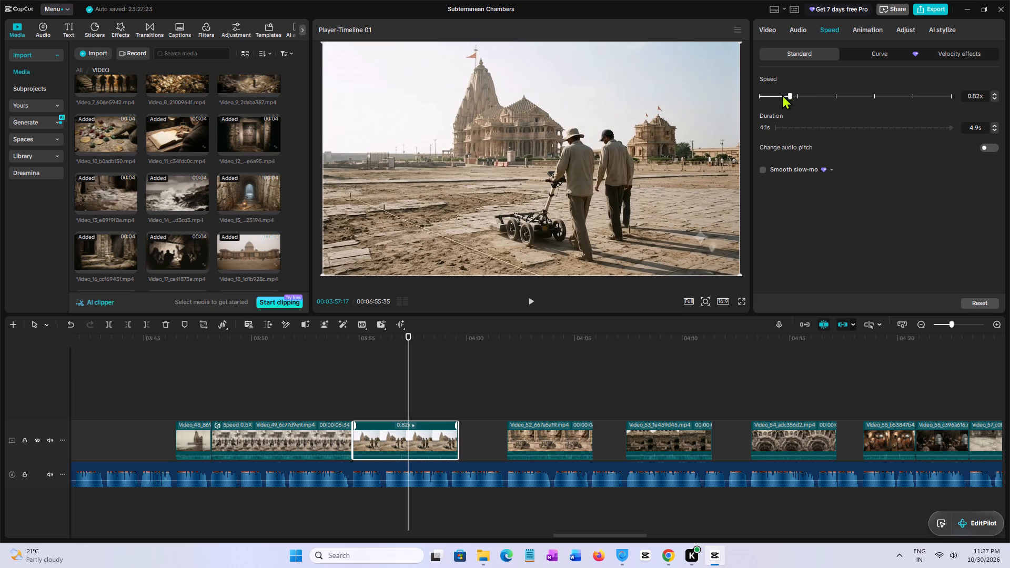
left_click(782, 95)
left_click(781, 95)
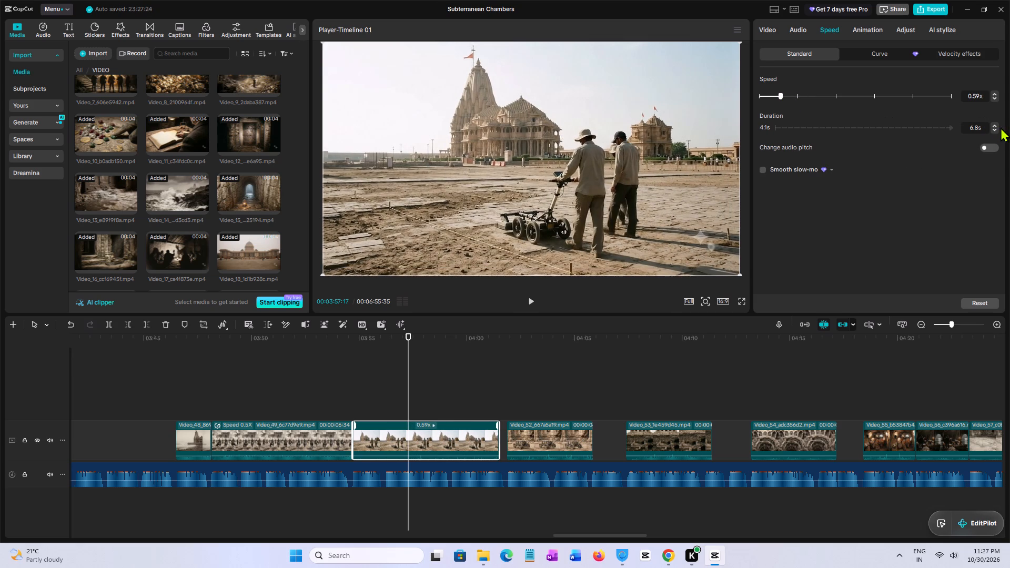
double_click(993, 125)
double_click(993, 125)
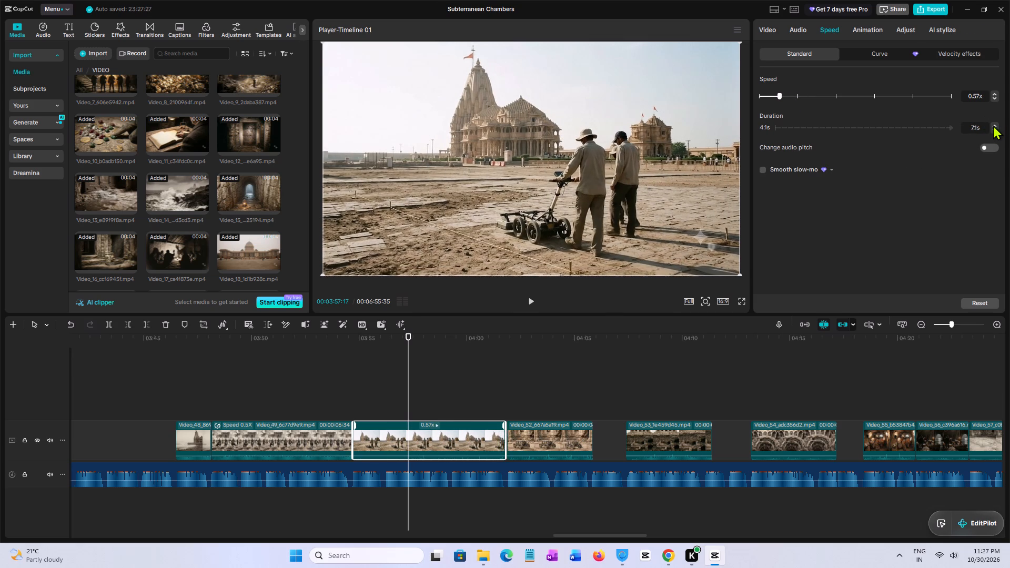
left_click(508, 406)
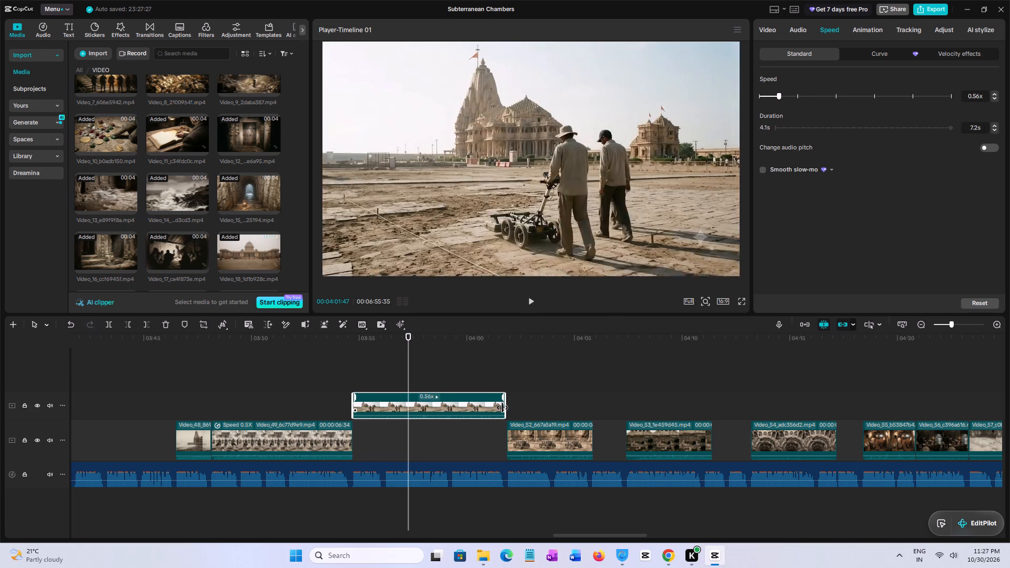
left_click_drag(492, 409, 493, 433)
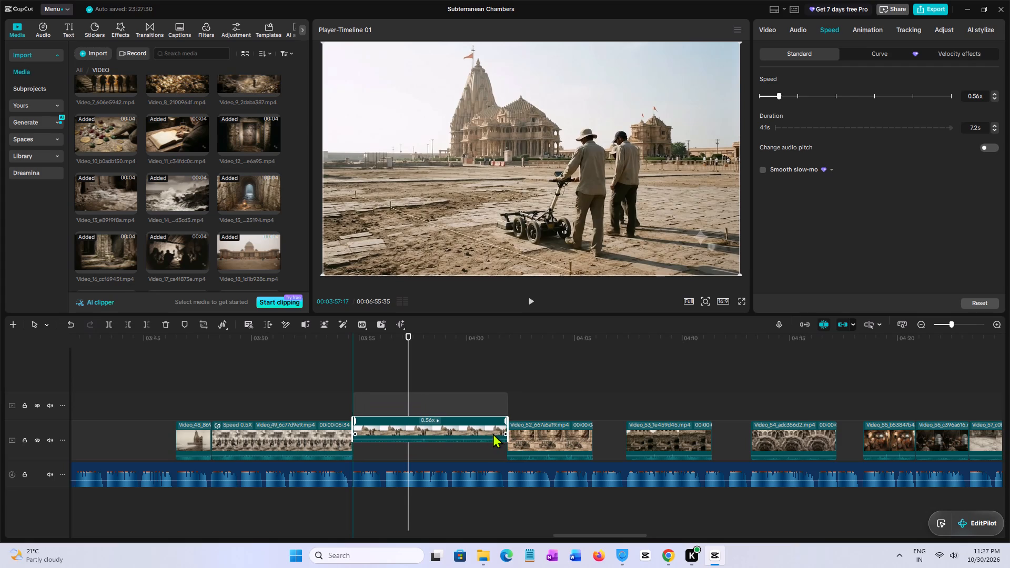
left_click_drag(493, 433, 488, 444)
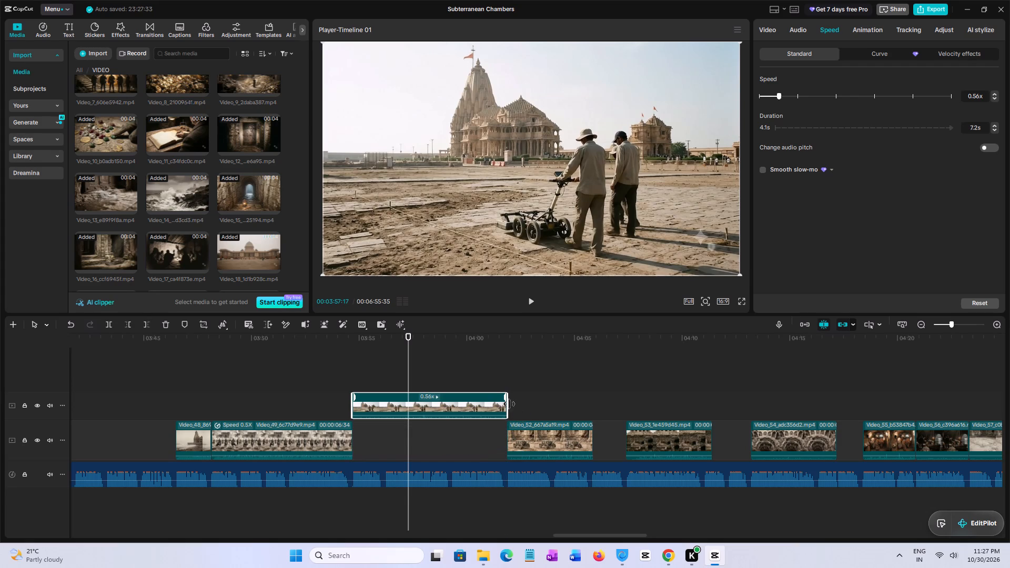
left_click_drag(509, 404, 501, 404)
left_click_drag(497, 405, 498, 439)
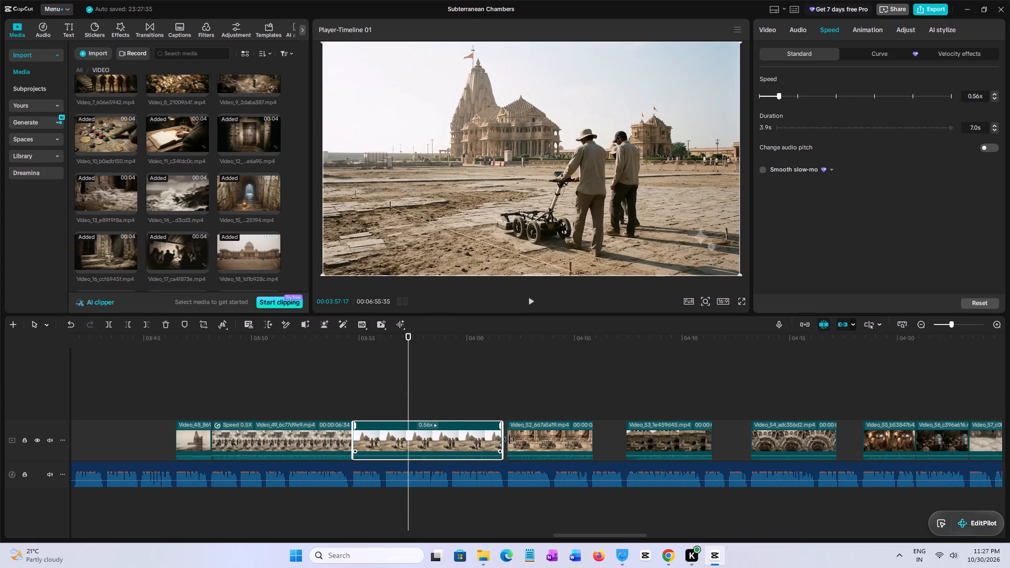
left_click_drag(504, 439, 548, 439)
Play into Video_52, slow that clip to 0.71x, and adjust its end so it fills the main-track gap up to Video_53.
key("space")
left_click(493, 415)
key("space")
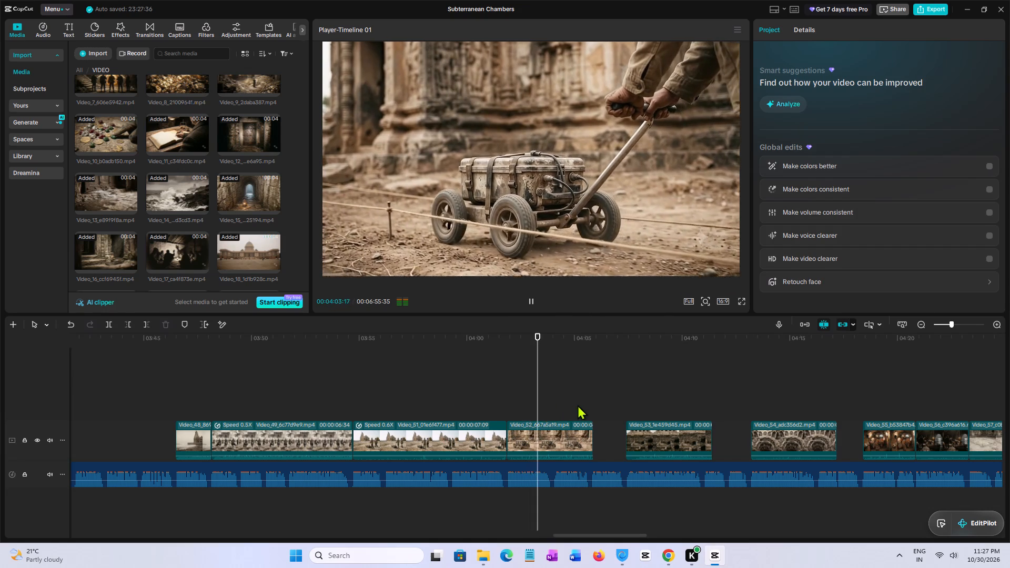
key("space")
left_click(570, 437)
left_click(816, 32)
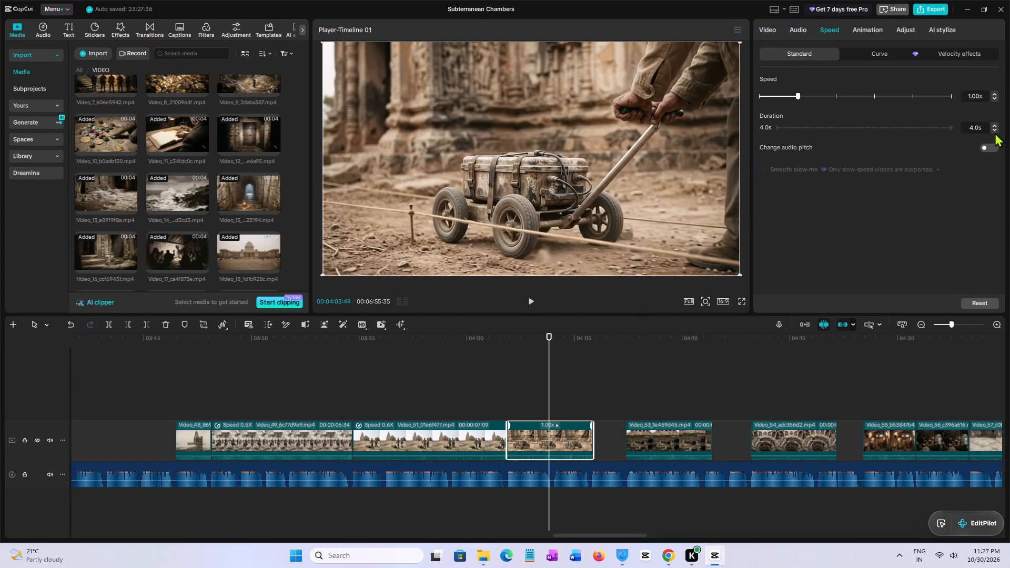
left_click(993, 97)
left_click(992, 97)
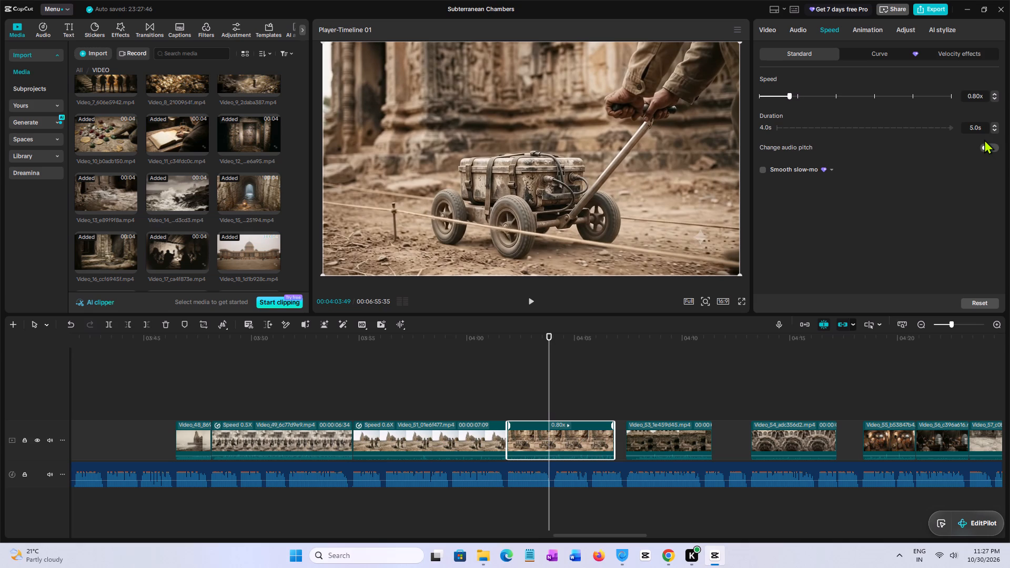
left_click(993, 126)
triple_click(991, 126)
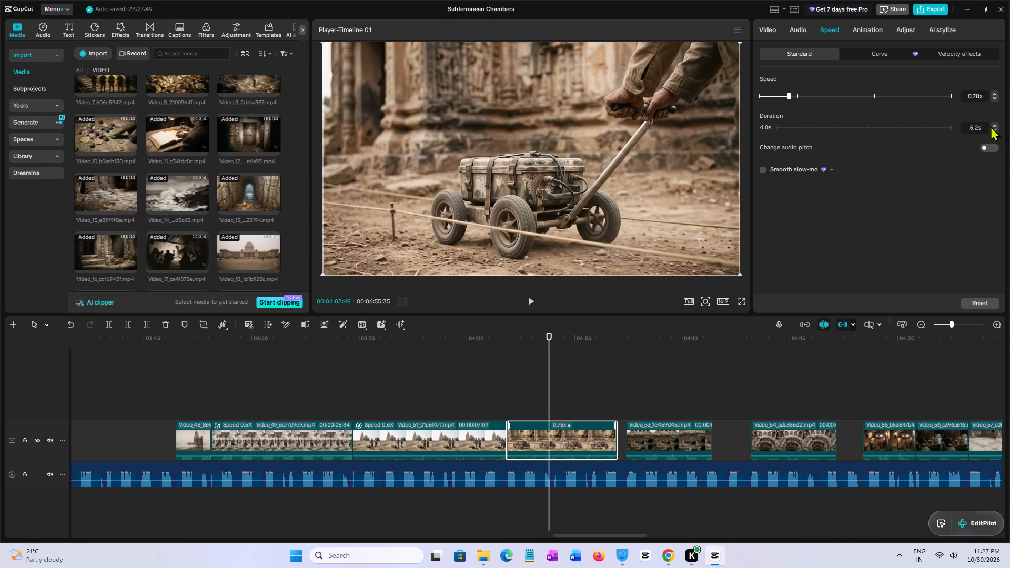
left_click(991, 126)
left_click(991, 126)
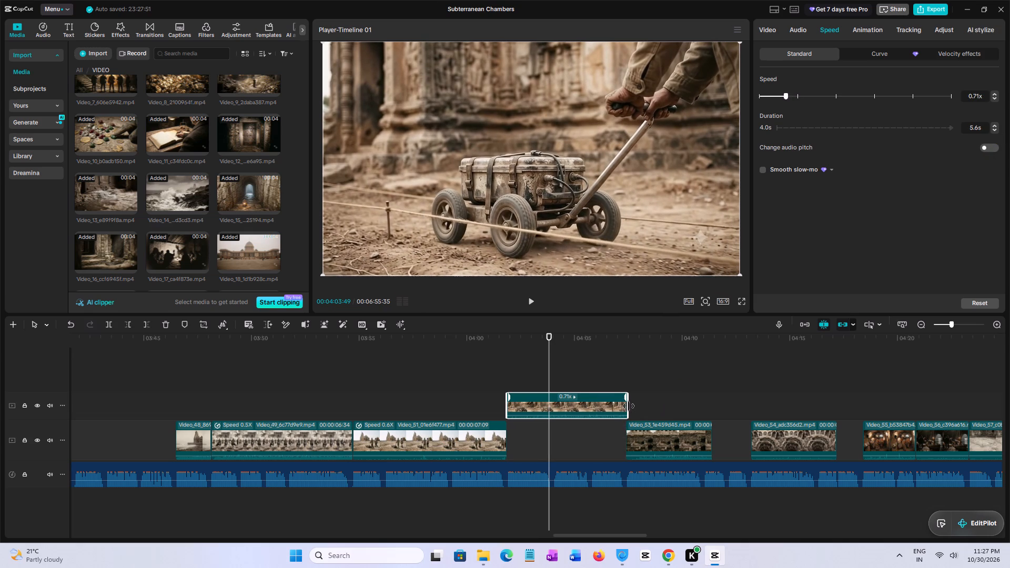
left_click_drag(629, 406, 618, 406)
left_click_drag(594, 410, 593, 437)
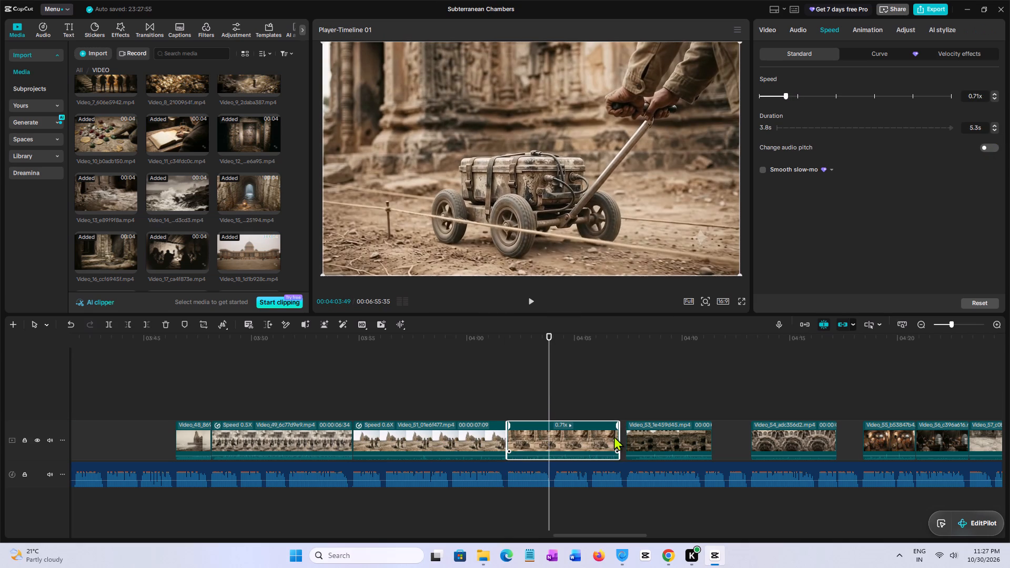
left_click_drag(621, 435, 665, 434)
Play from Video_52 into Video_53, then slow Video_53 to 0.69x speed with a 5.9 s duration.
left_click(566, 403)
key("space")
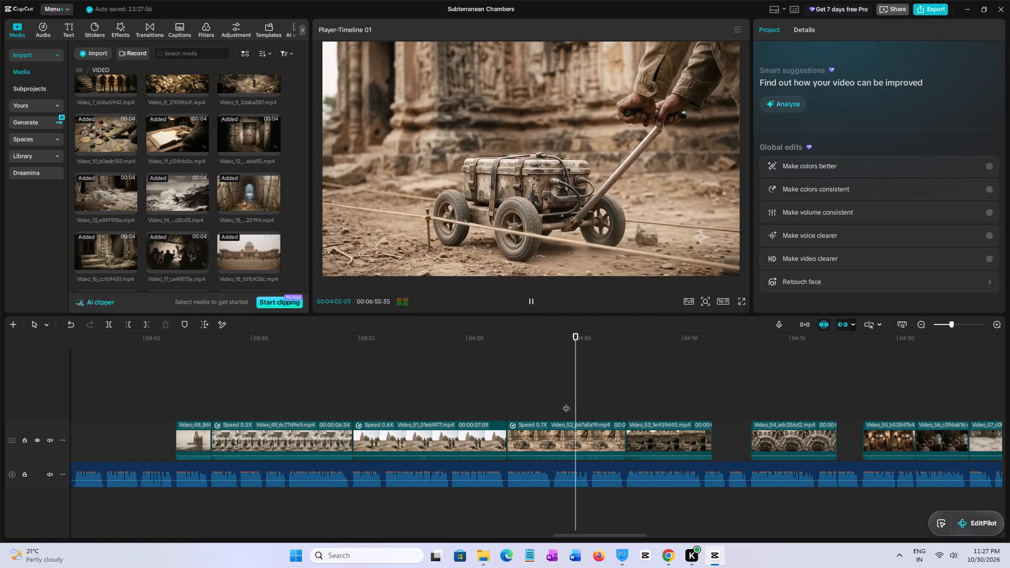
left_click_drag(602, 534, 619, 534)
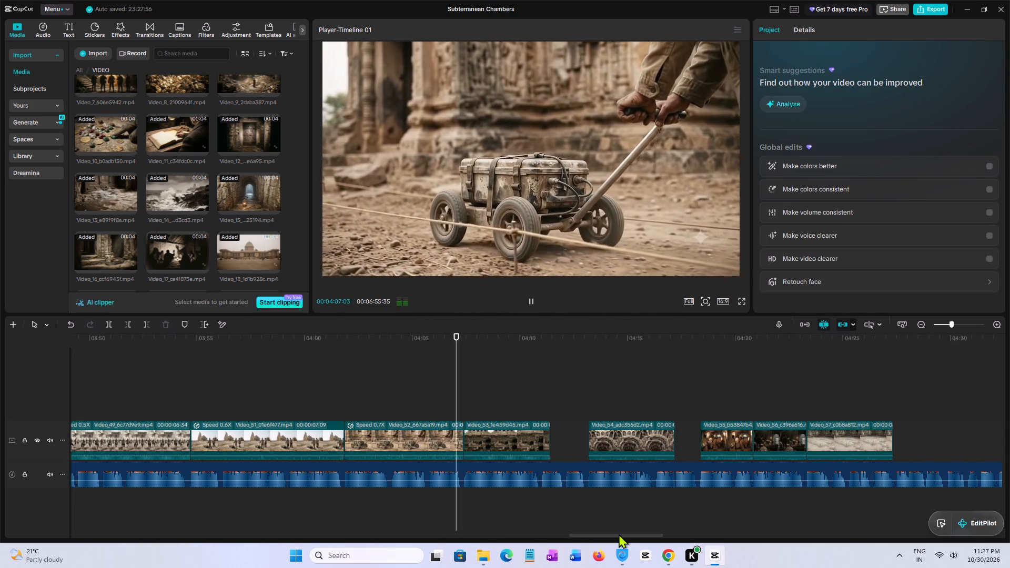
left_click_drag(619, 534, 628, 532)
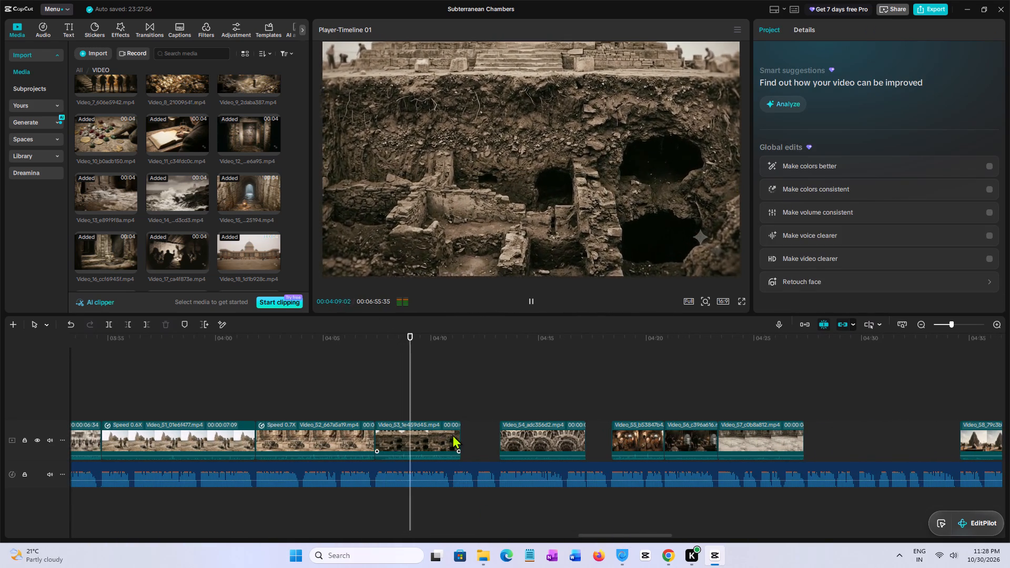
key("space")
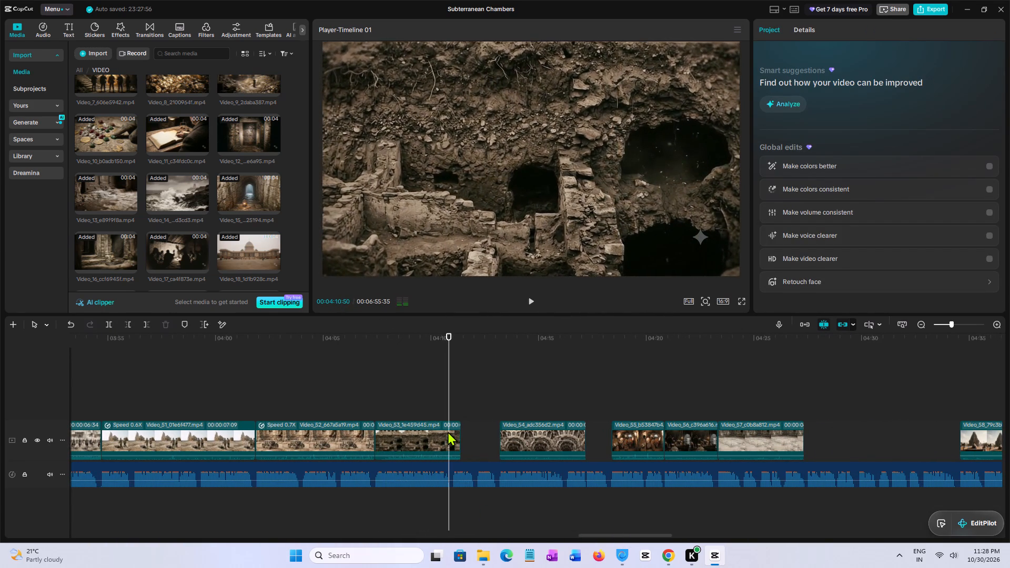
left_click(448, 431)
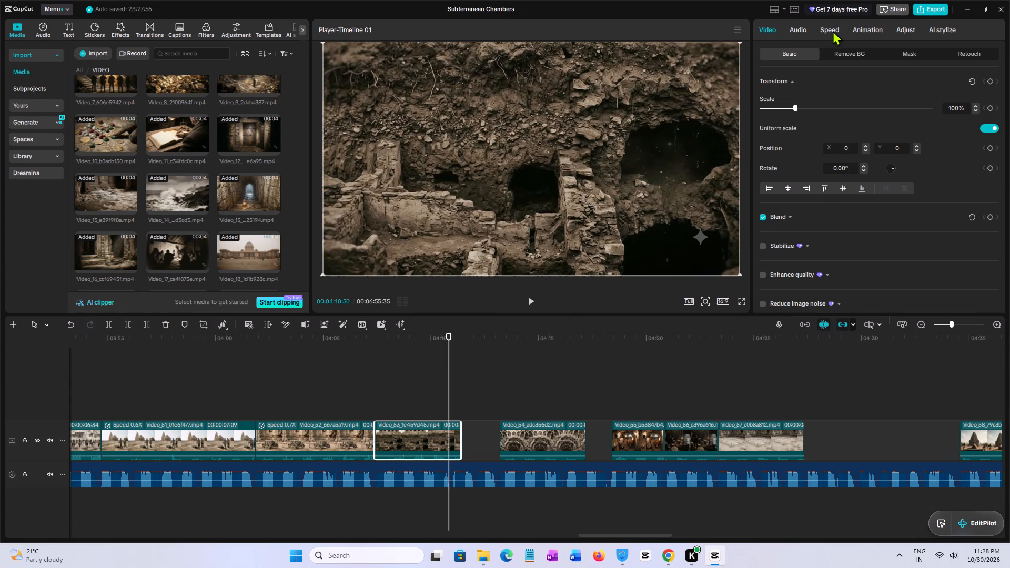
left_click(833, 31)
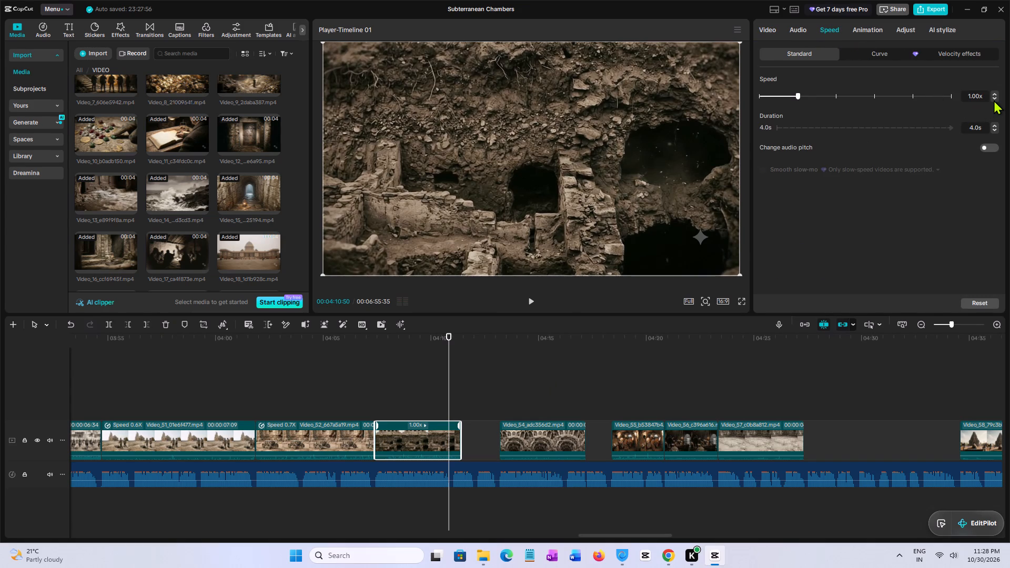
left_click(994, 100)
double_click(994, 100)
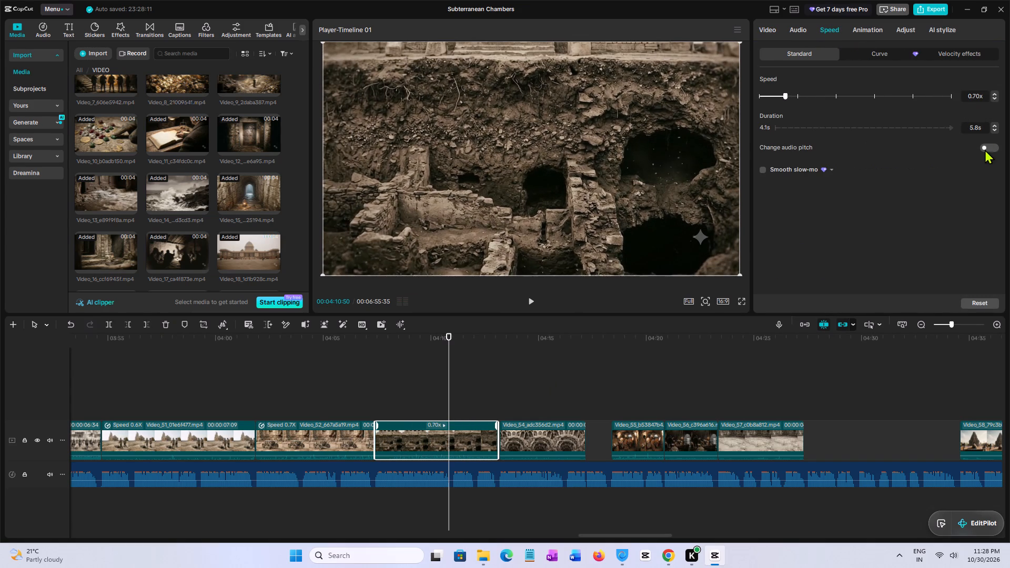
left_click(994, 126)
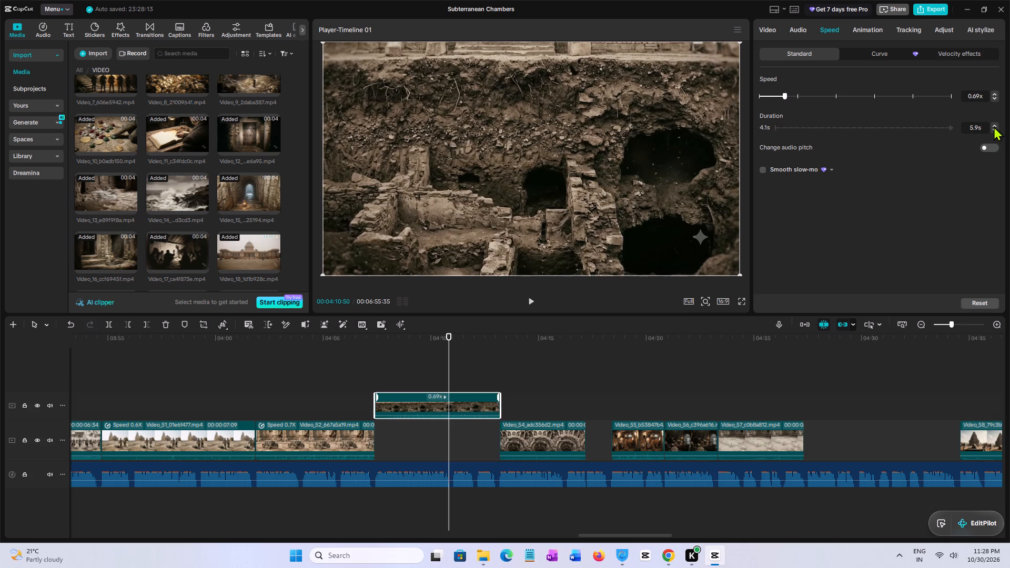
Trim the end of the slowed Video_53, return it to the main track after Video_52, and extend its end to meet Video_54.
left_click_drag(500, 404, 495, 404)
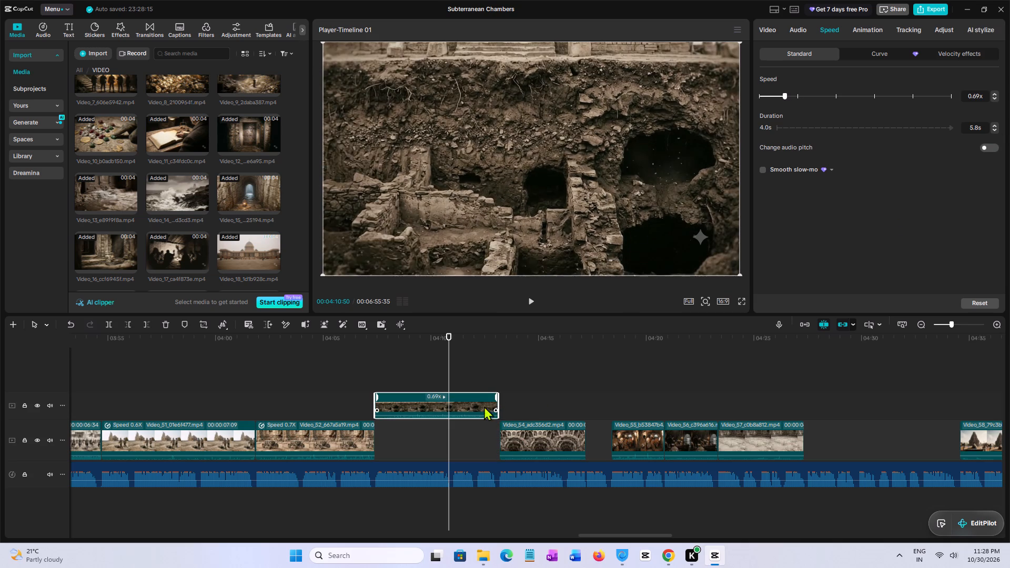
left_click_drag(484, 407, 477, 438)
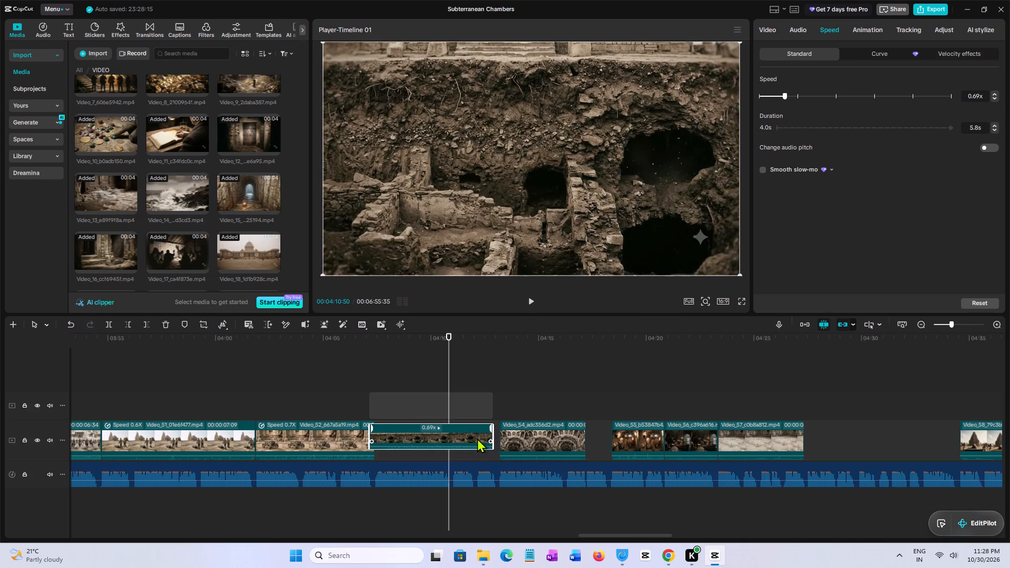
left_click_drag(477, 438, 478, 444)
left_click(378, 385)
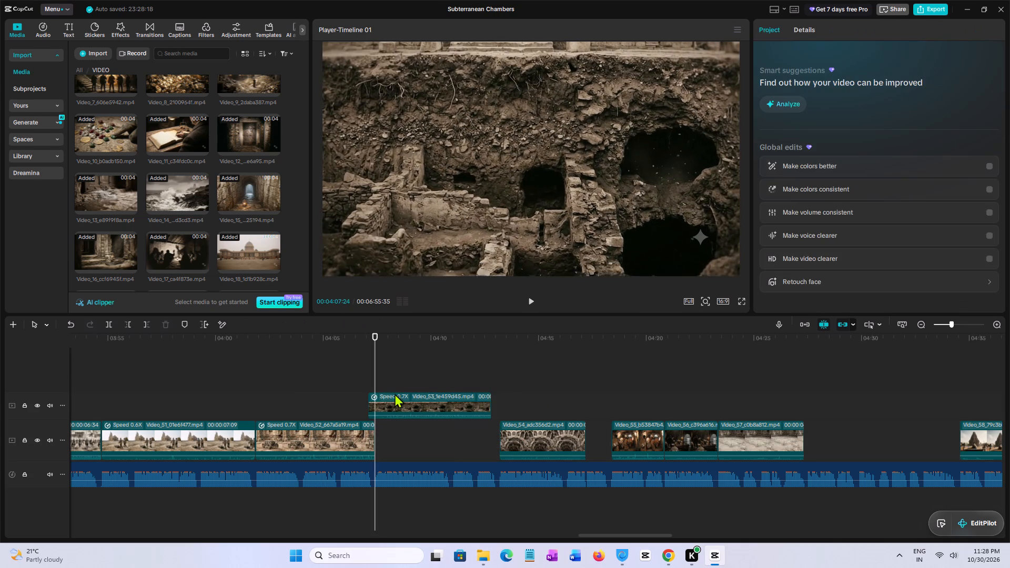
left_click_drag(396, 397, 403, 432)
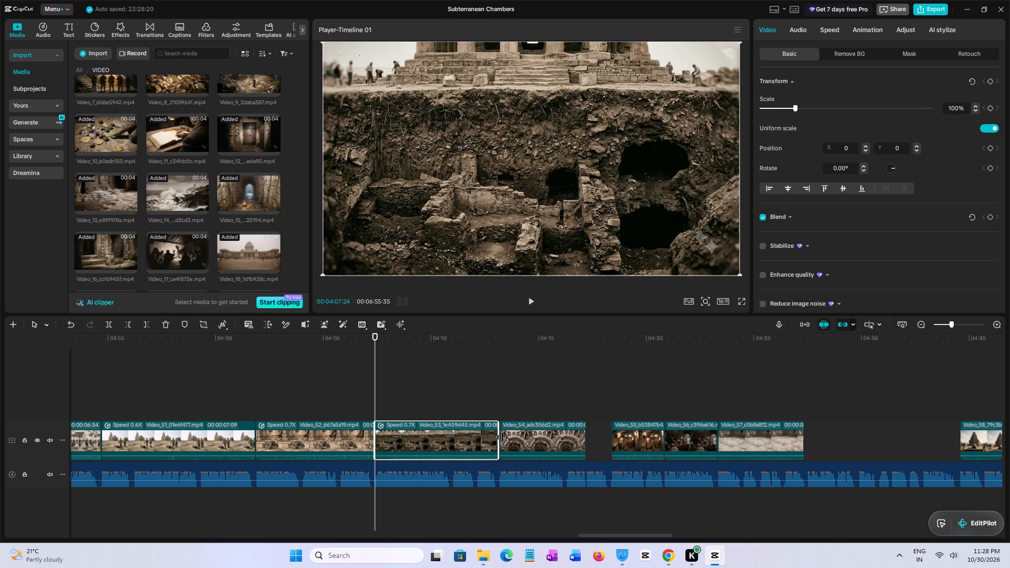
left_click_drag(497, 437, 539, 436)
Play the end of Video_53, then slow Video_54 to 0.75x speed with a 5.3 s duration.
key("space")
left_click(469, 384)
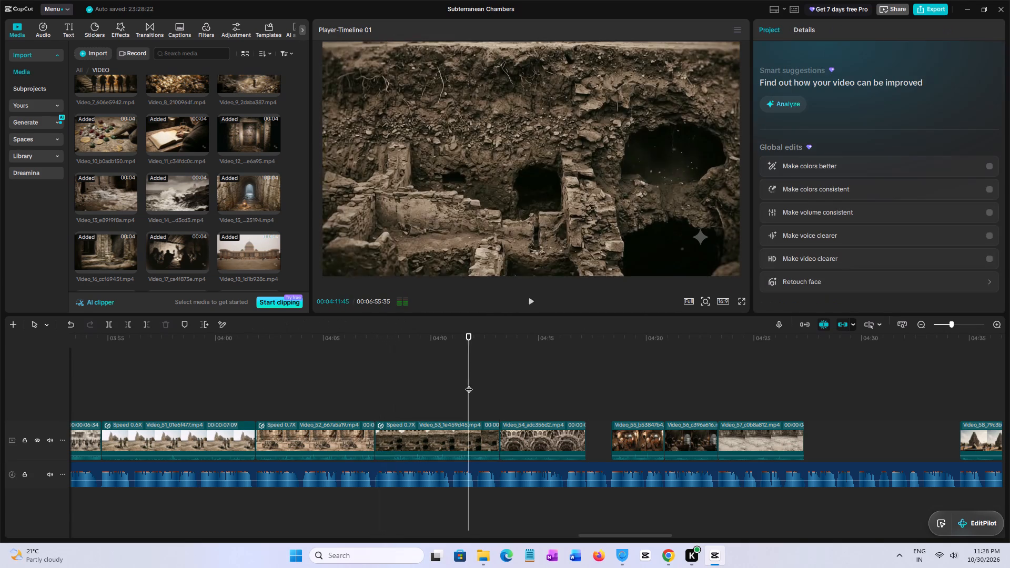
key("space")
key("space")
left_click(557, 432)
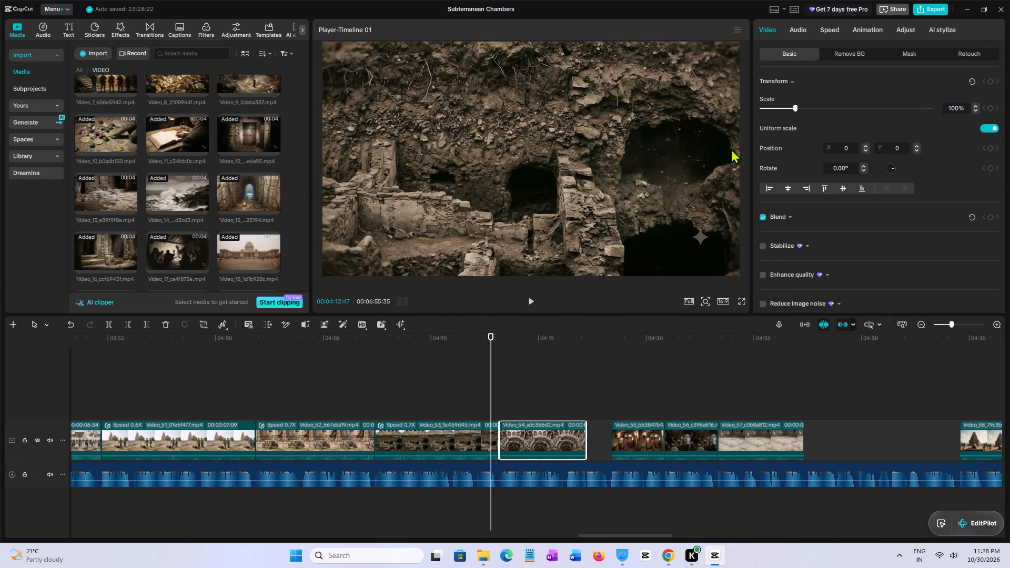
left_click(823, 31)
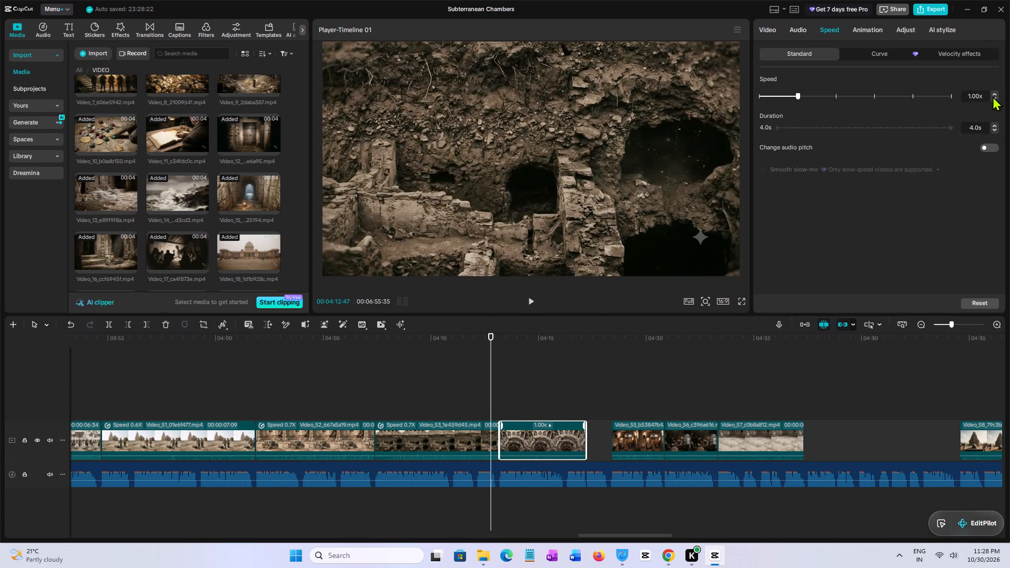
left_click(994, 96)
left_click(994, 96)
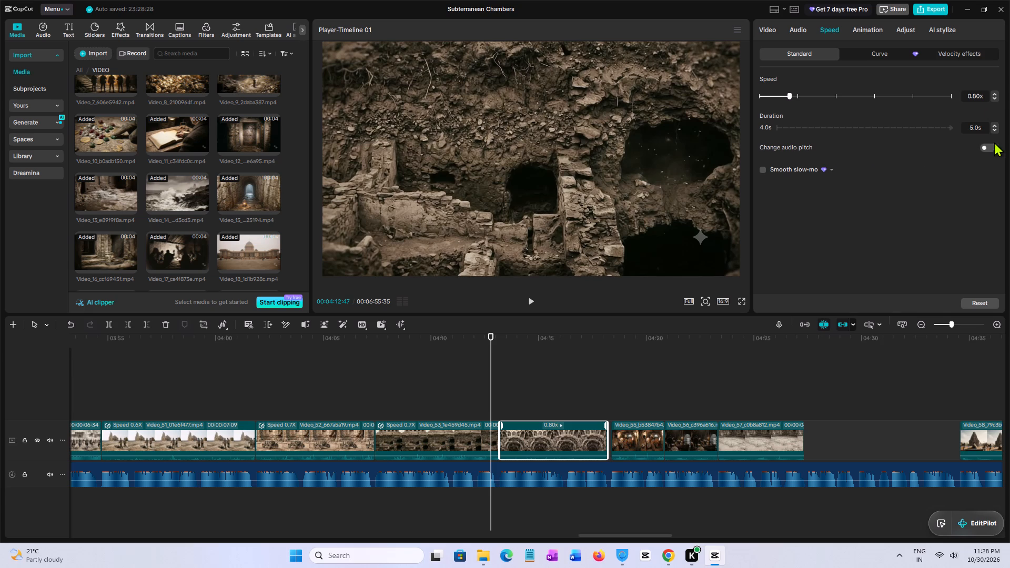
left_click(994, 127)
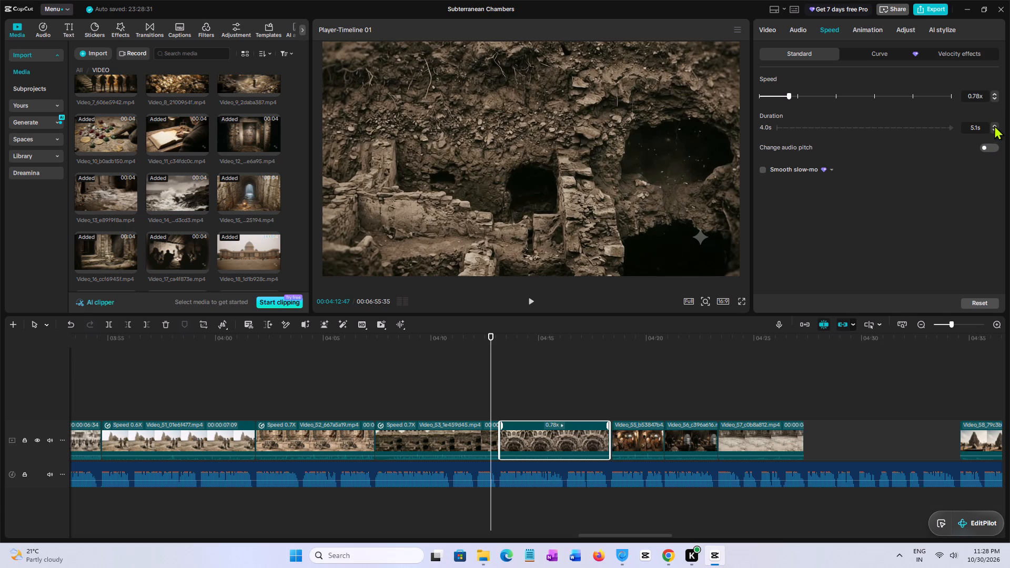
left_click(994, 125)
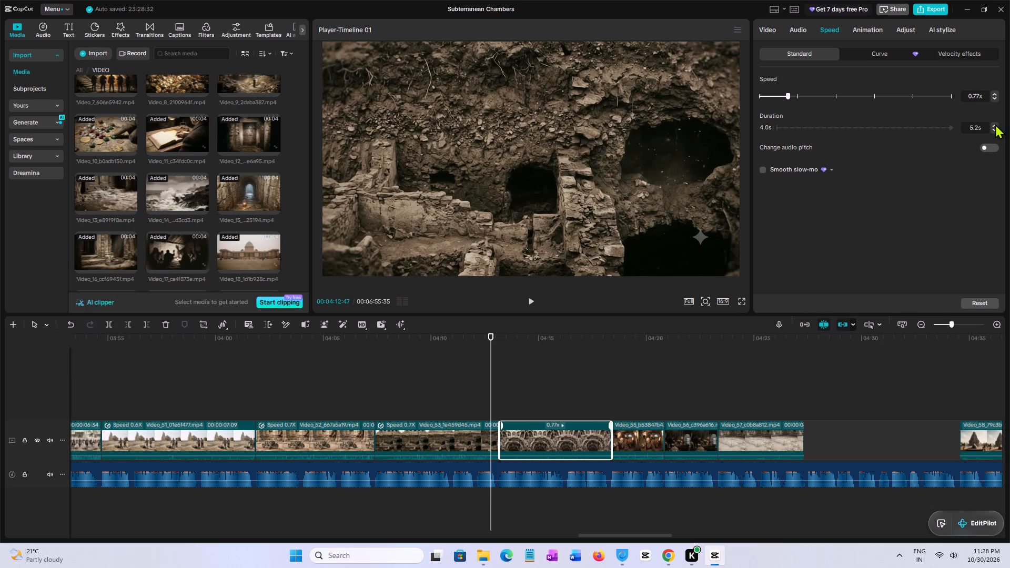
left_click(995, 124)
Trim the slowed Video_54 to fit the main track after Video_53, and adjust its end to meet Video_55.
left_click(613, 408)
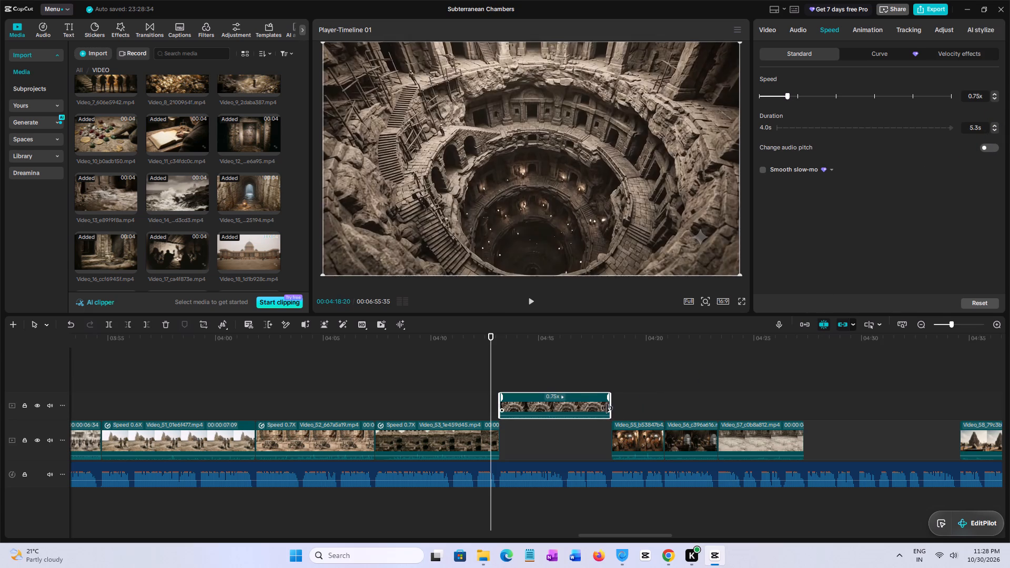
left_click_drag(615, 408, 607, 408)
left_click_drag(596, 409, 599, 440)
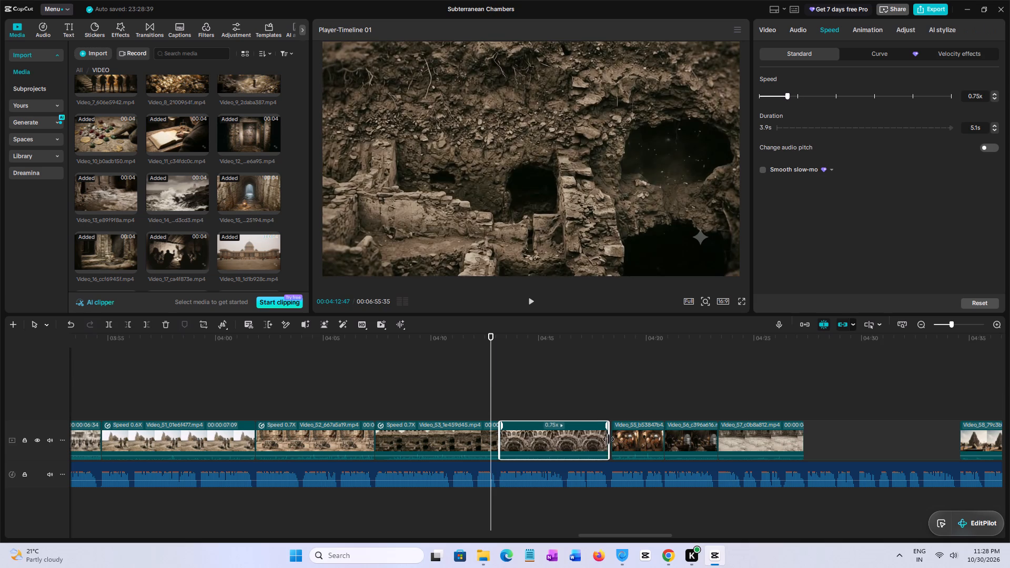
left_click_drag(609, 439, 640, 435)
Play the second half of the slowed Video_54 up to Video_55, checking it against the narration.
left_click(567, 395)
key("space")
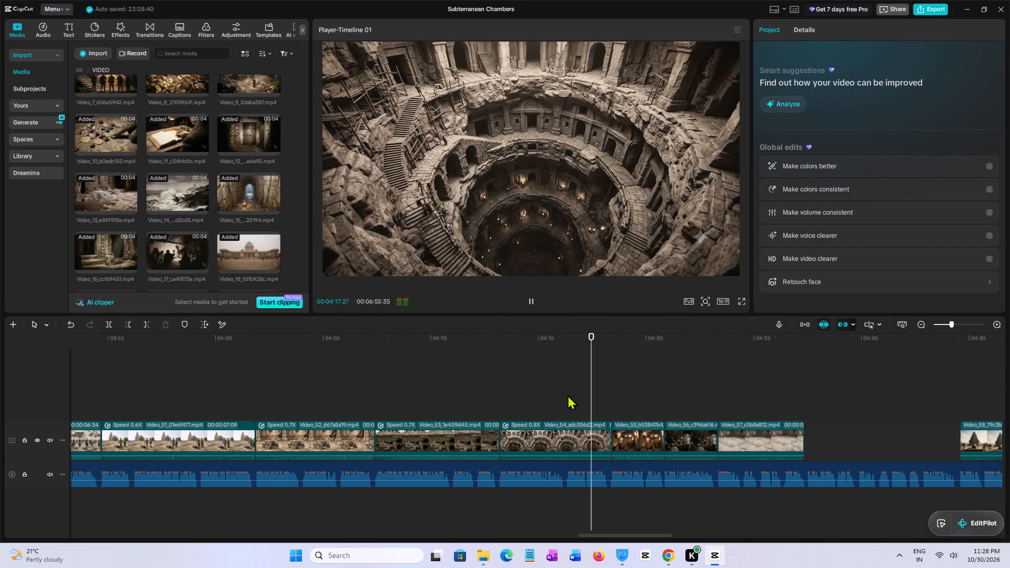
key("space")
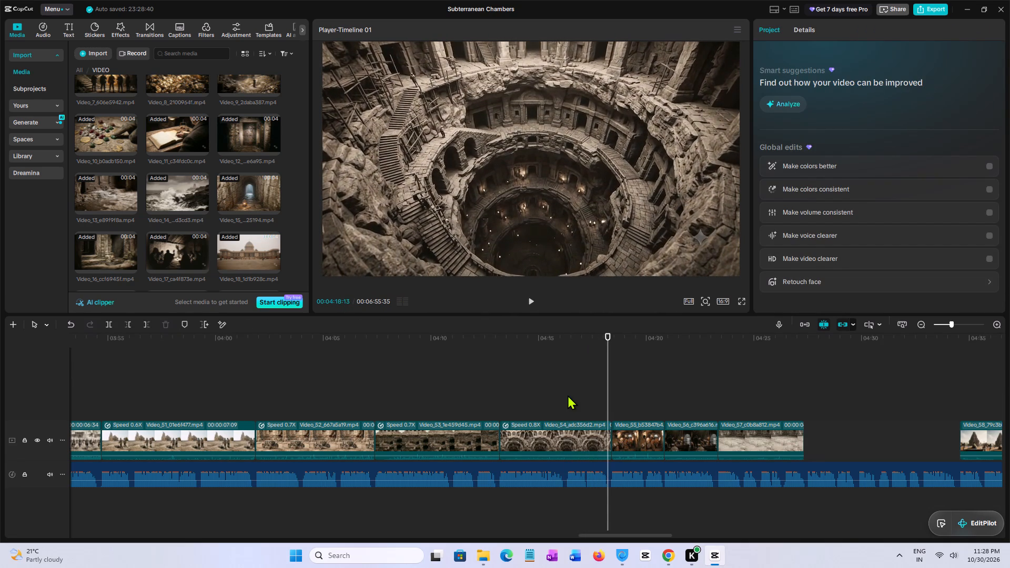
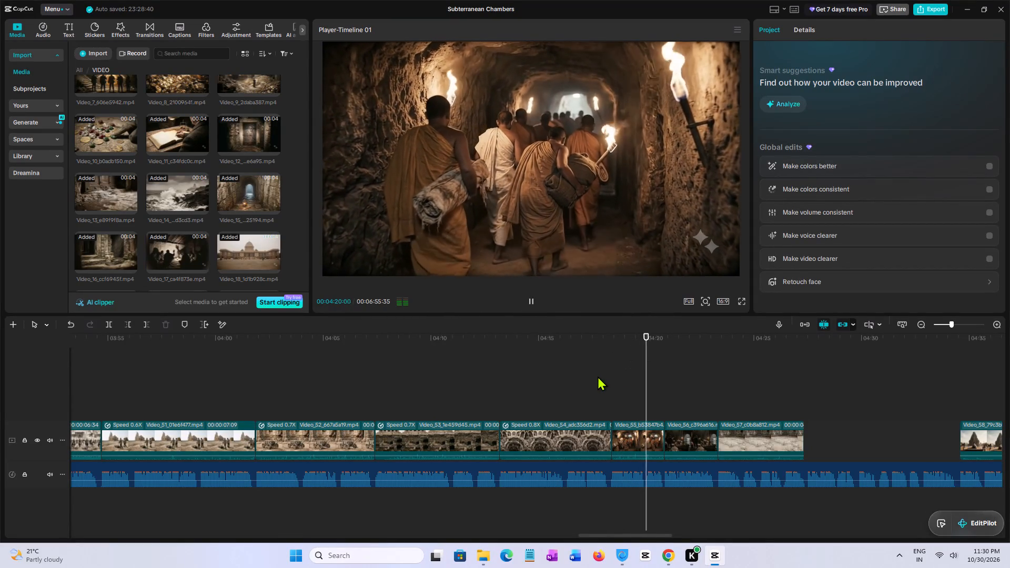
Stop the playback partway through Video_55, at about 04:20 on the timeline.
key("space")
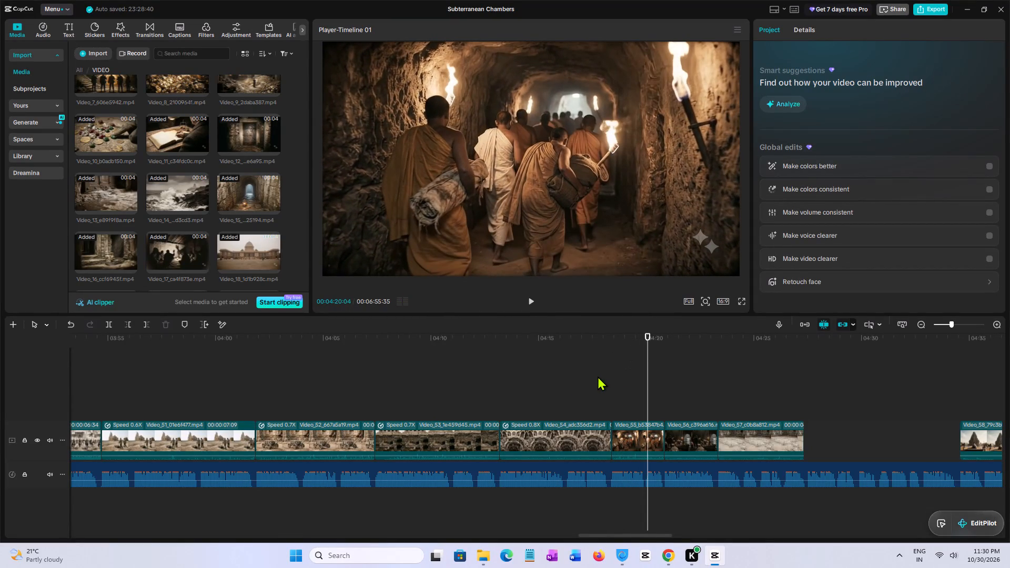
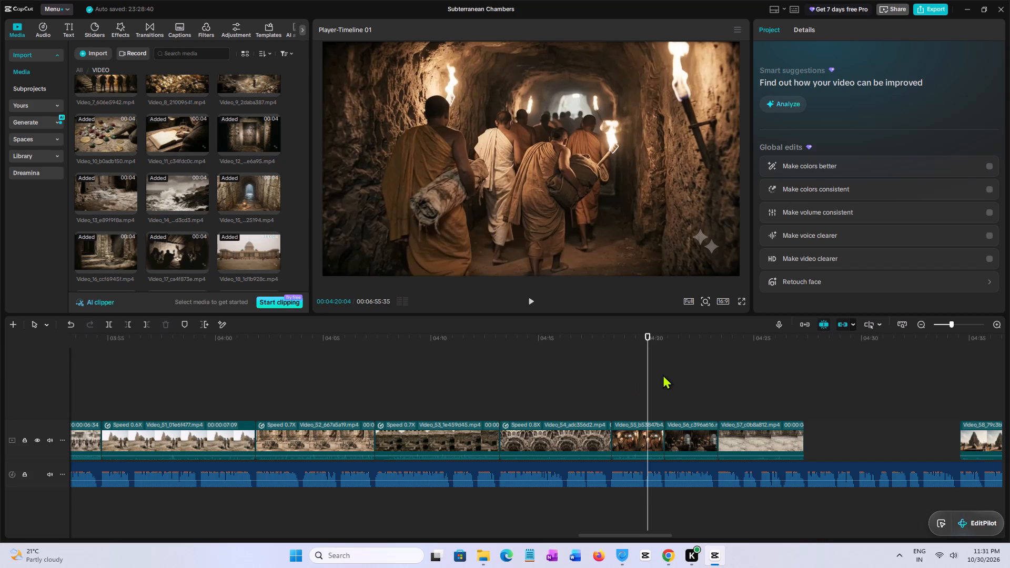
Play the narration from Video_55 into the gap after Video_57, and check where Video_57 and Video_58 start.
left_click(612, 401)
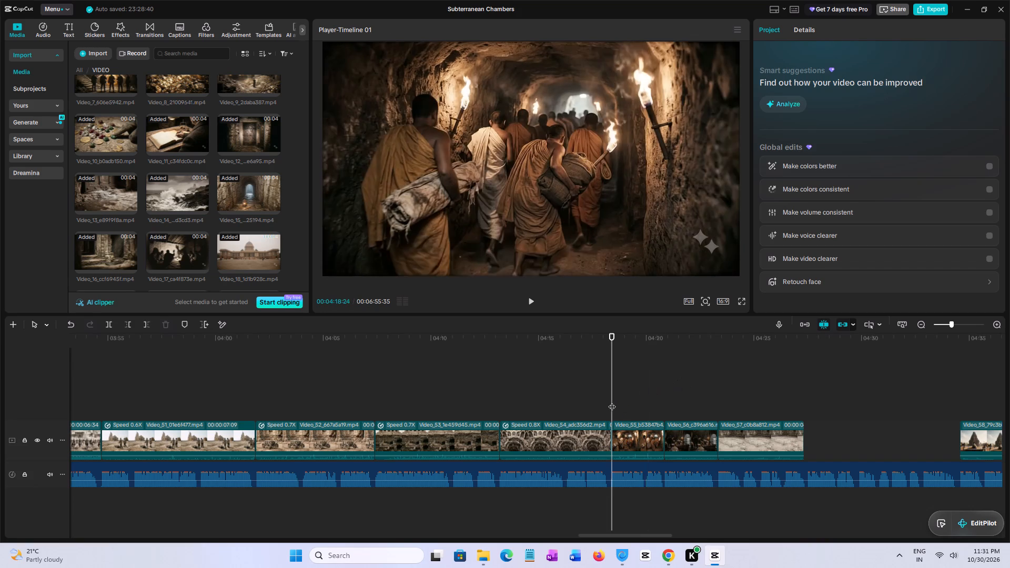
key("space")
left_click_drag(614, 535, 624, 535)
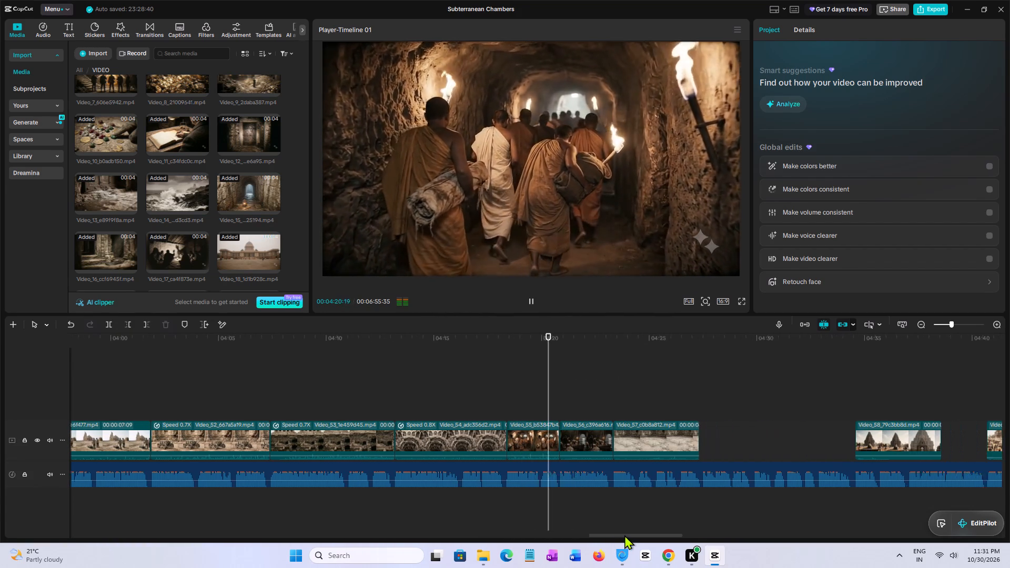
left_click_drag(624, 535, 641, 534)
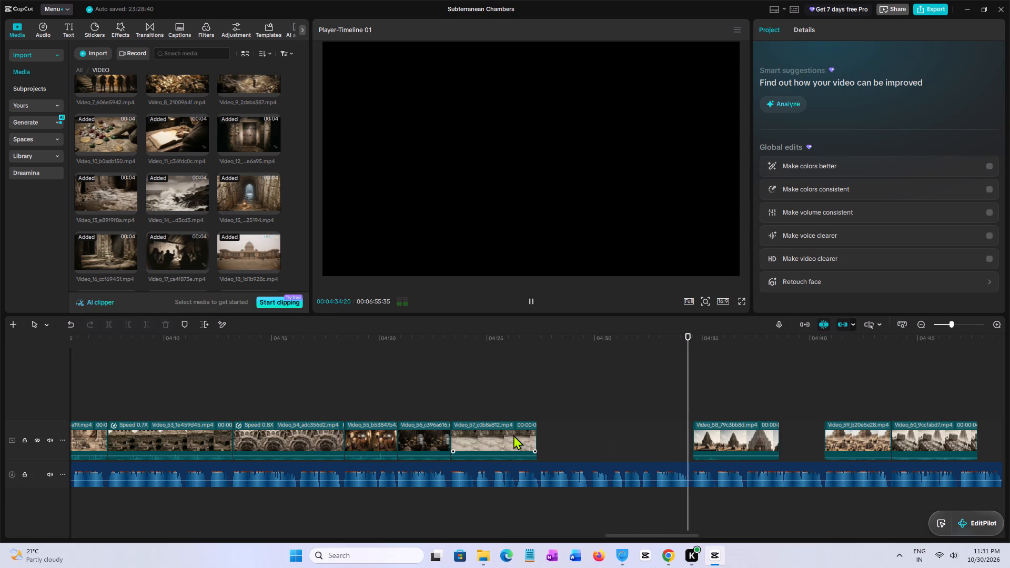
key("space")
left_click(451, 409)
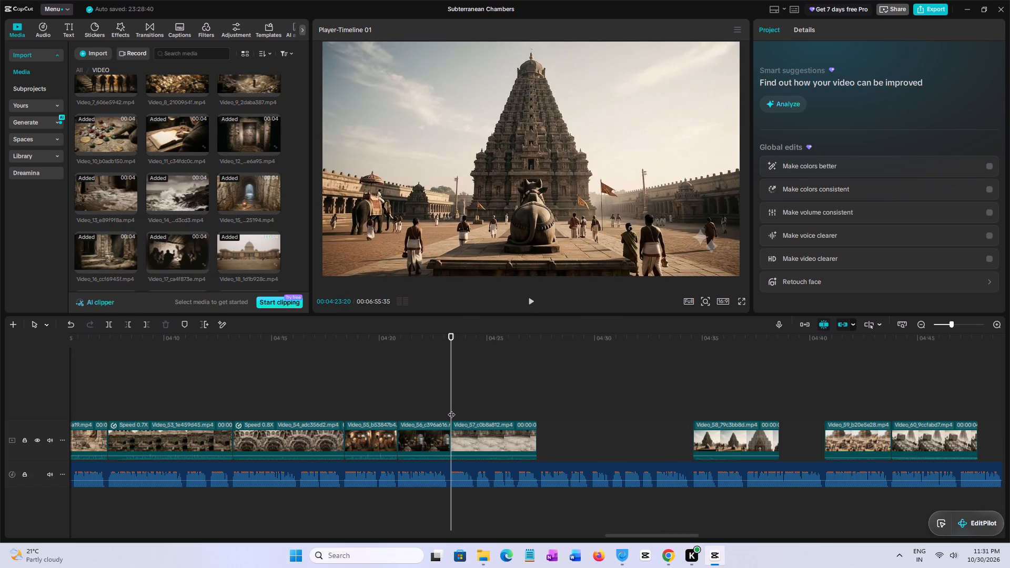
left_click_drag(451, 409, 693, 422)
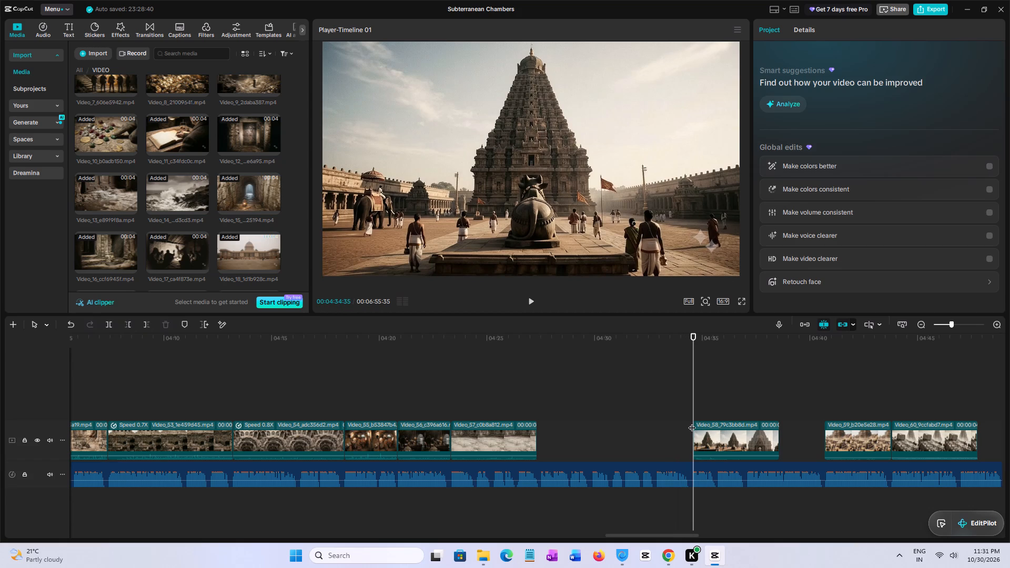
left_click(449, 403)
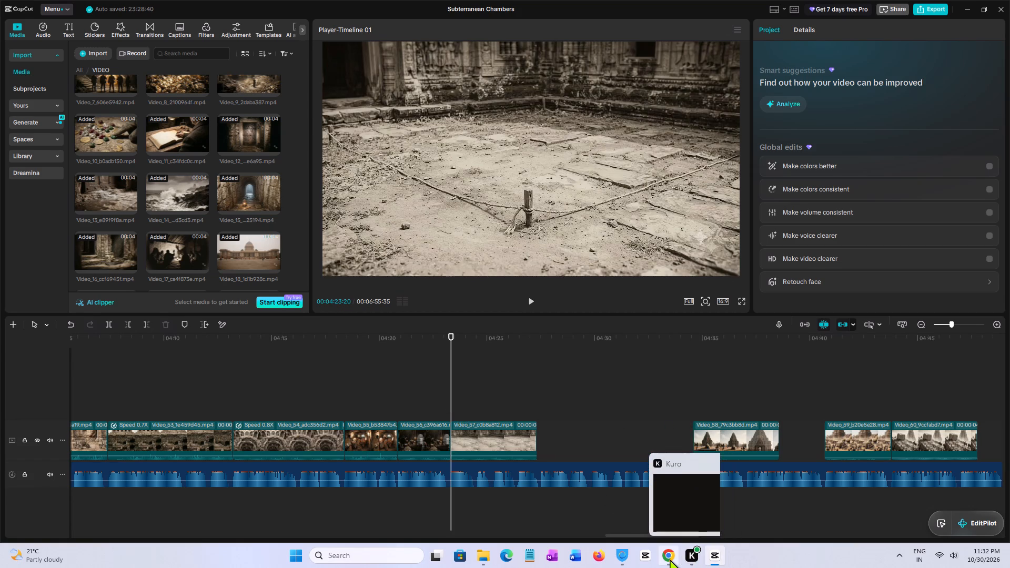
In the Google Docs script, make the Scene 57 narration bold at font size 11, and return to CapCut.
left_click(715, 559)
scroll(615, 309, "down", 4)
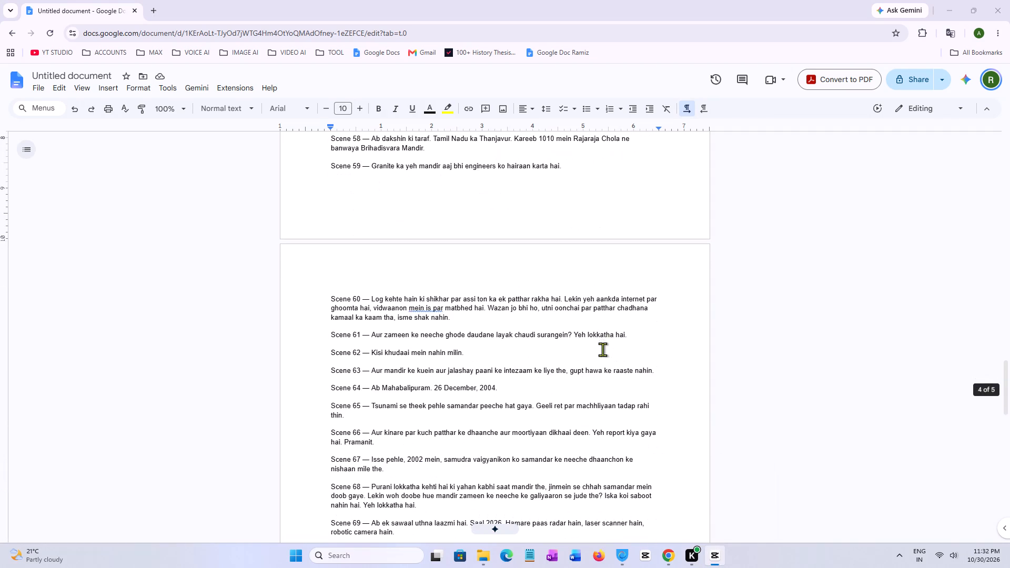
scroll(592, 366, "up", 2)
left_click_drag(372, 277, 395, 287)
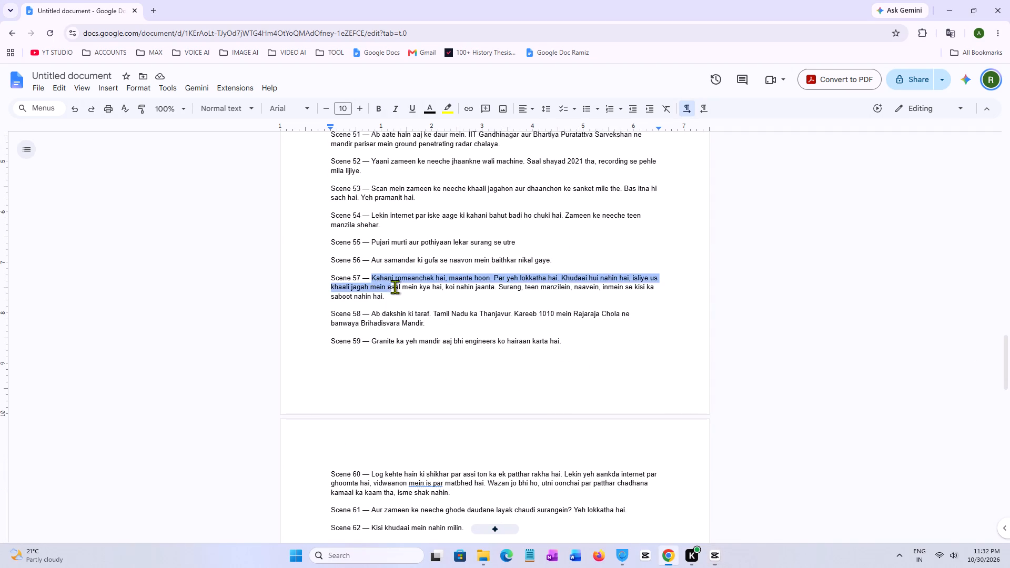
left_click_drag(395, 287, 396, 293)
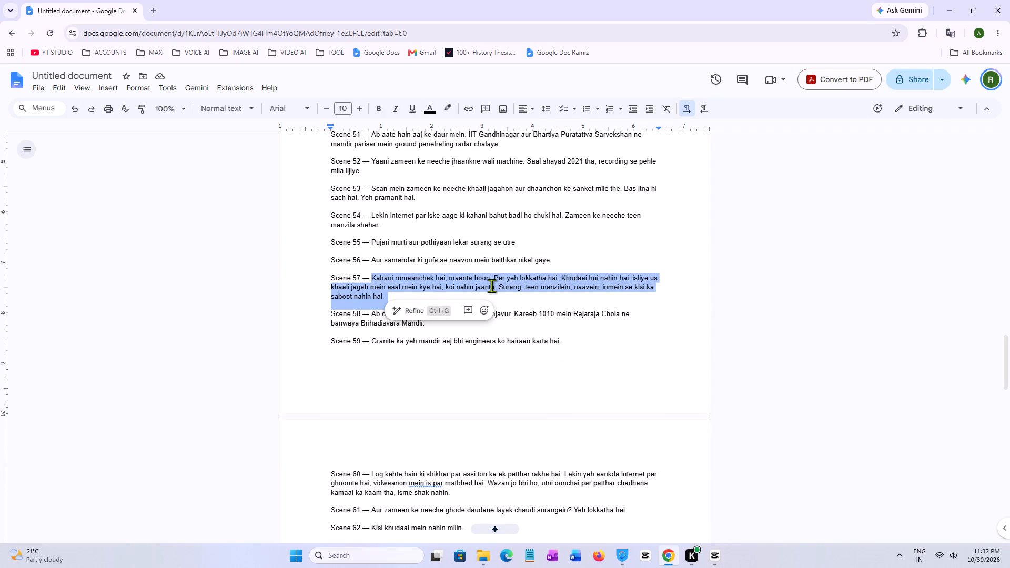
left_click(382, 112)
left_click(363, 110)
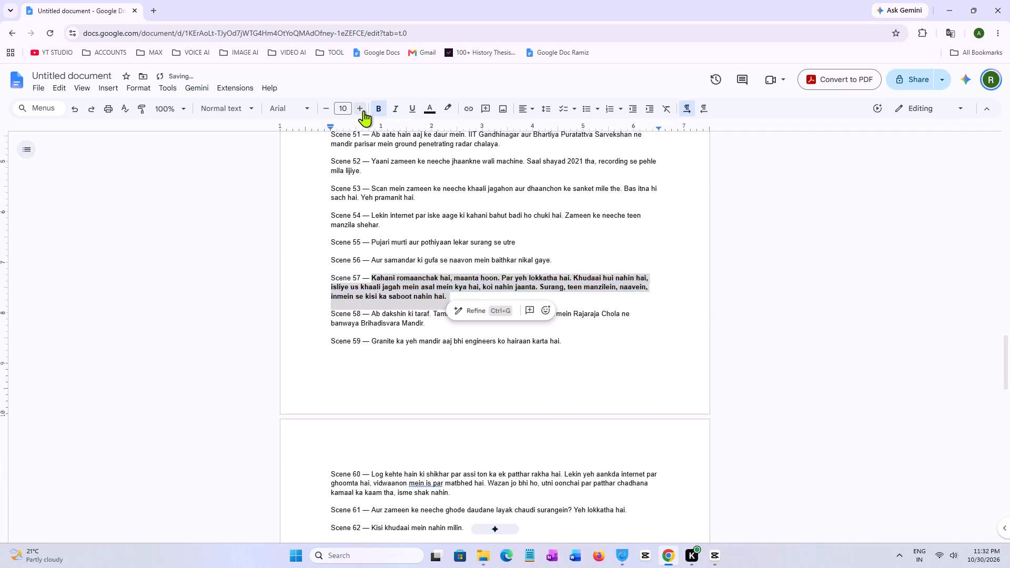
left_click(375, 379)
left_click(716, 561)
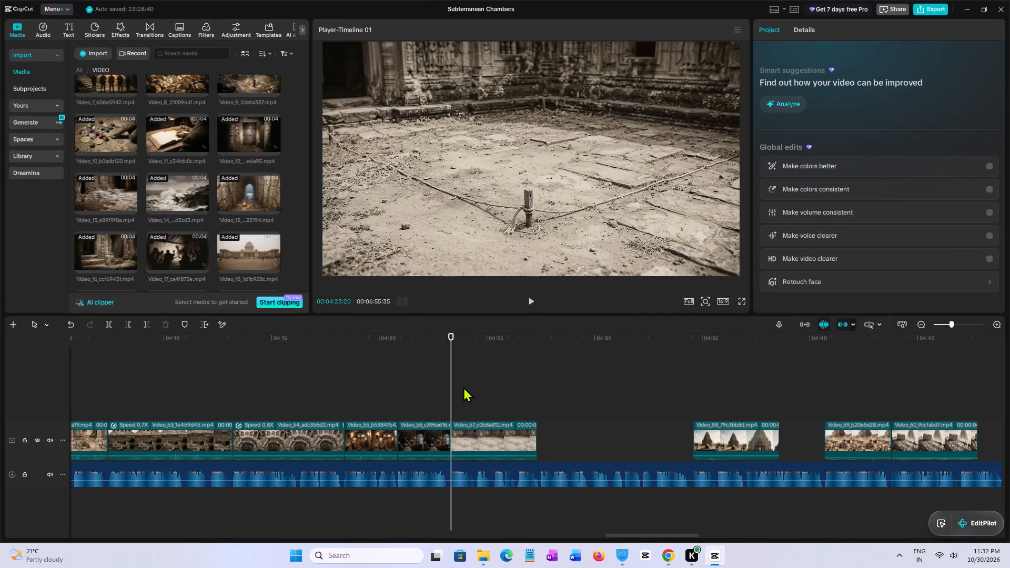
Preview the narration at Video_57 and Video_58, and slow Video_58 to 0.67x speed with a 6.1 s duration.
key("space")
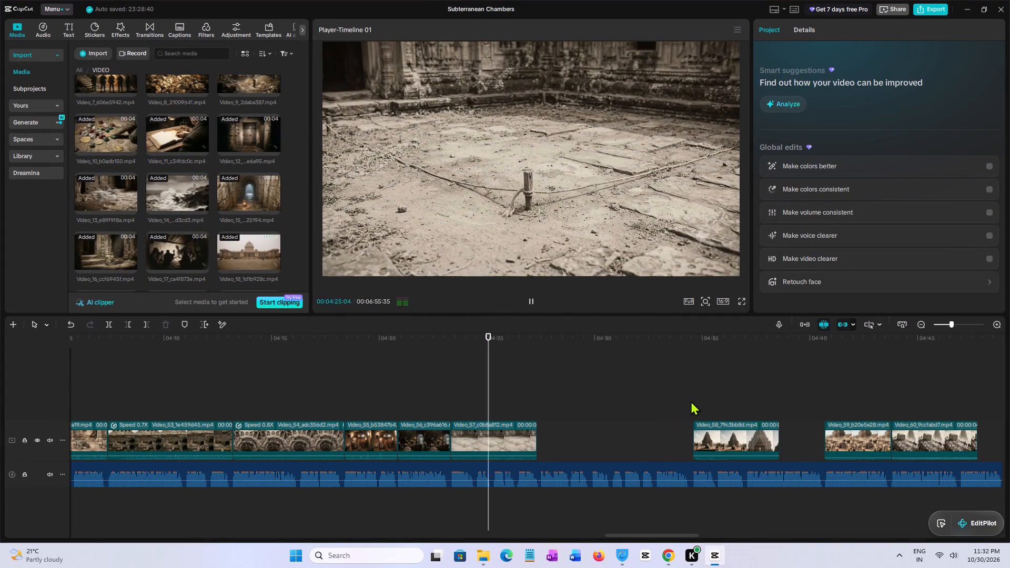
left_click(691, 401)
key("space")
left_click_drag(638, 533, 655, 531)
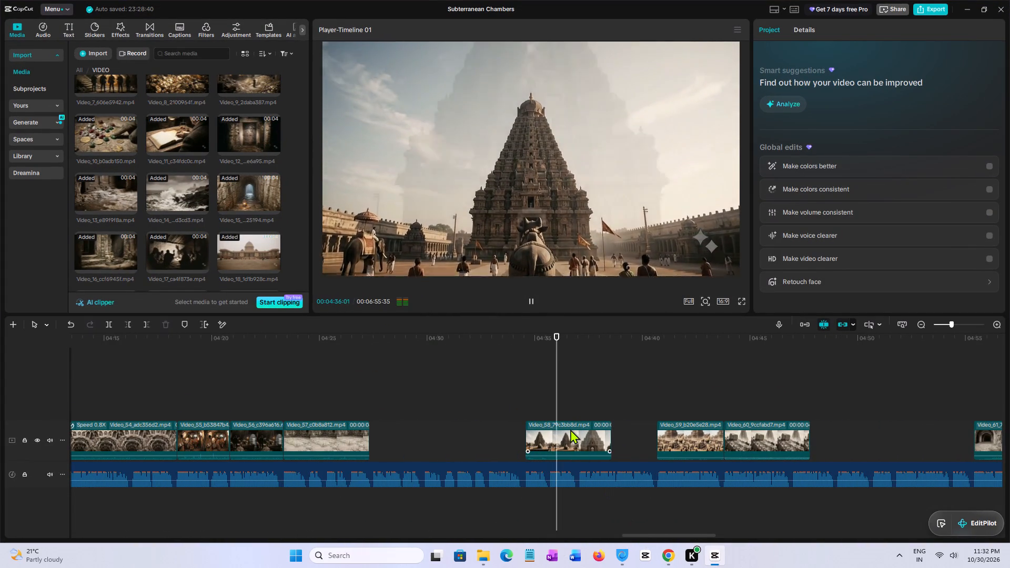
left_click(569, 429)
key("space")
left_click(832, 27)
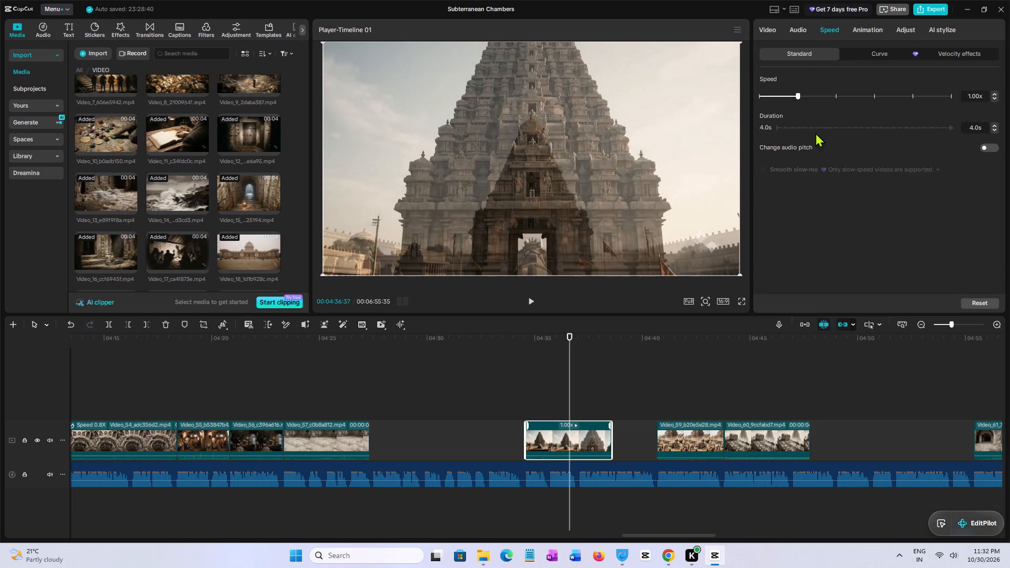
left_click(994, 98)
left_click(994, 98)
left_click(994, 98)
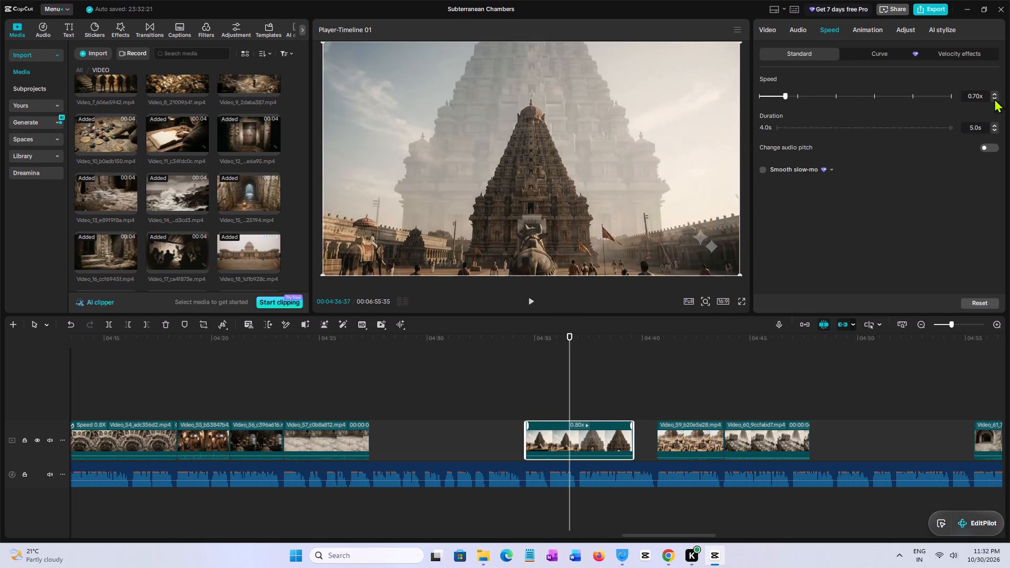
left_click(994, 129)
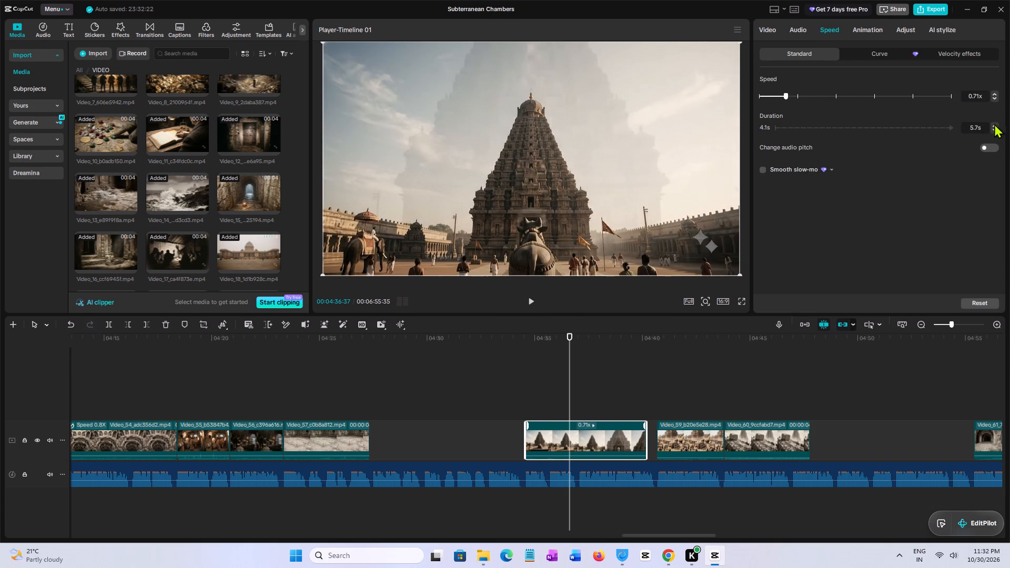
left_click(994, 125)
double_click(994, 125)
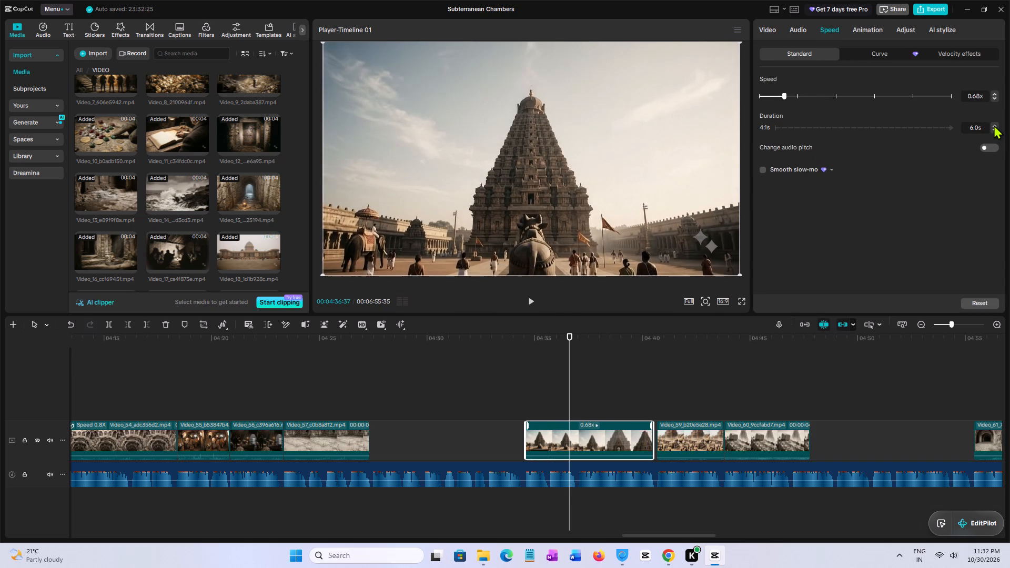
left_click(994, 125)
left_click(994, 125)
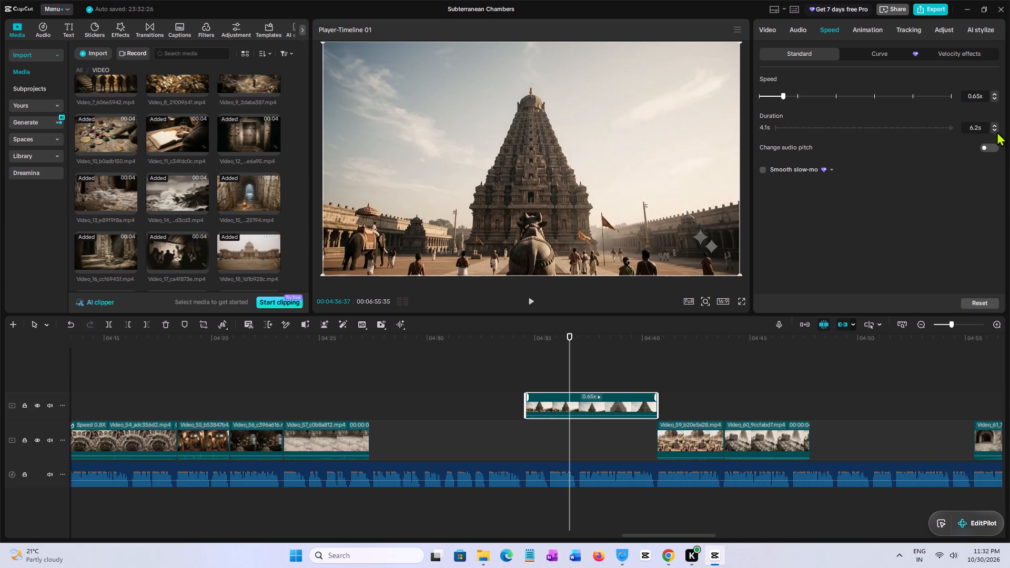
left_click(995, 130)
Move Video_58 back onto the main video track, directly before Video_59.
left_click_drag(612, 410, 620, 430)
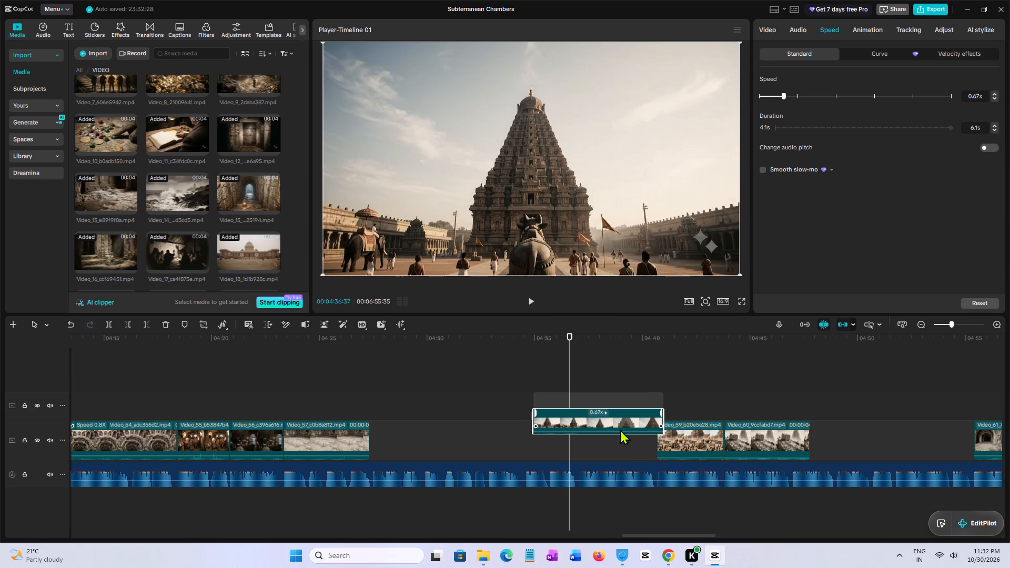
left_click_drag(620, 430, 616, 438)
left_click(517, 404)
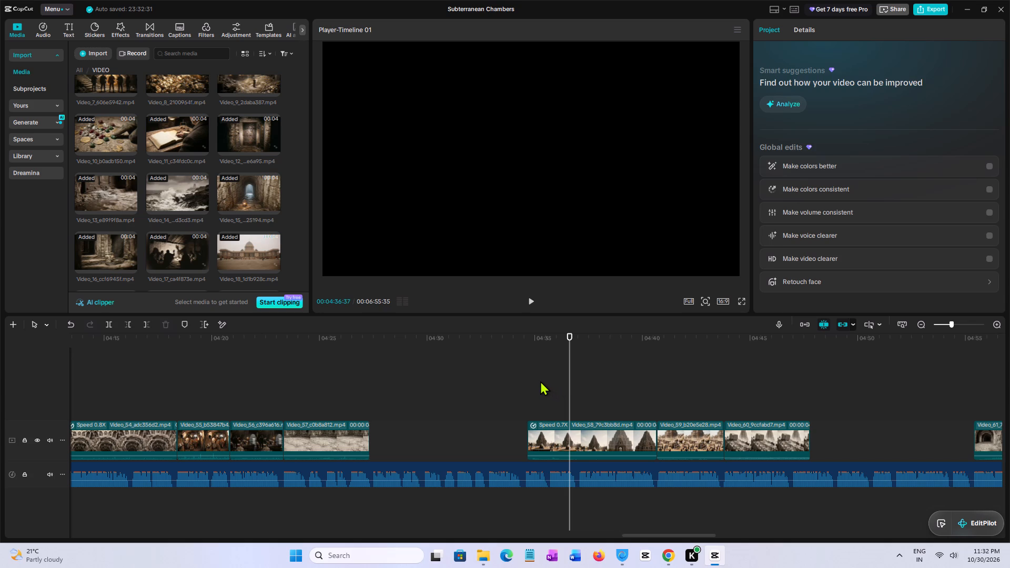
Play the narration over Video_58 and from Video_60 up to Video_61, and look through the media library's clips.
key("space")
left_click_drag(653, 536, 688, 536)
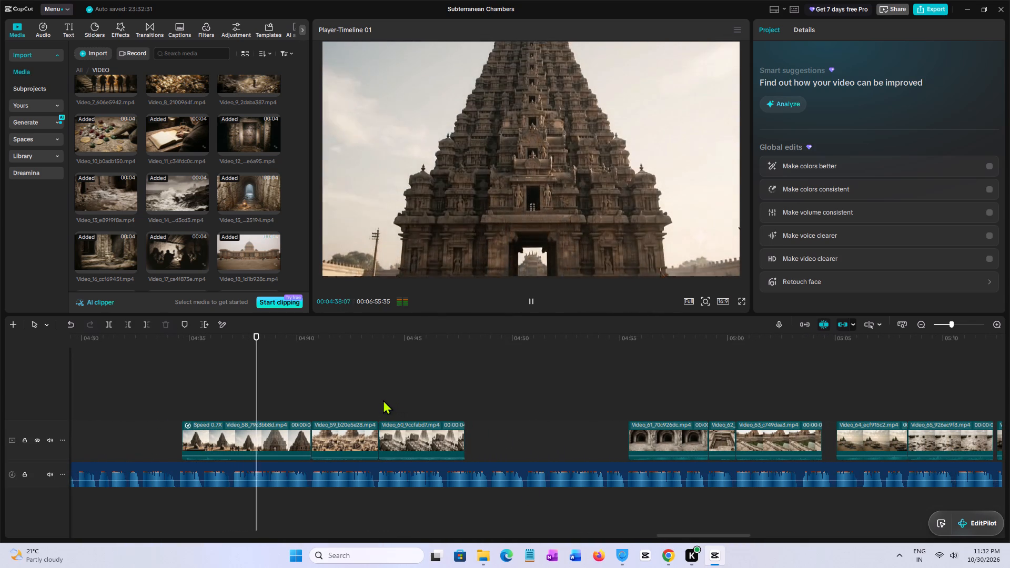
left_click(378, 398)
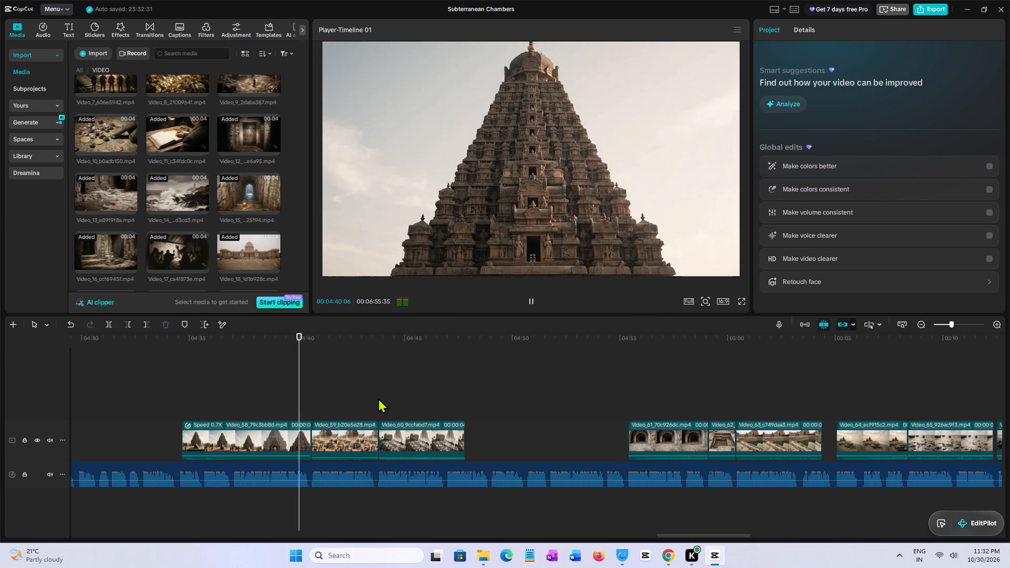
key("space")
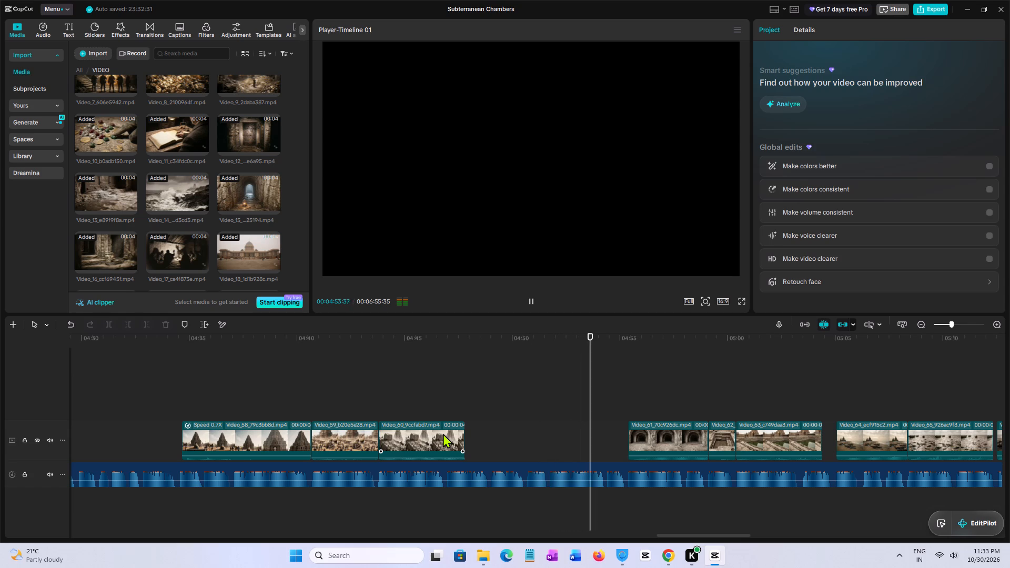
key("space")
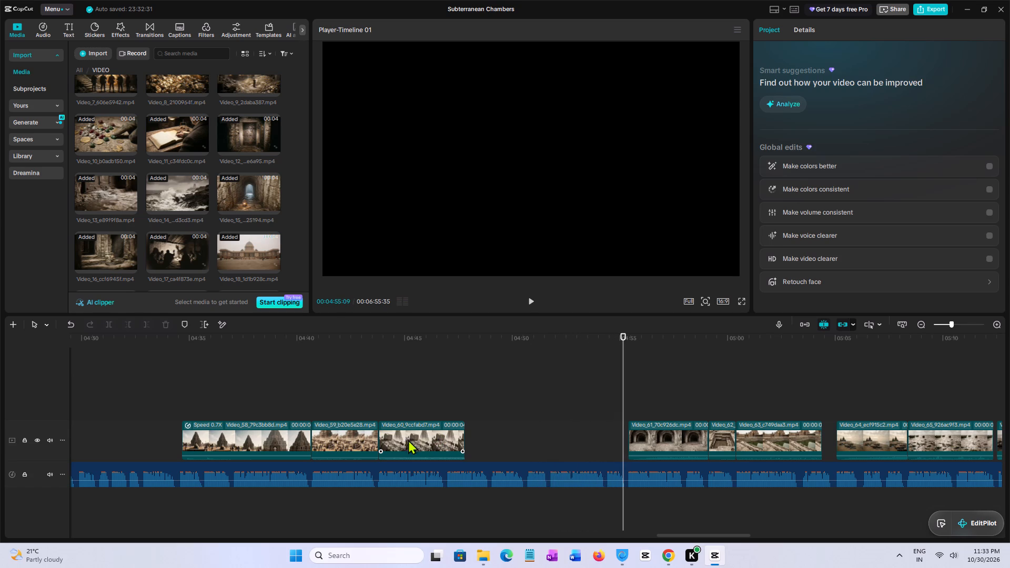
scroll(194, 174, "down", 4)
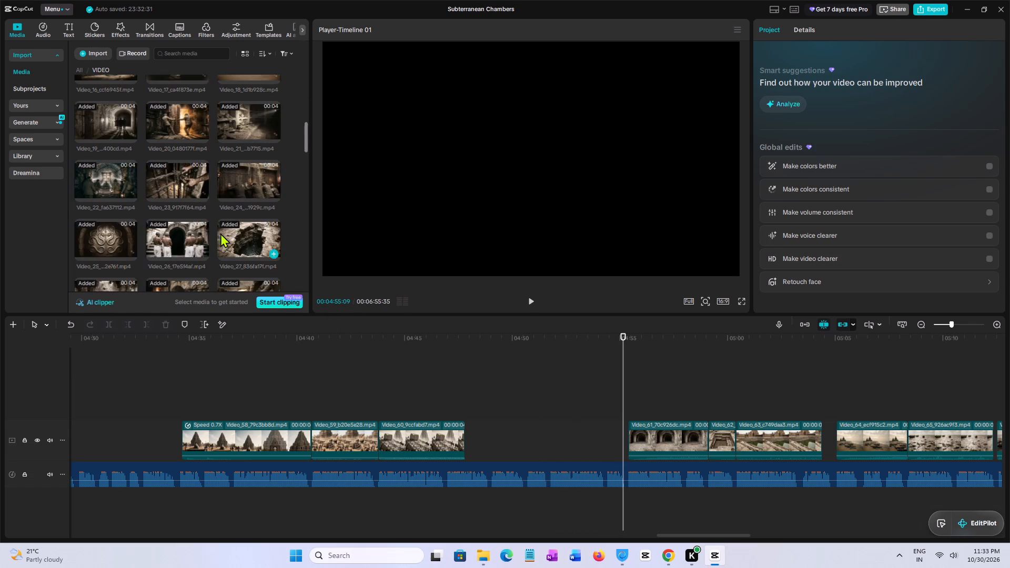
scroll(208, 224, "down", 3)
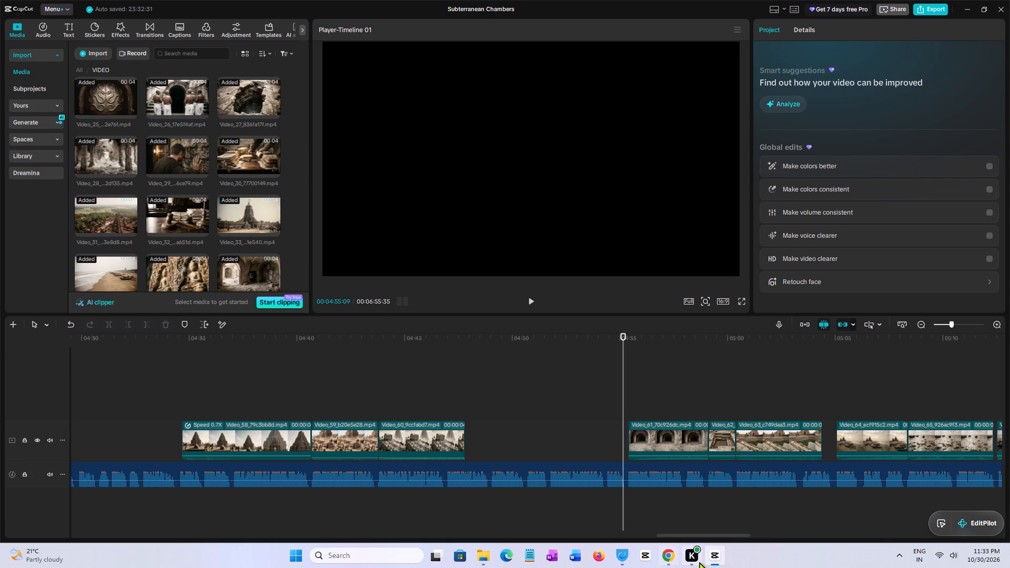
Find and select the Scene 60 narration in the Google Docs script, and return to CapCut.
left_click(666, 560)
scroll(486, 309, "down", 2)
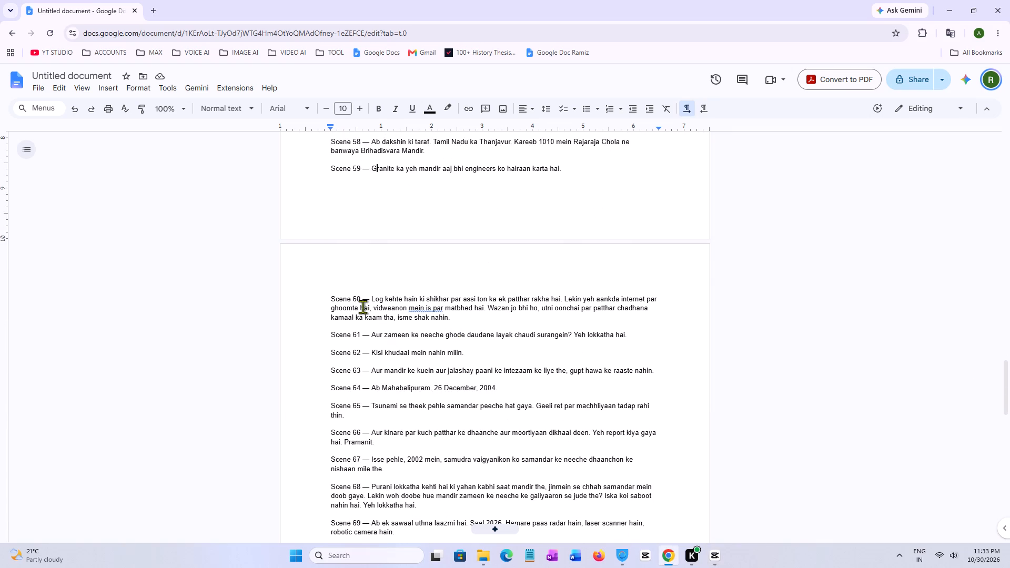
left_click_drag(372, 300, 462, 321)
left_click(719, 565)
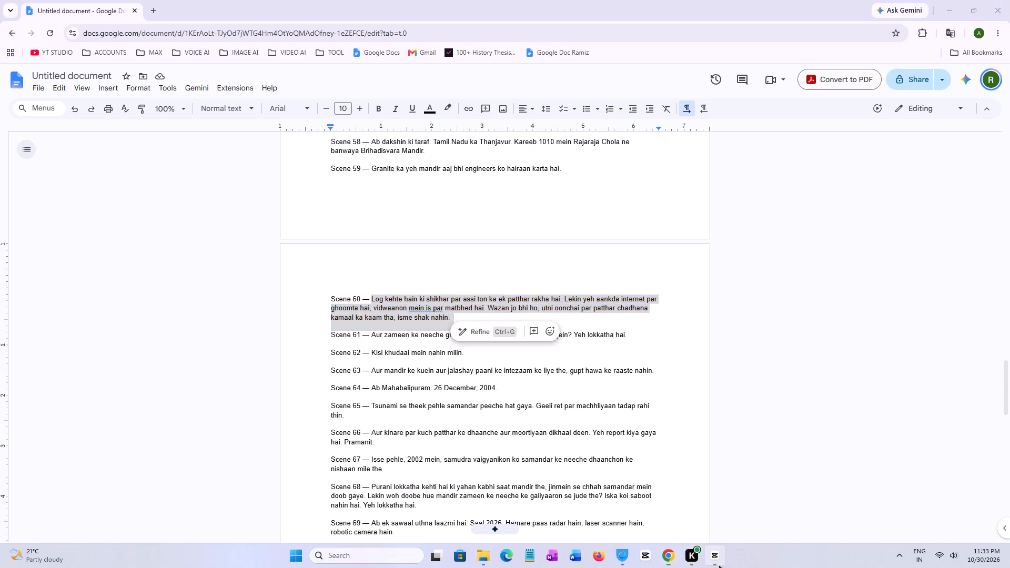
Check the start of Video_60 and Video_61, and play the narration in the gap between them, stopping around 04:50.
left_click(387, 401)
left_click(376, 396)
key("space")
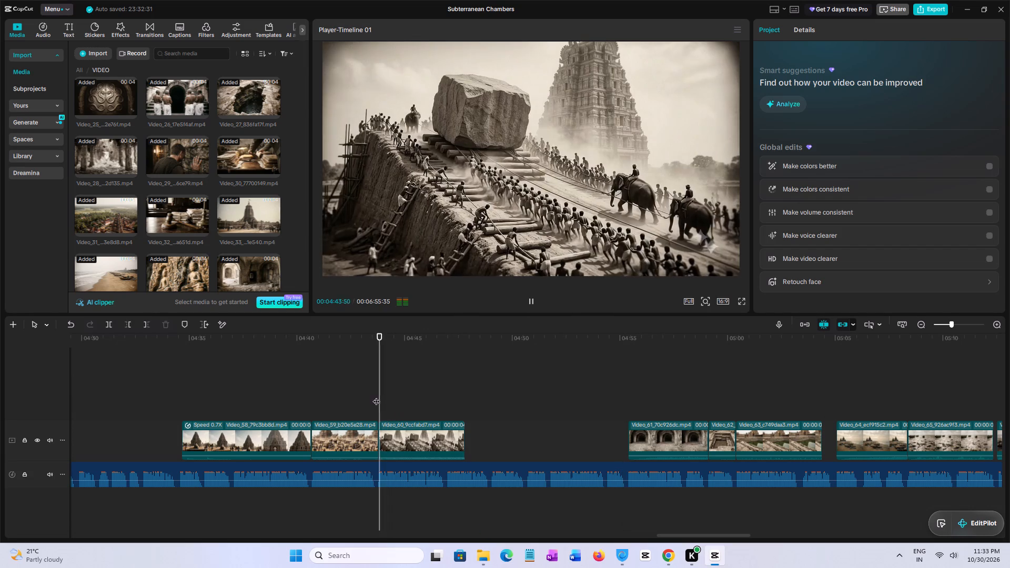
left_click(621, 389)
key("space")
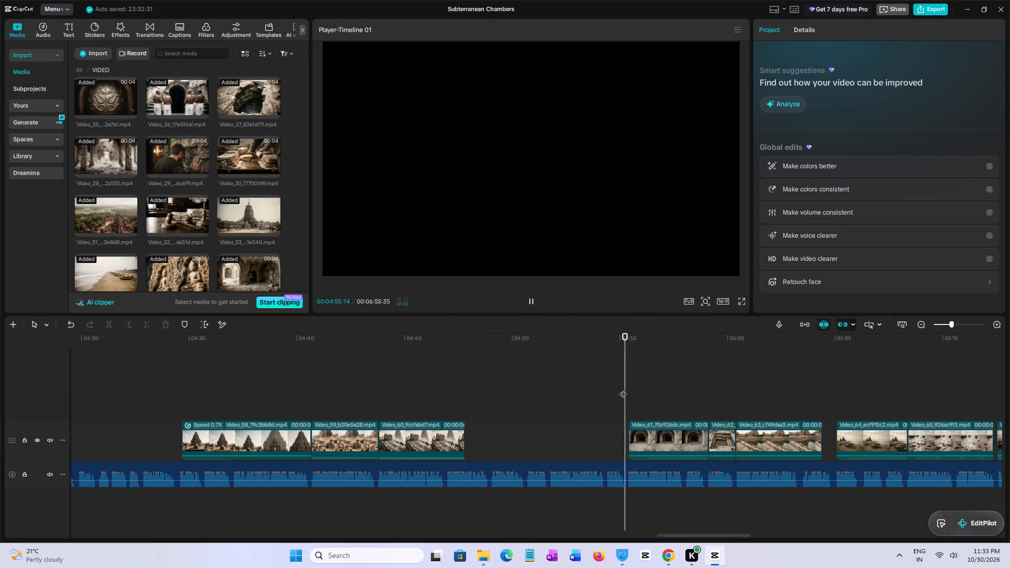
left_click(631, 390)
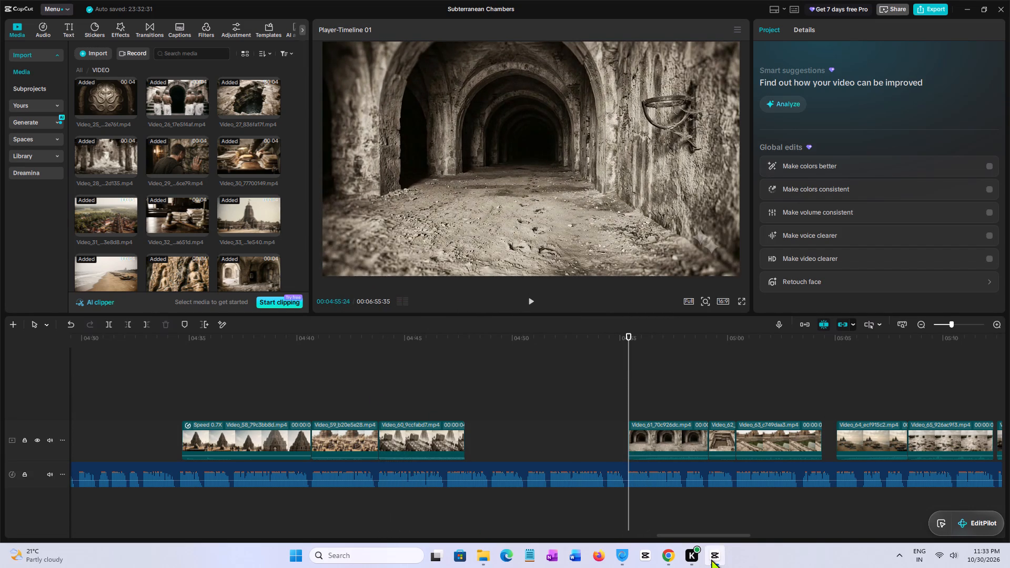
left_click(711, 559)
left_click(711, 558)
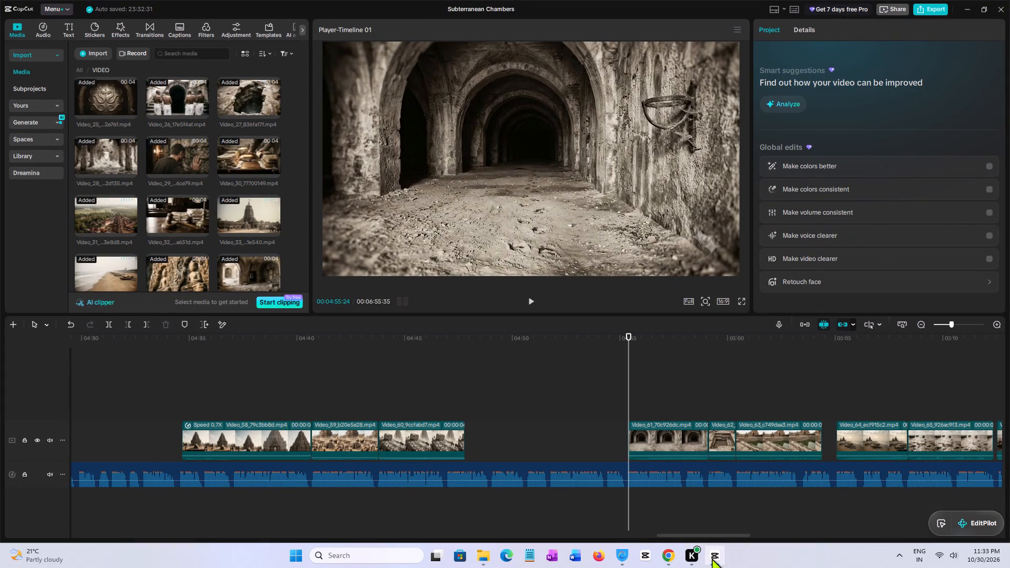
left_click(460, 404)
key("space")
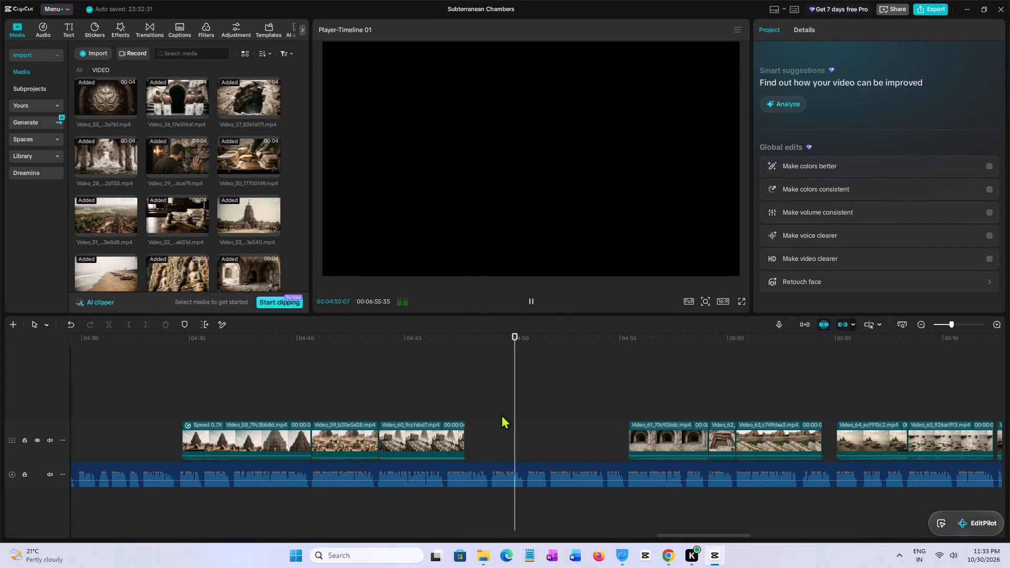
left_click(528, 417)
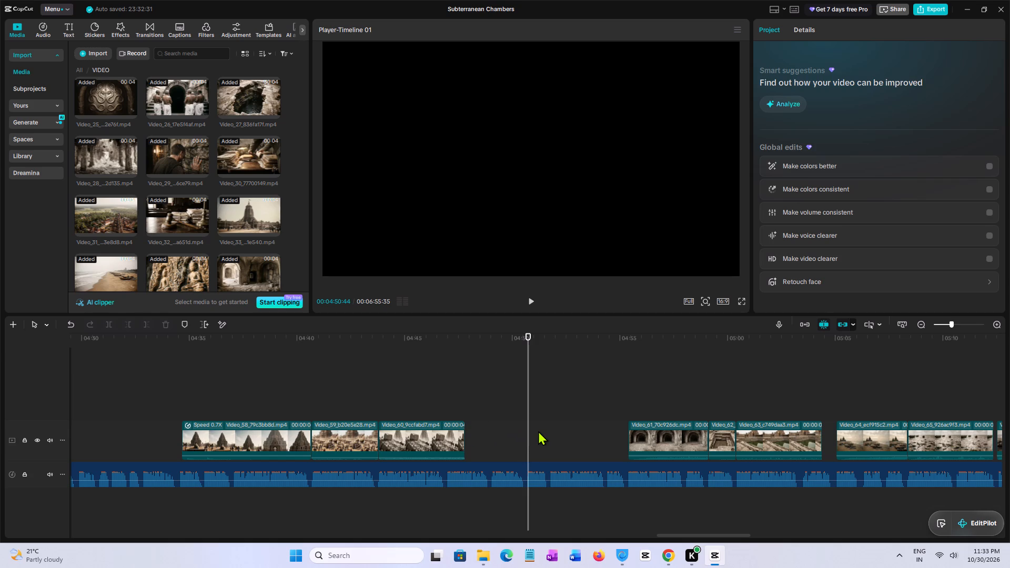
Slow Video_60 to 0.57x for a 7.0 s duration, and trim its end to the playhead at 04:50:44.
left_click(459, 433)
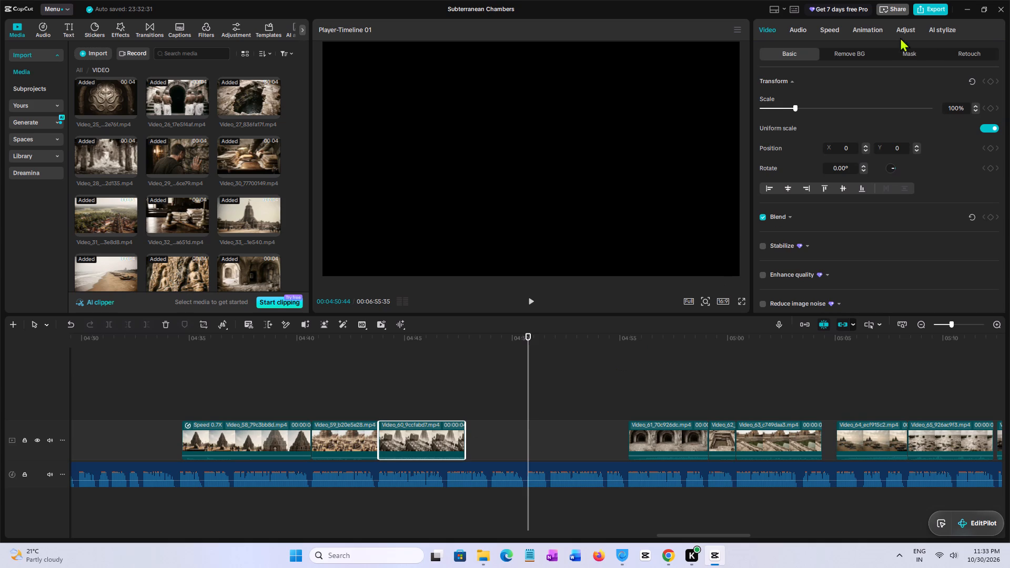
left_click(834, 30)
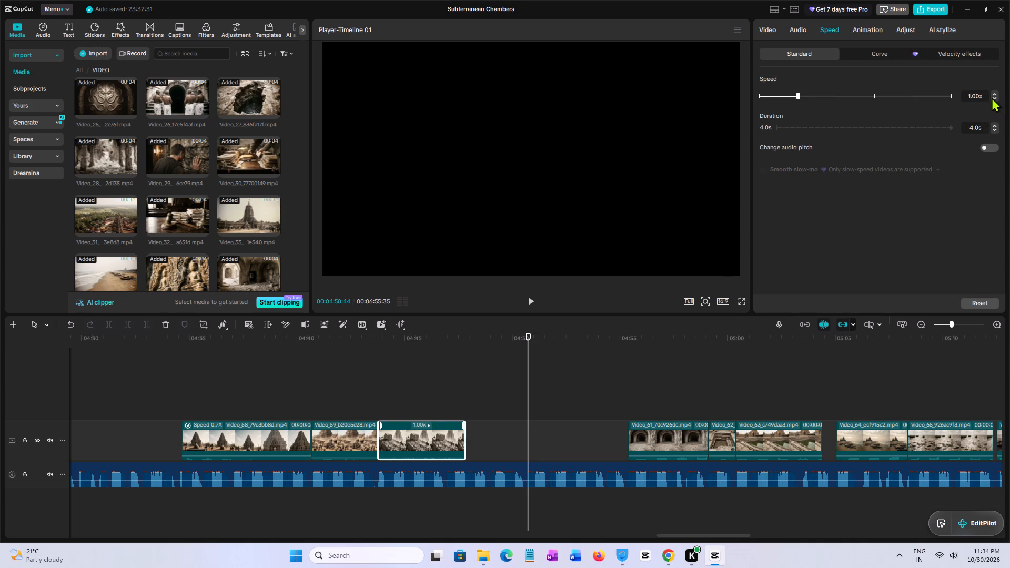
left_click(992, 98)
double_click(997, 98)
double_click(997, 98)
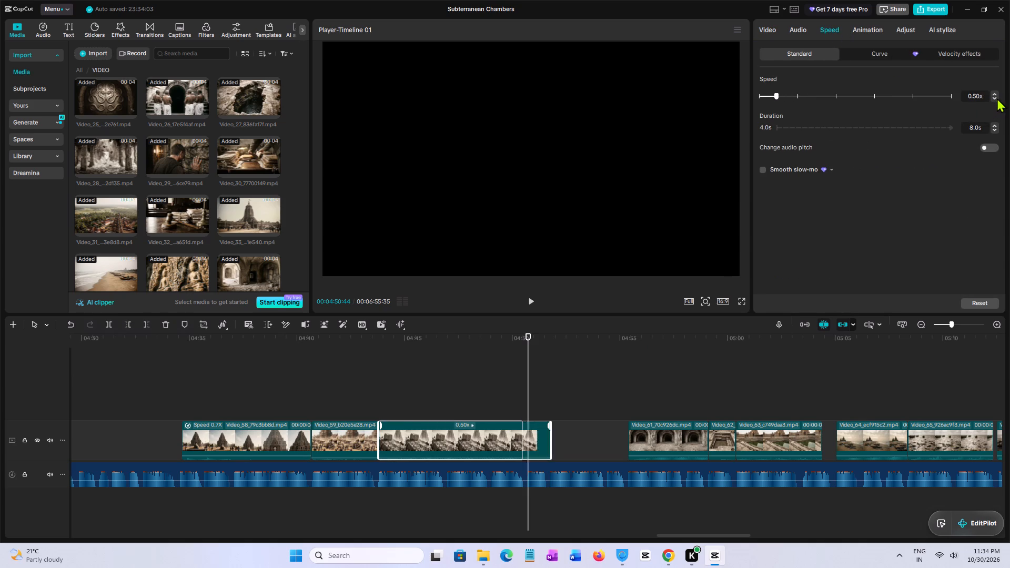
left_click(993, 129)
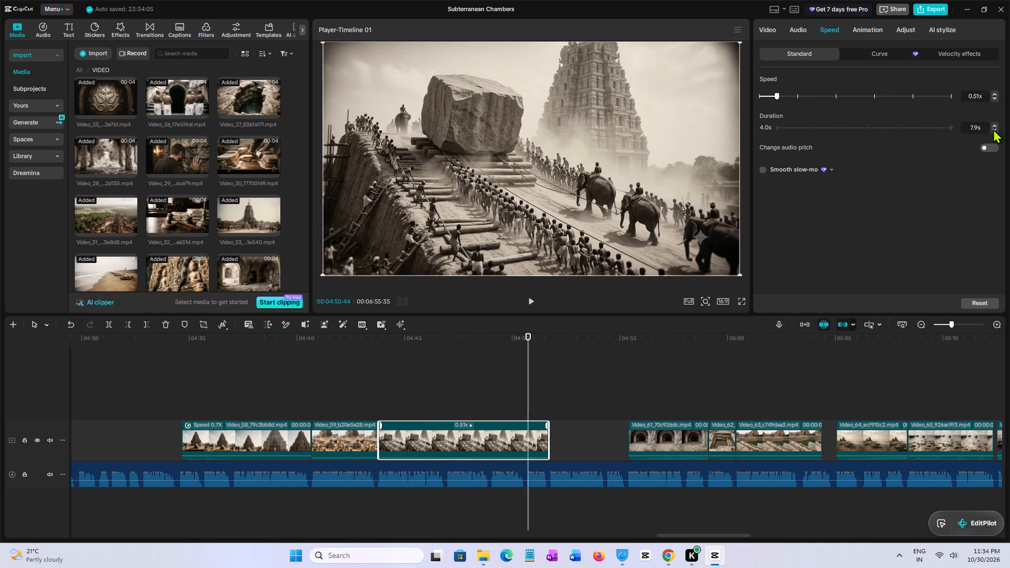
triple_click(993, 129)
triple_click(993, 129)
double_click(993, 129)
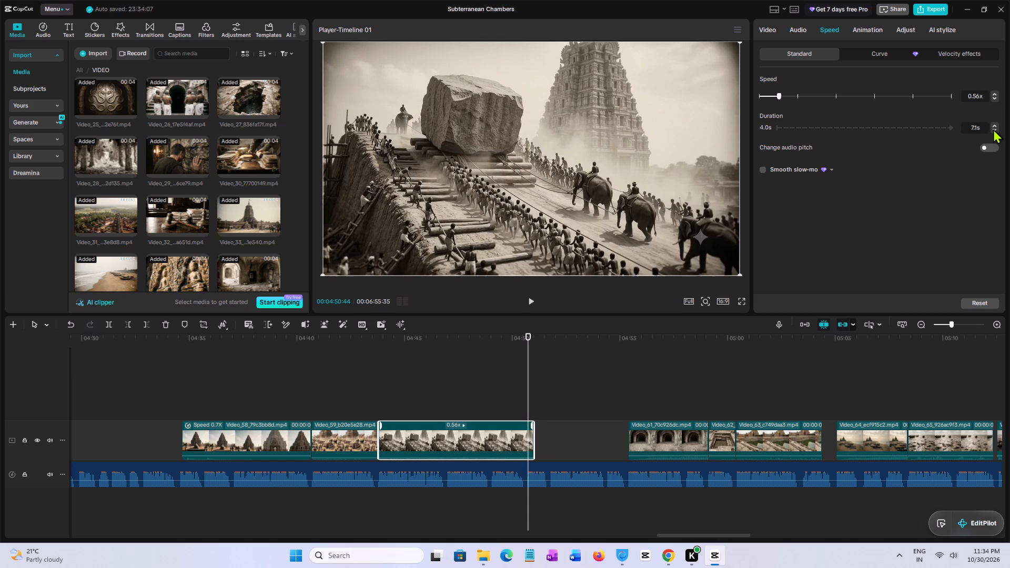
left_click(993, 129)
key("w")
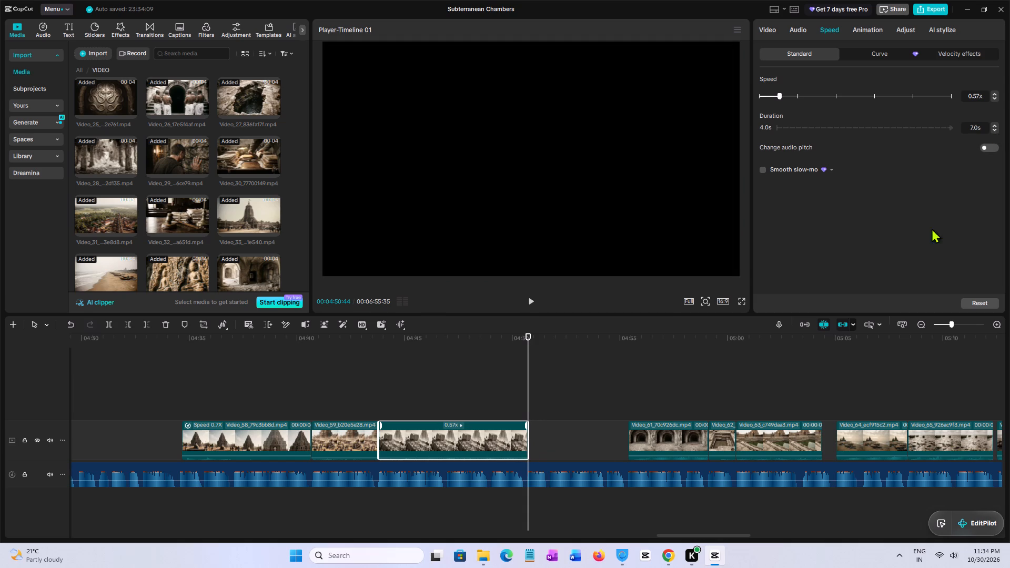
Play the narration from the end of Video_59 through the slowed Video_60 into the gap after it.
left_click(370, 397)
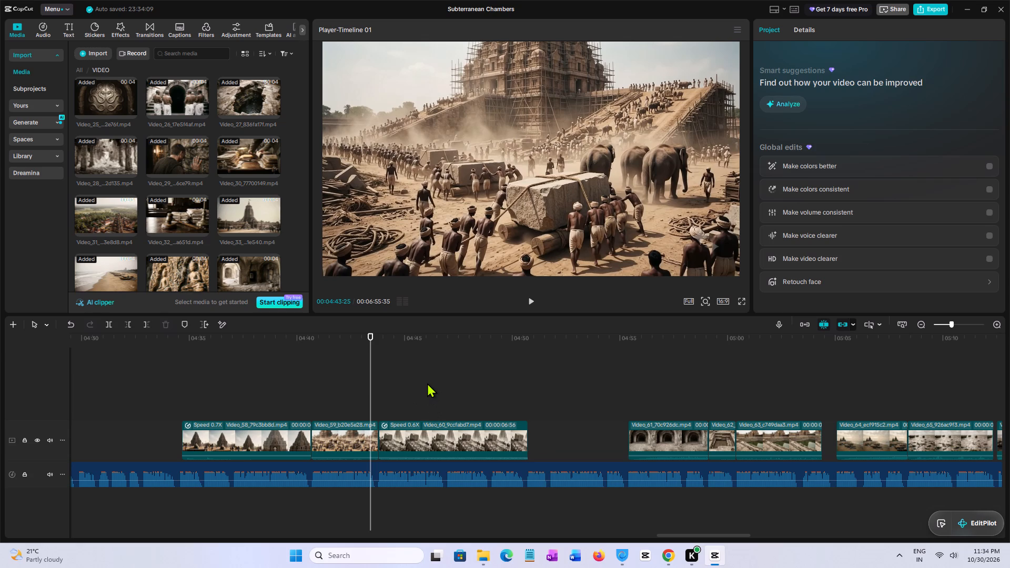
left_click(531, 303)
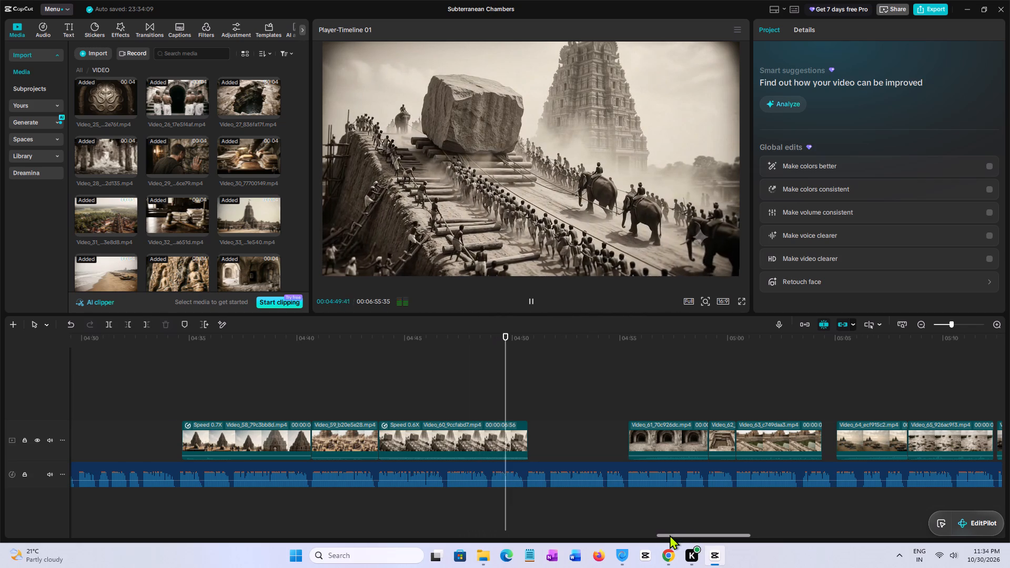
left_click_drag(671, 535, 703, 534)
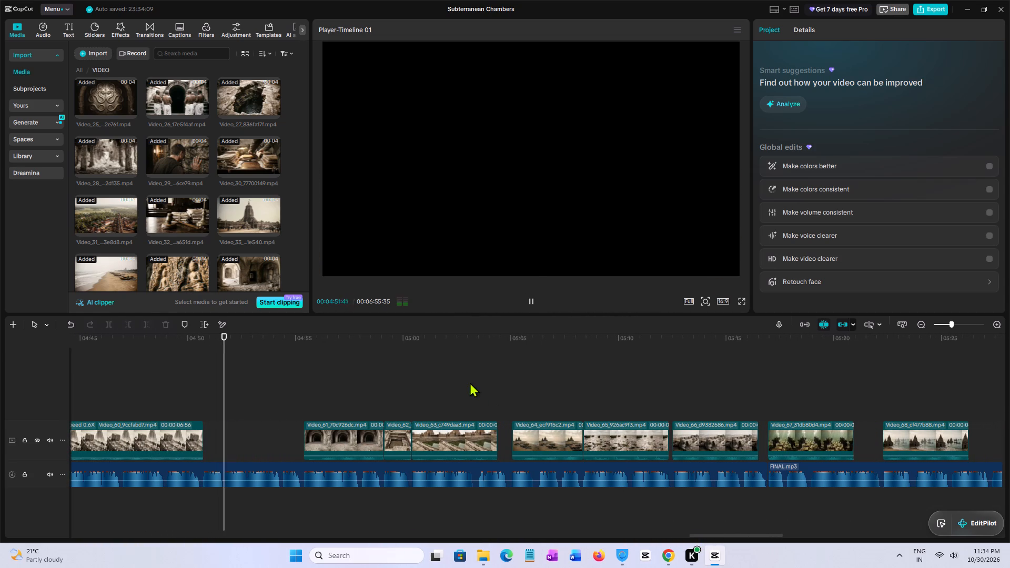
Slow Video_63 to 0.84x, trim its end, return it to the main track after Video_62, and extend it to meet Video_64.
left_click(470, 382)
left_click(468, 440)
left_click(830, 34)
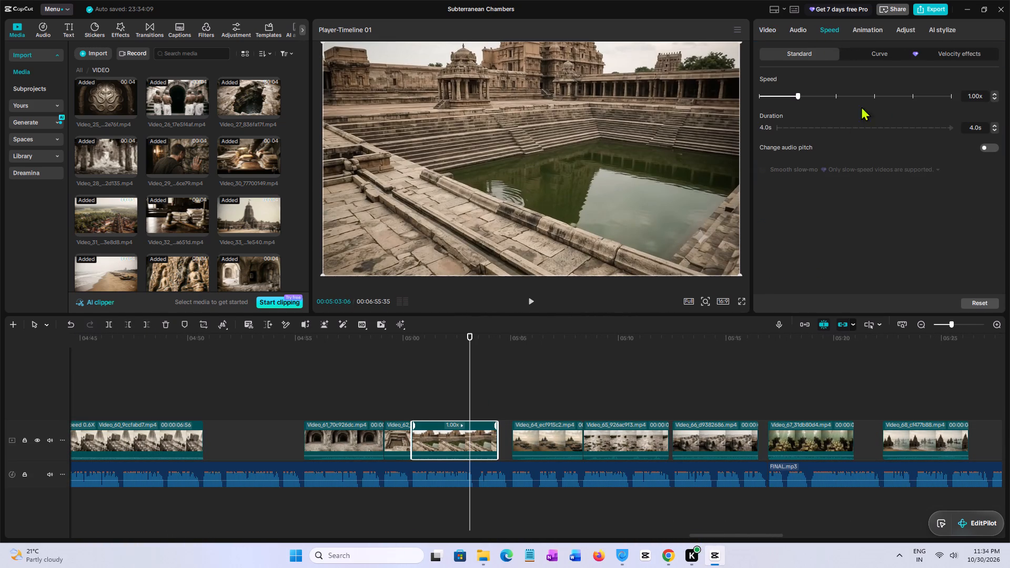
left_click(995, 98)
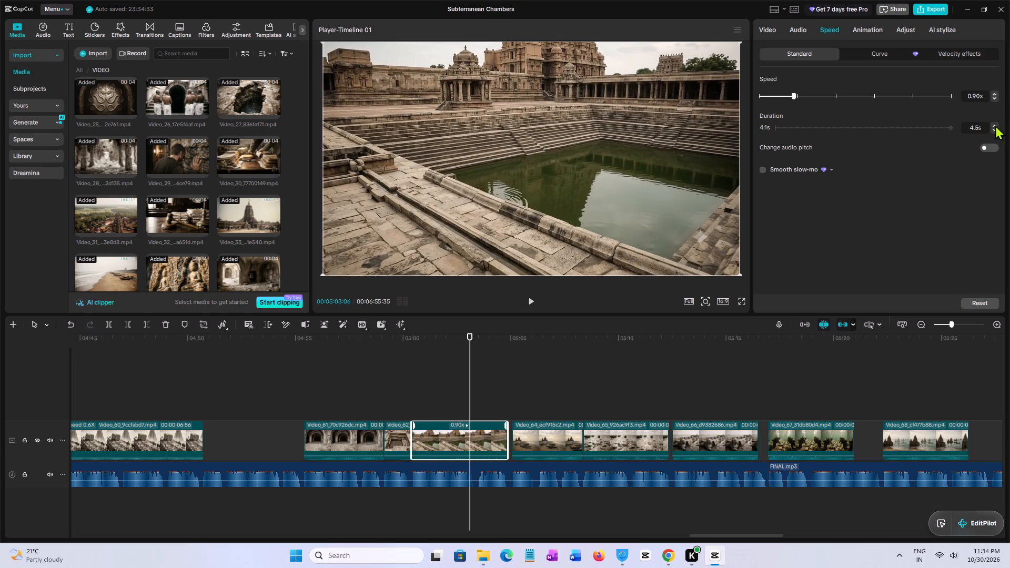
left_click(995, 125)
left_click(995, 125)
left_click(994, 125)
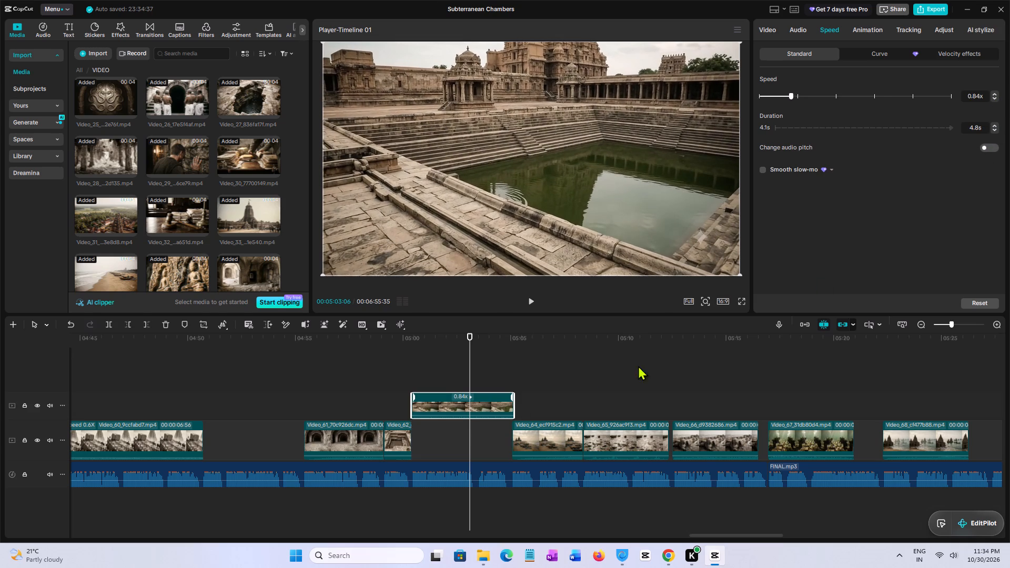
left_click_drag(513, 407, 508, 407)
left_click_drag(498, 408, 499, 423)
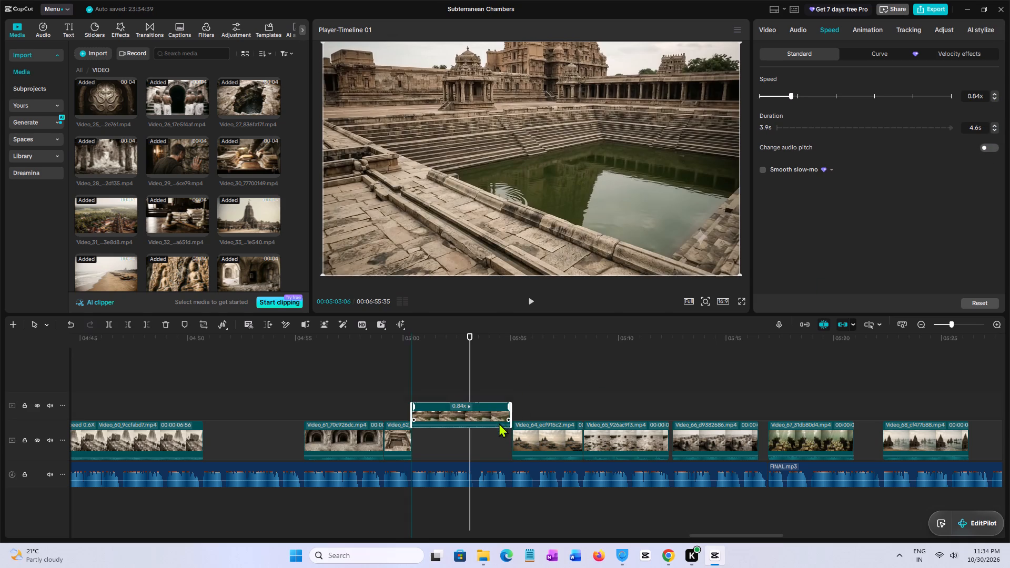
left_click_drag(499, 423, 499, 429)
left_click_drag(511, 434, 540, 435)
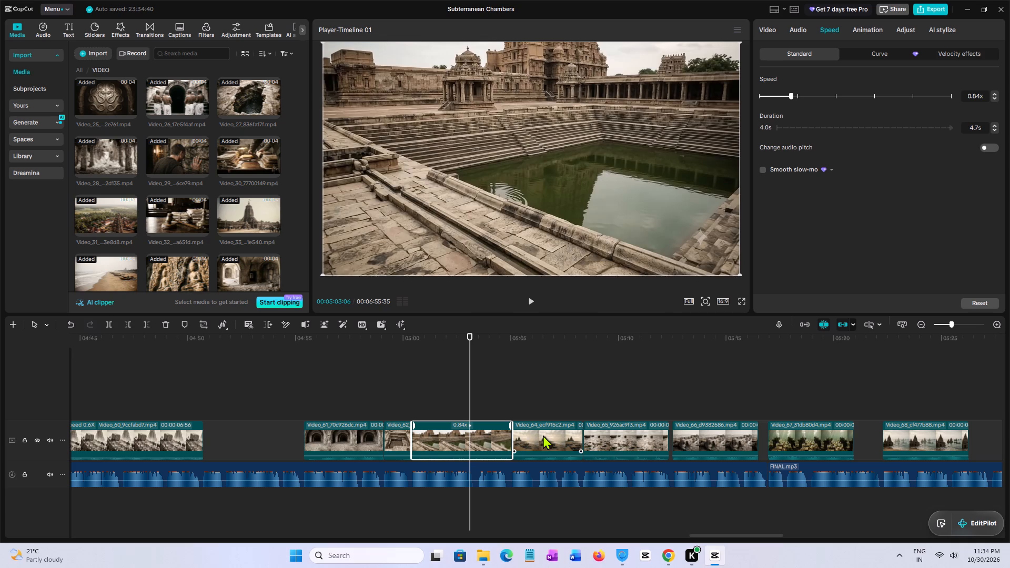
Play the timeline from Video_63 through Video_64 into Video_65, stopping around 05:09.
key("space")
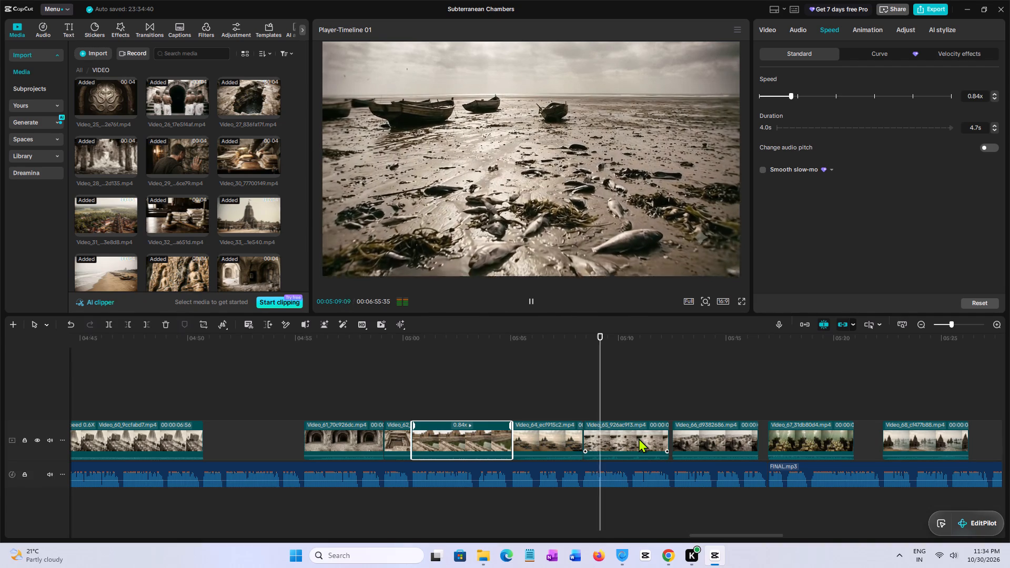
key("space")
Slow Video_65 to 0.95x, trim its end, return it to the main track after Video_64, and extend it to meet Video_66.
left_click(639, 438)
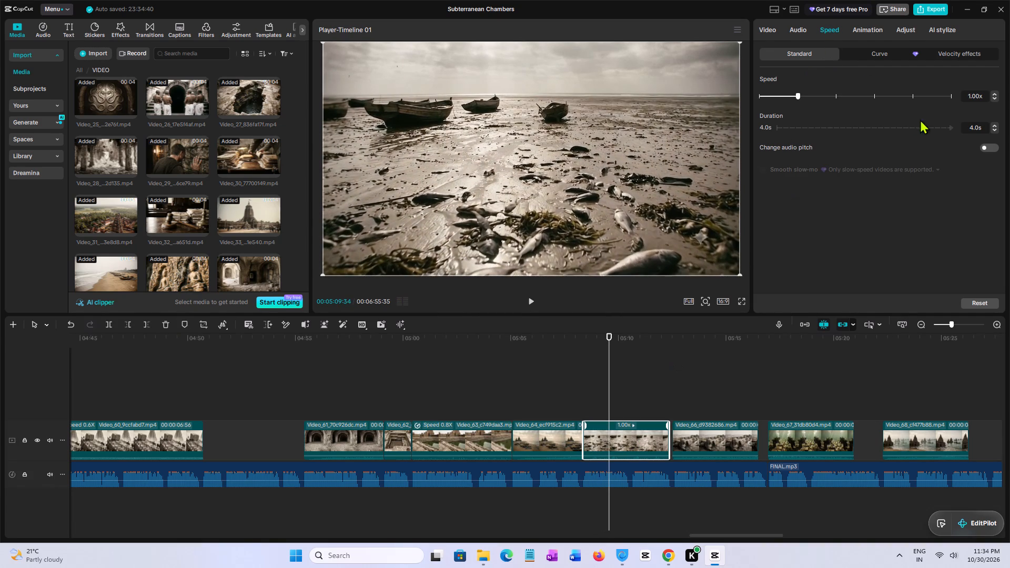
left_click(995, 124)
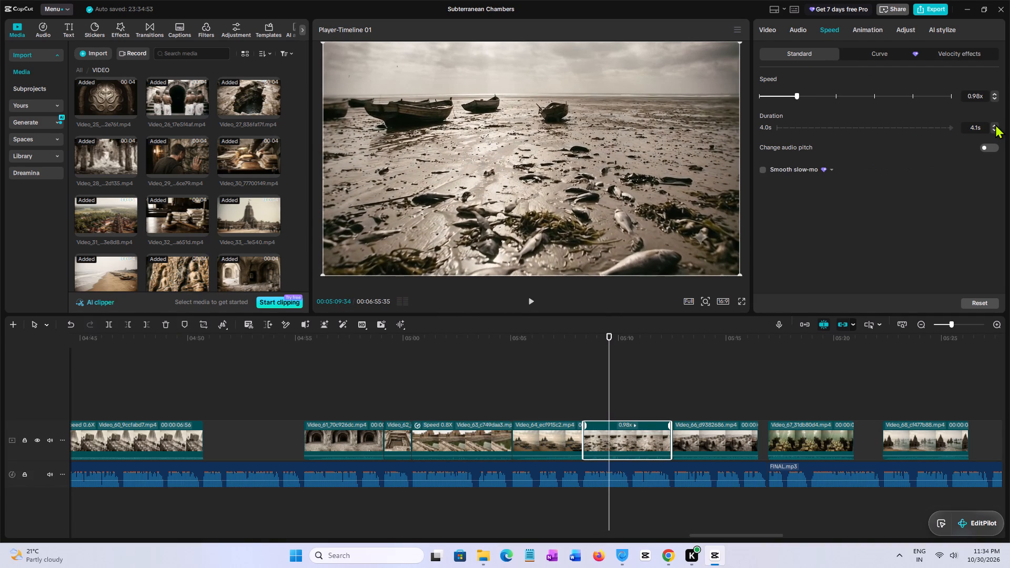
left_click(995, 124)
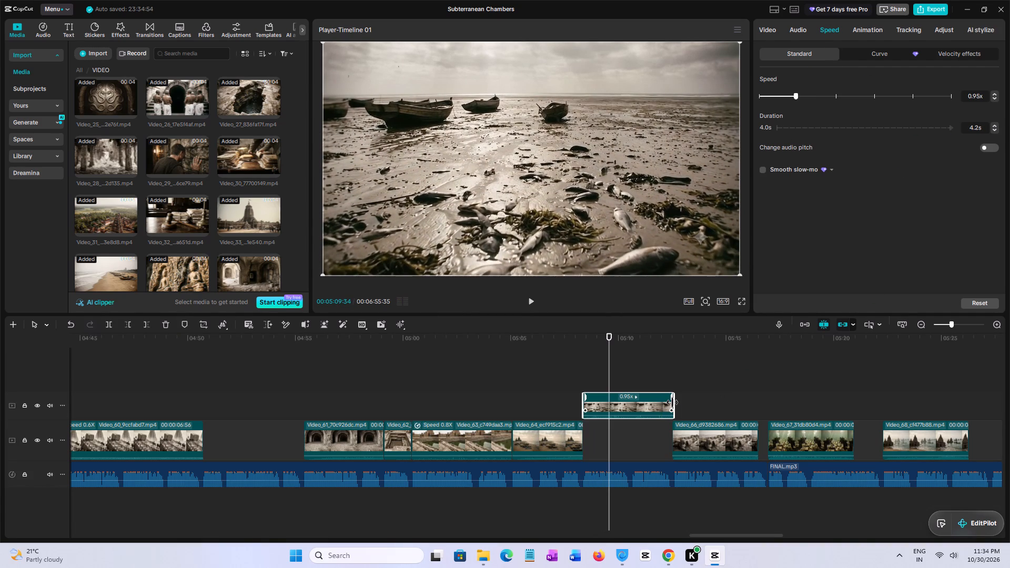
left_click(673, 402)
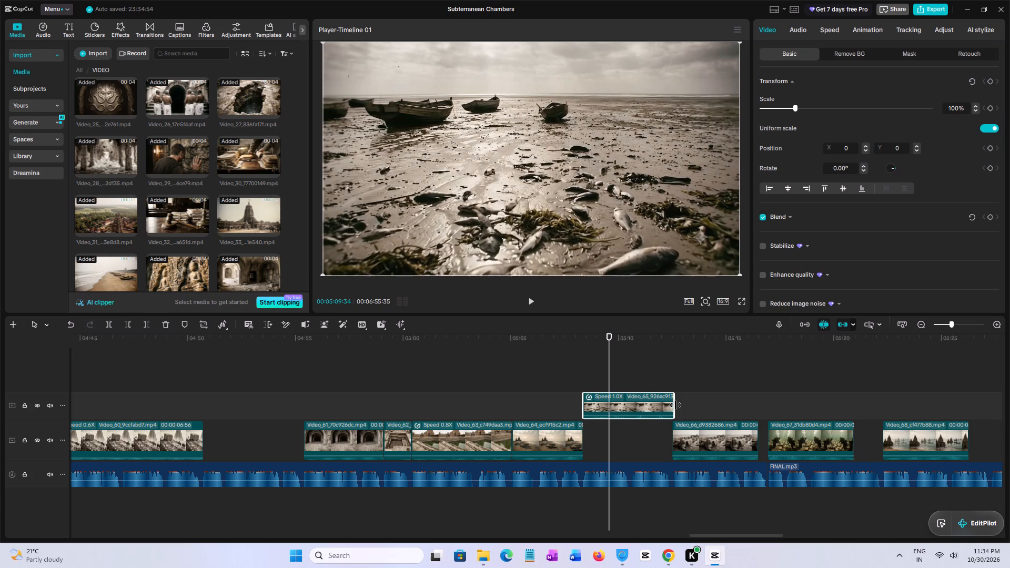
left_click_drag(675, 405, 664, 407)
left_click_drag(653, 409, 654, 429)
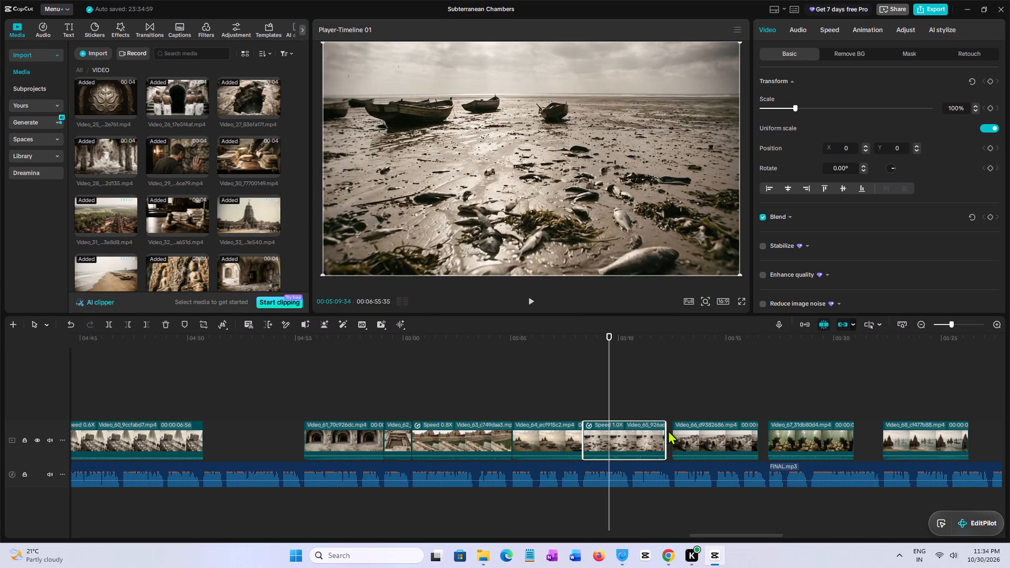
left_click_drag(667, 432, 705, 430)
left_click_drag(705, 430, 721, 430)
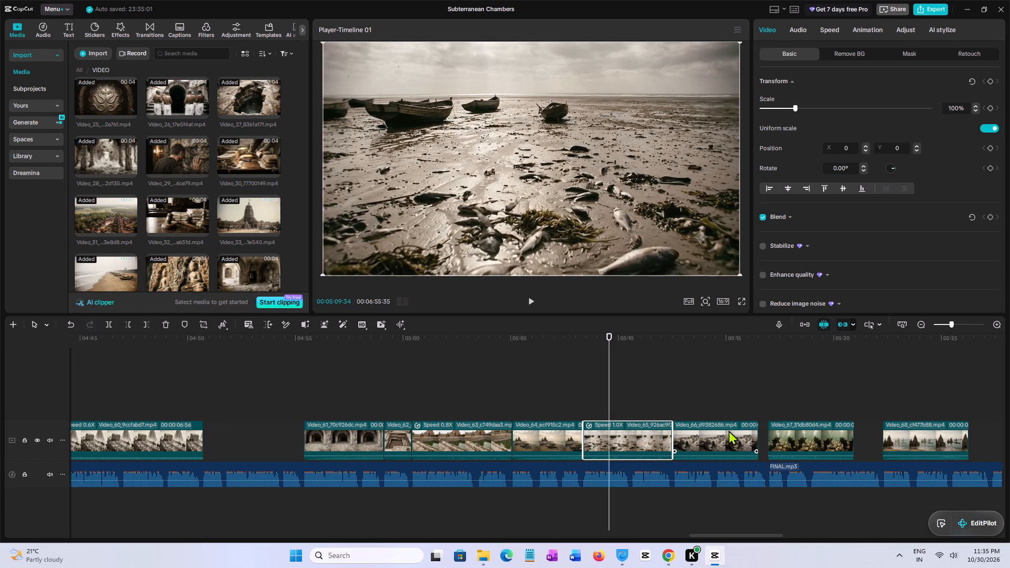
Slow Video_66 to 0.92x for a 4.4 s duration and place it back on the main track directly after Video_65.
left_click(722, 435)
left_click(836, 27)
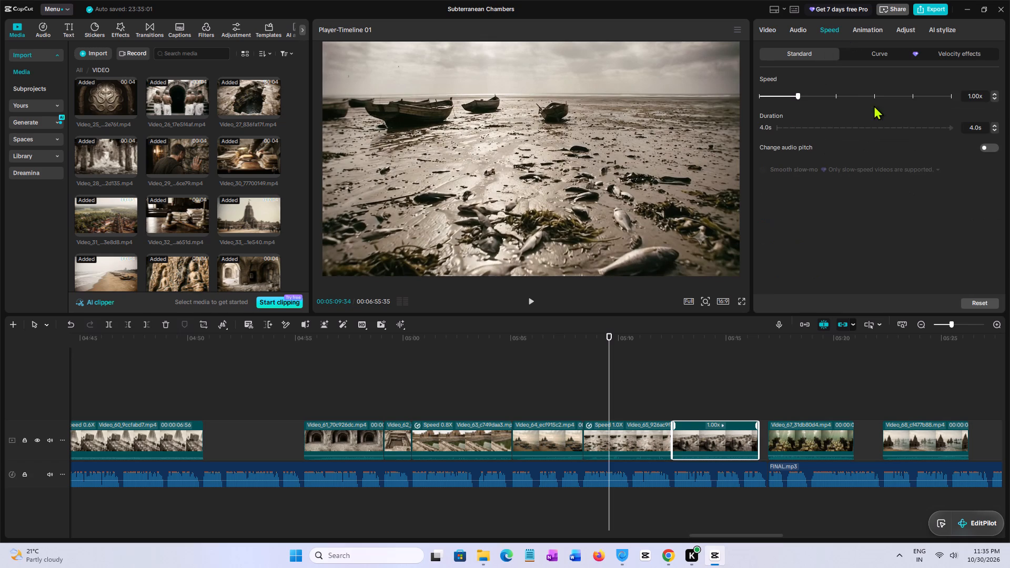
left_click(995, 98)
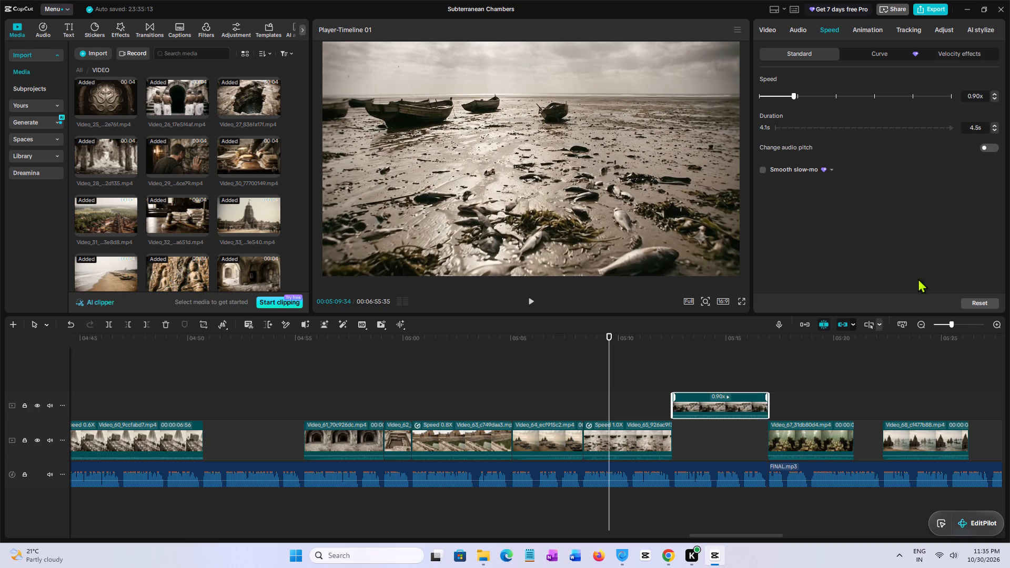
left_click(997, 130)
left_click_drag(705, 405, 703, 431)
Place Video_67 directly against the end of Video_66 and slow it to 0.73x.
left_click(804, 436)
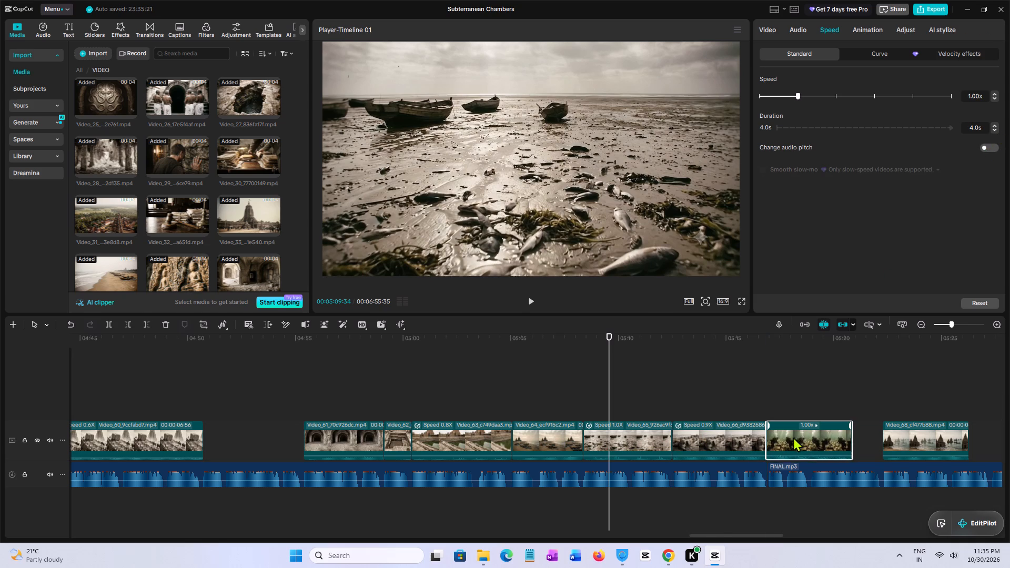
key("space")
left_click_drag(702, 534, 731, 534)
left_click(521, 413)
left_click(526, 431)
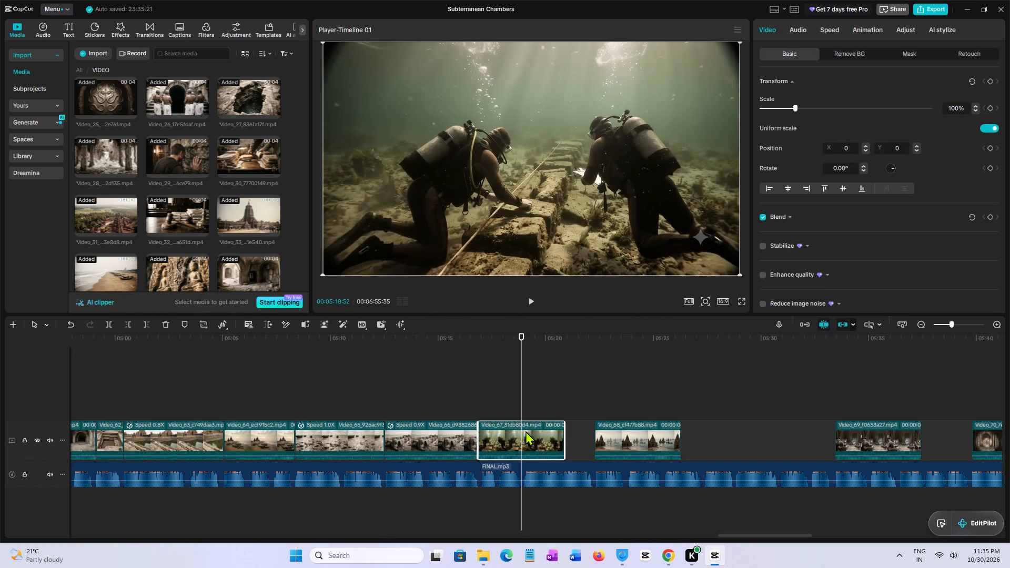
left_click(826, 32)
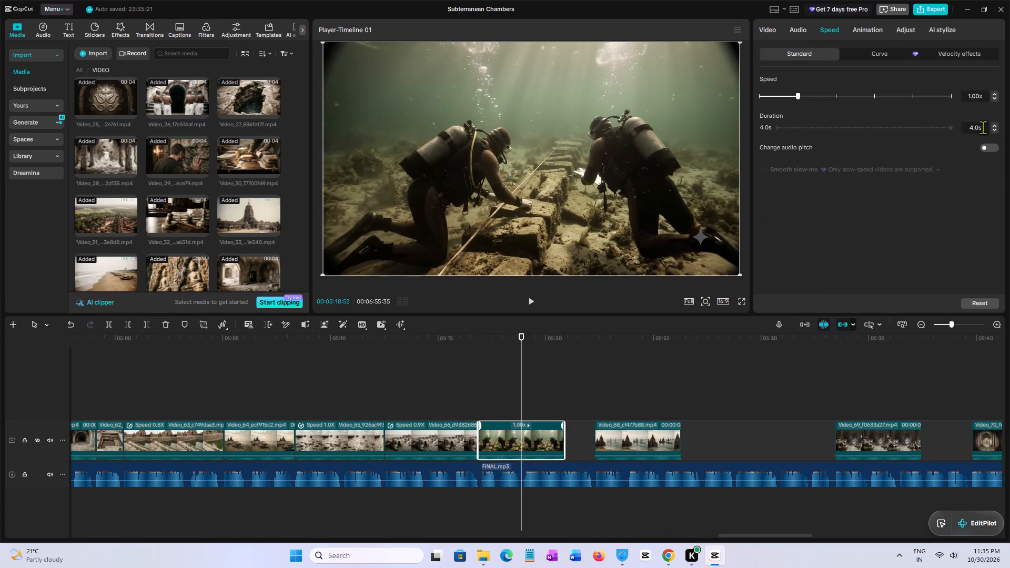
left_click(994, 99)
left_click(994, 99)
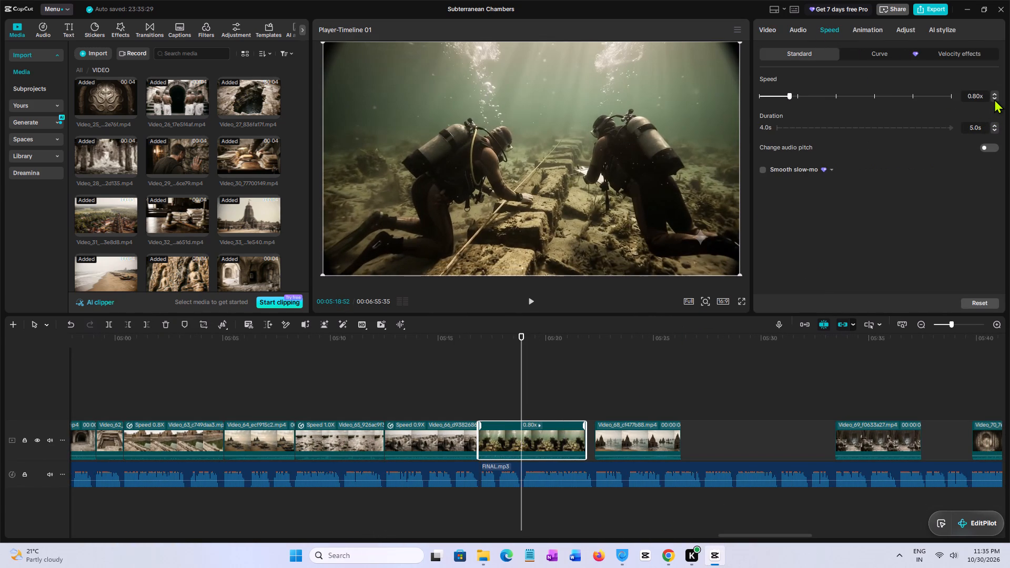
left_click(993, 126)
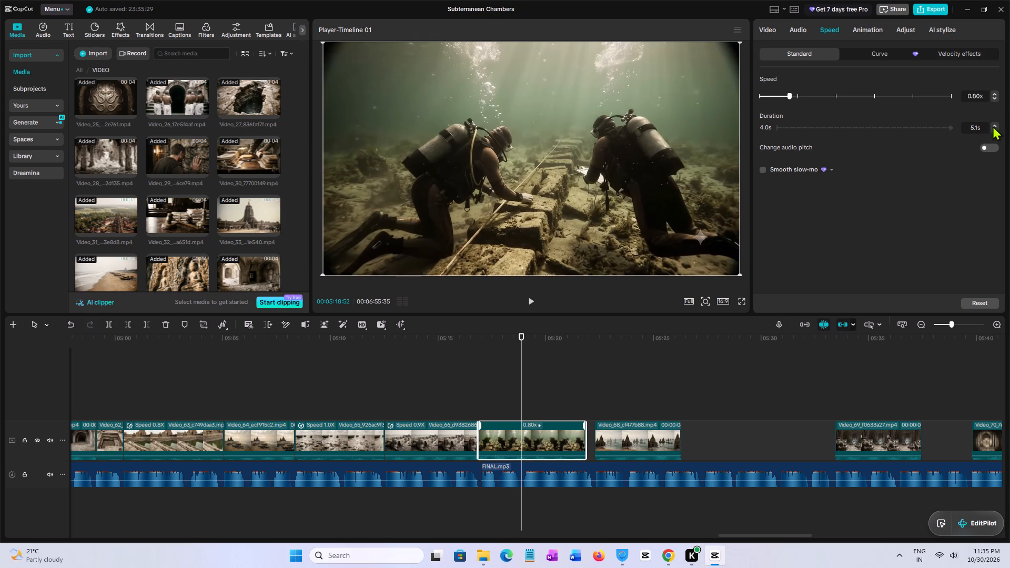
left_click(993, 126)
left_click(993, 126)
left_click(993, 126)
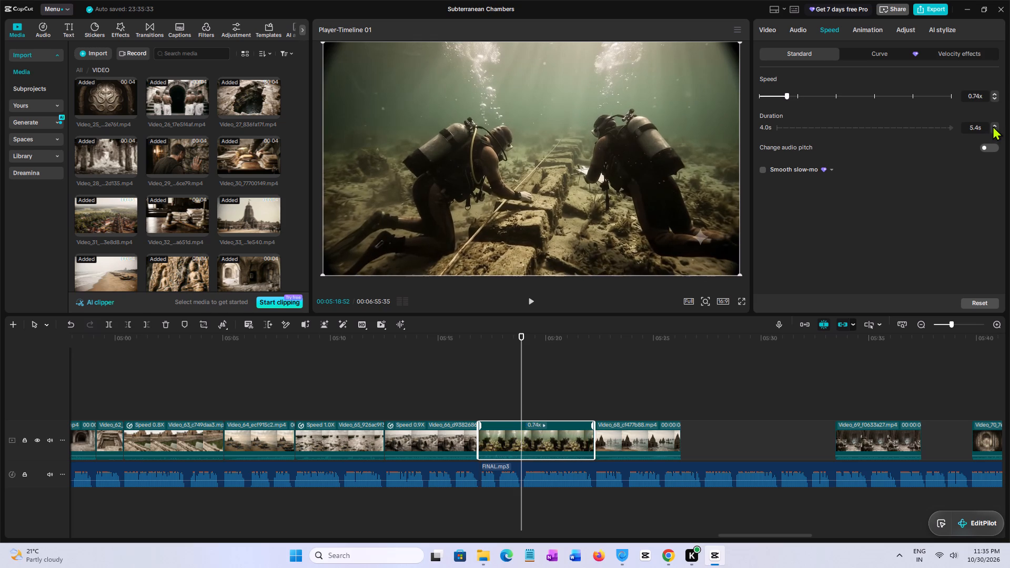
left_click(993, 126)
Trim the end of Video_67, move it back onto the main track after Video_66, and extend it to meet Video_68.
left_click_drag(597, 408, 592, 408)
left_click_drag(578, 408, 578, 437)
left_click_drag(594, 438, 617, 438)
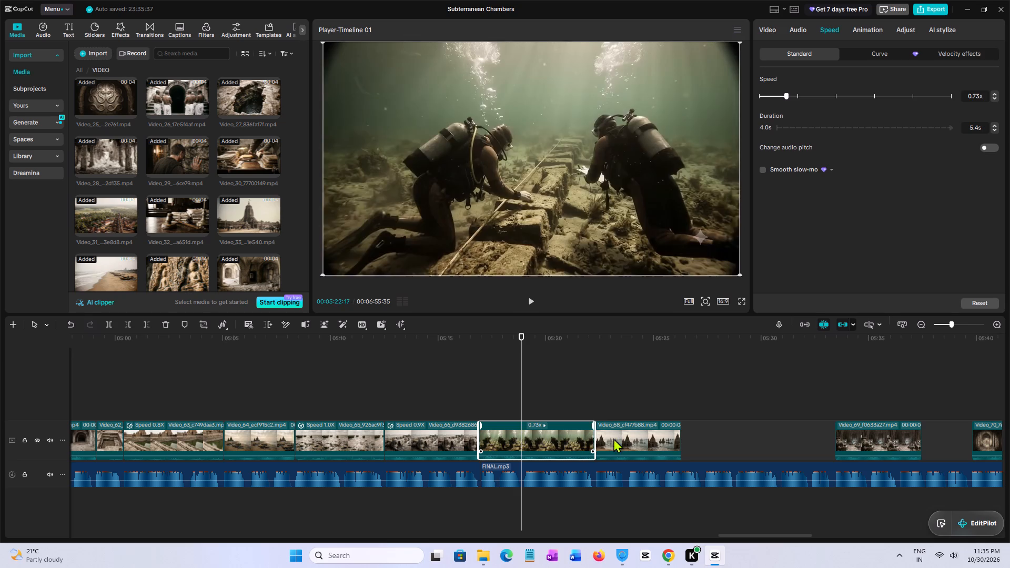
Play the narration from the end of Video_67 through Video_68 into the following gap, and return the playhead to about 05:27.
left_click(583, 406)
key("space")
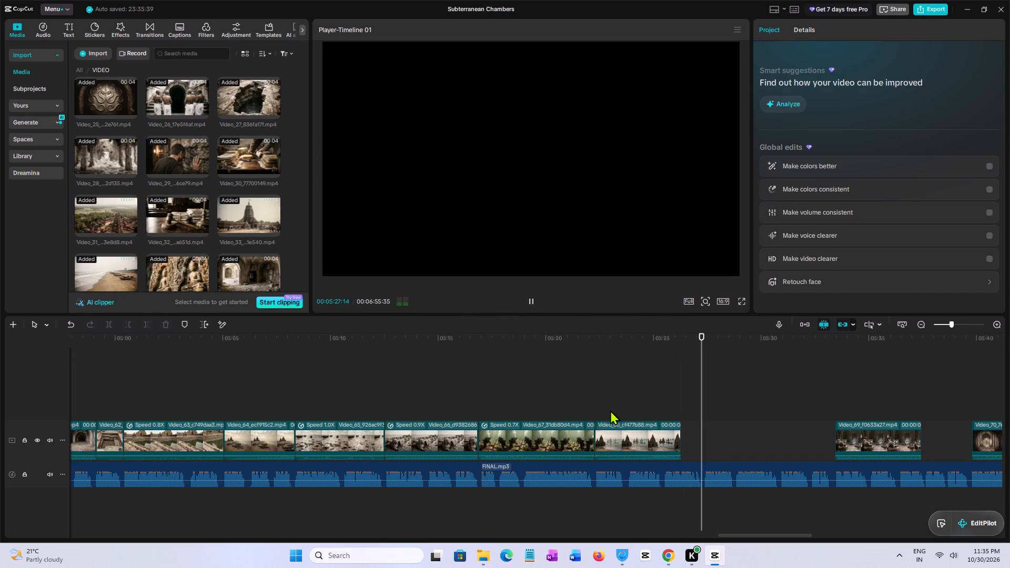
left_click(702, 419)
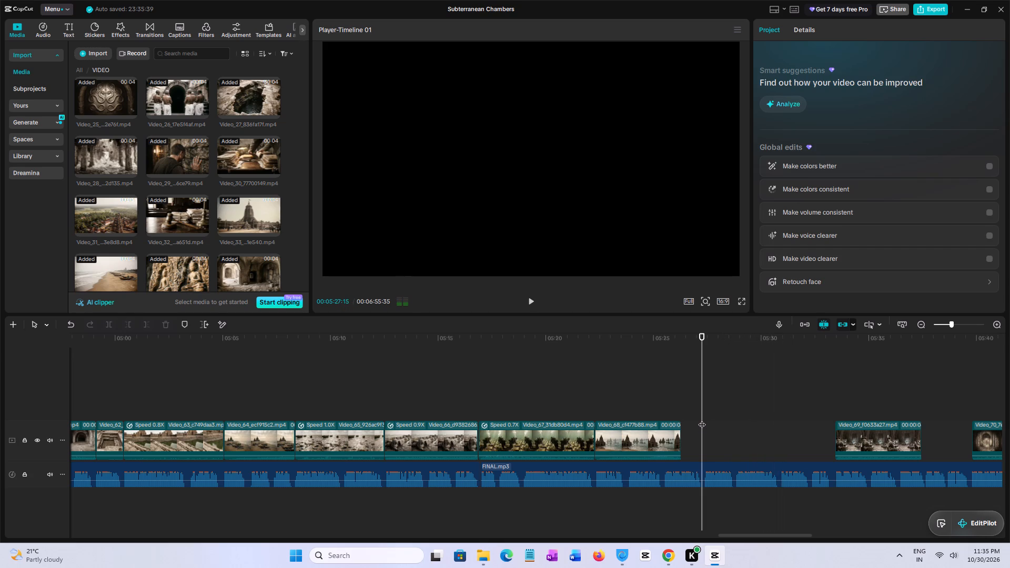
Slow Video_68 to 0.78x for a 5.1 s duration and set the playhead near the clip's start.
left_click(702, 419)
left_click(705, 419)
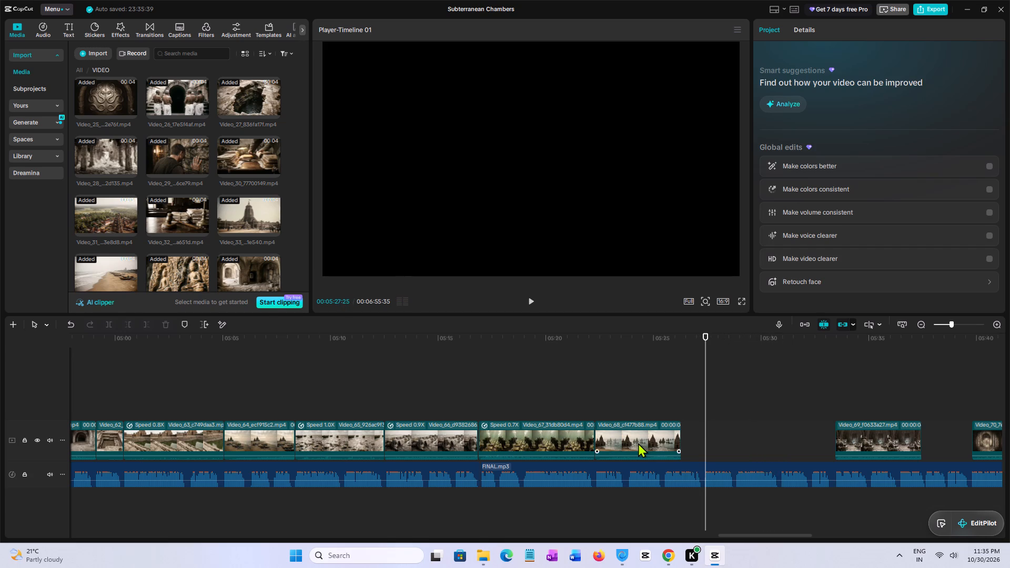
left_click(638, 443)
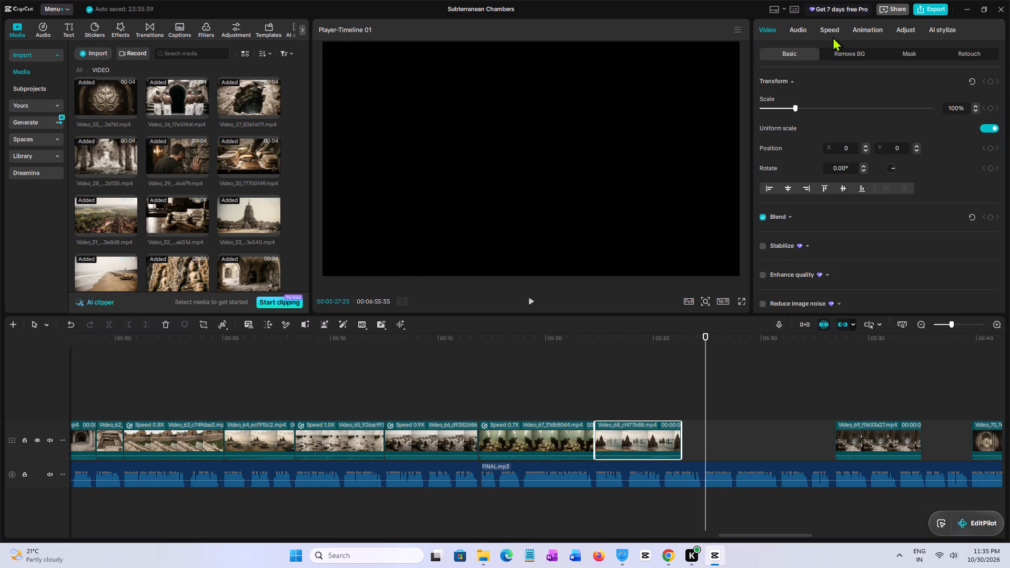
left_click(833, 33)
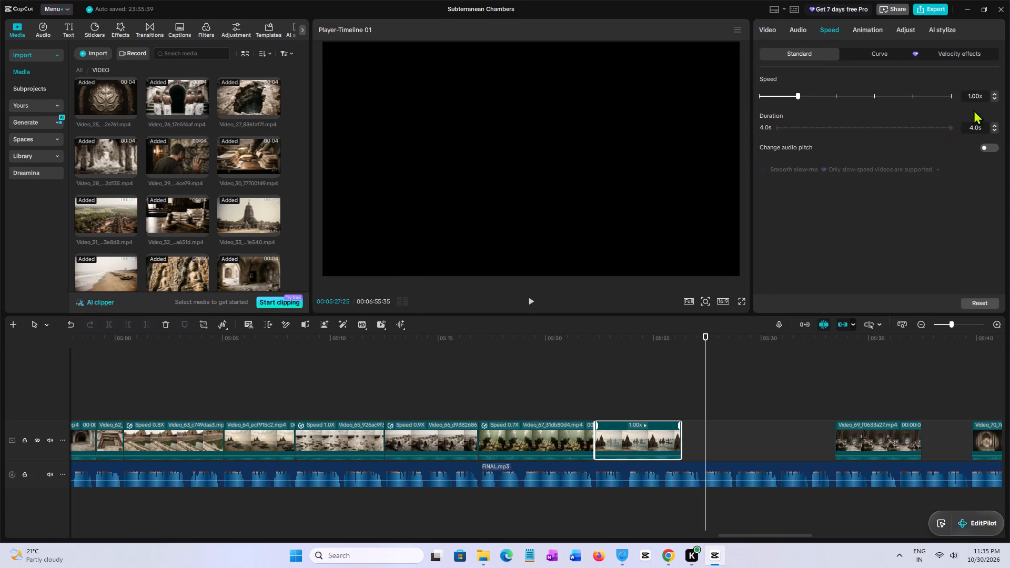
left_click(996, 98)
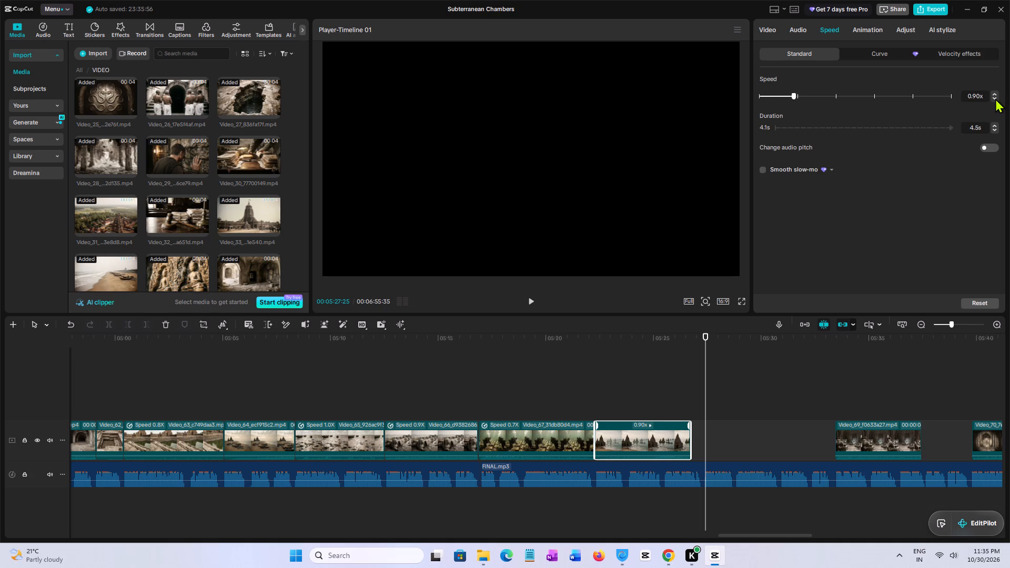
left_click(995, 98)
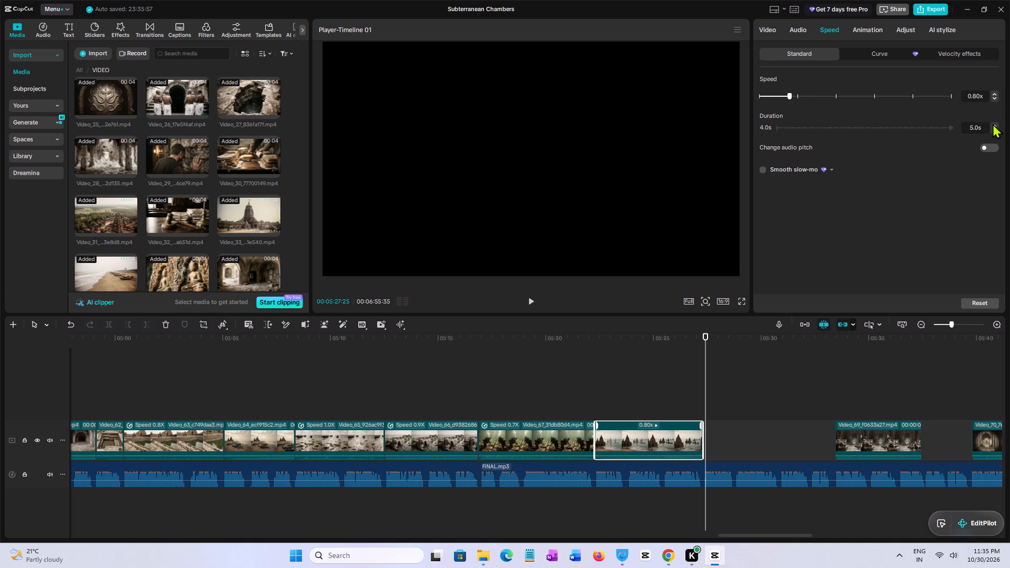
left_click(994, 124)
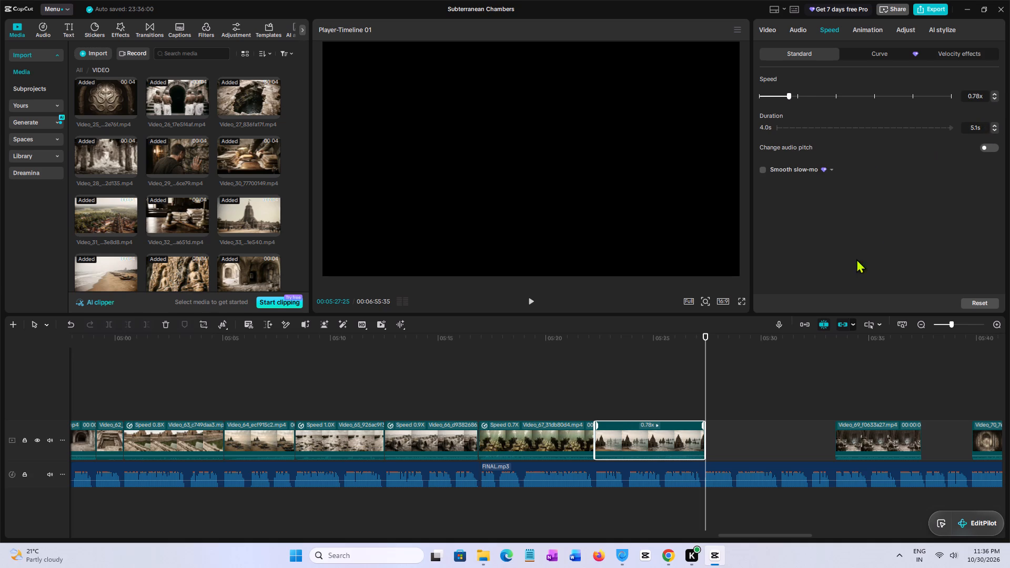
left_click(607, 395)
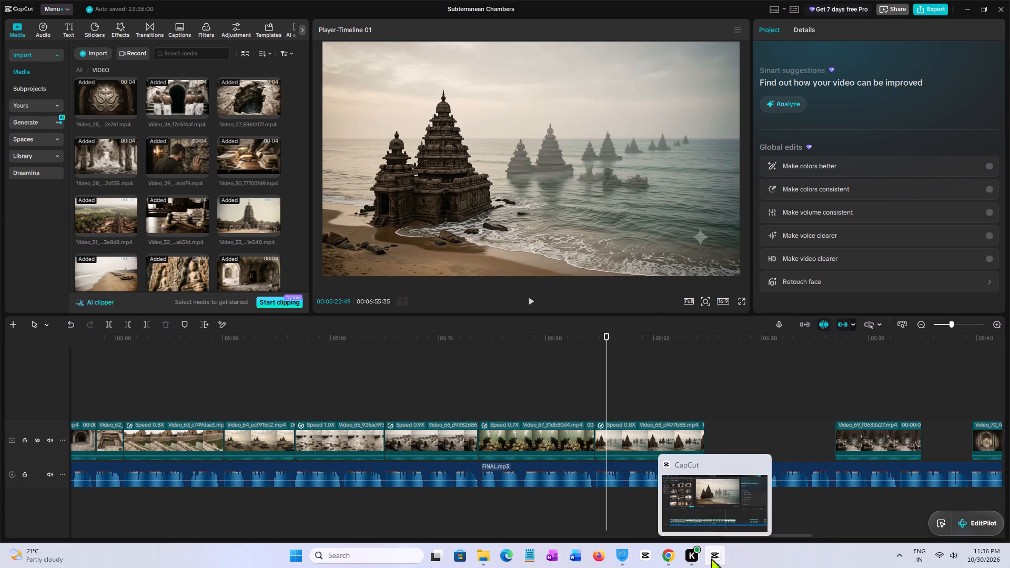
In the Google Docs script, mark Scene 68 from "Lekin woh doobe hue mandir" to "Yeh lokkatha hai." in bold at size 11.
left_click(711, 558)
scroll(563, 303, "down", 2)
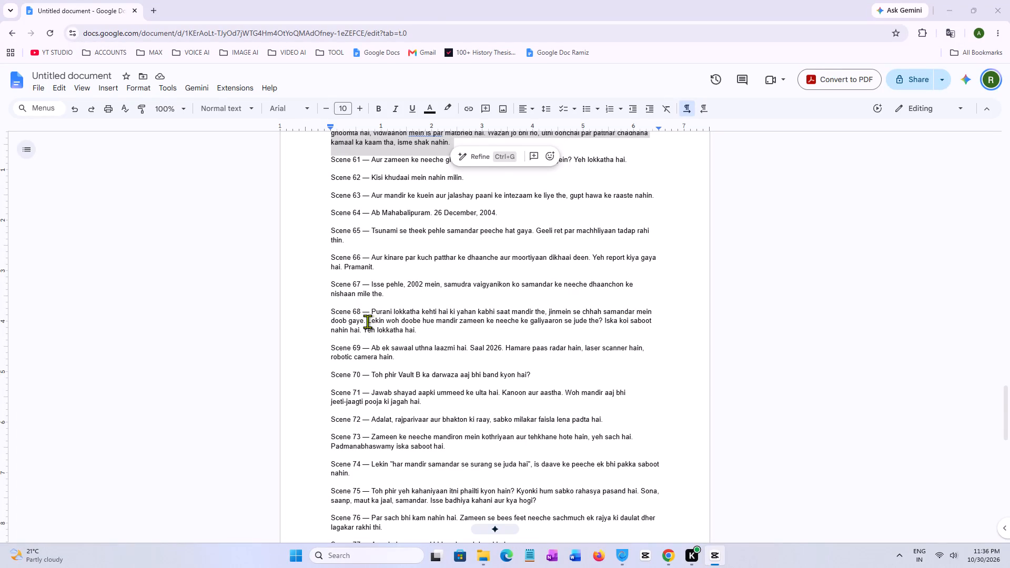
left_click_drag(367, 321, 417, 328)
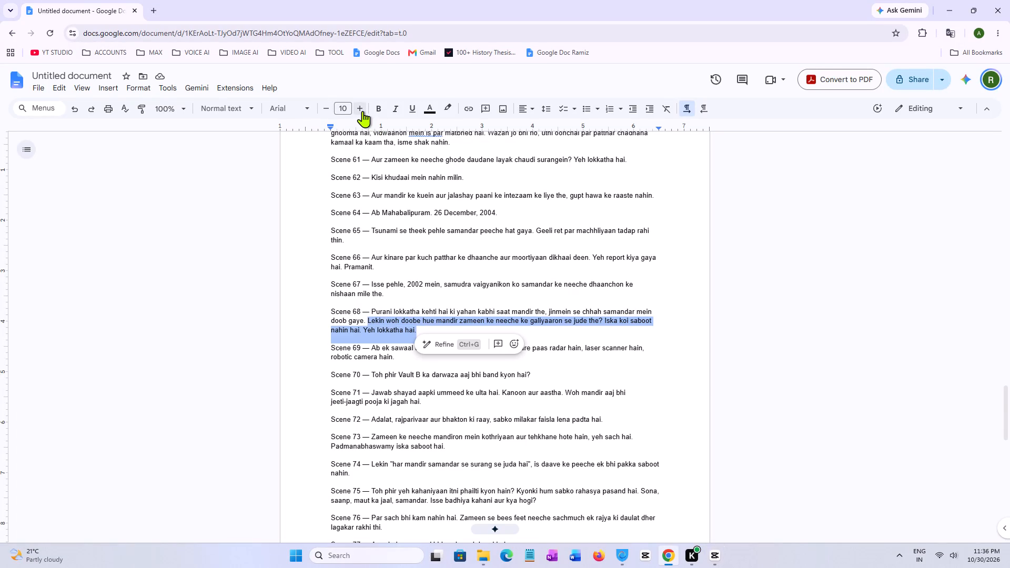
left_click(362, 111)
left_click(376, 110)
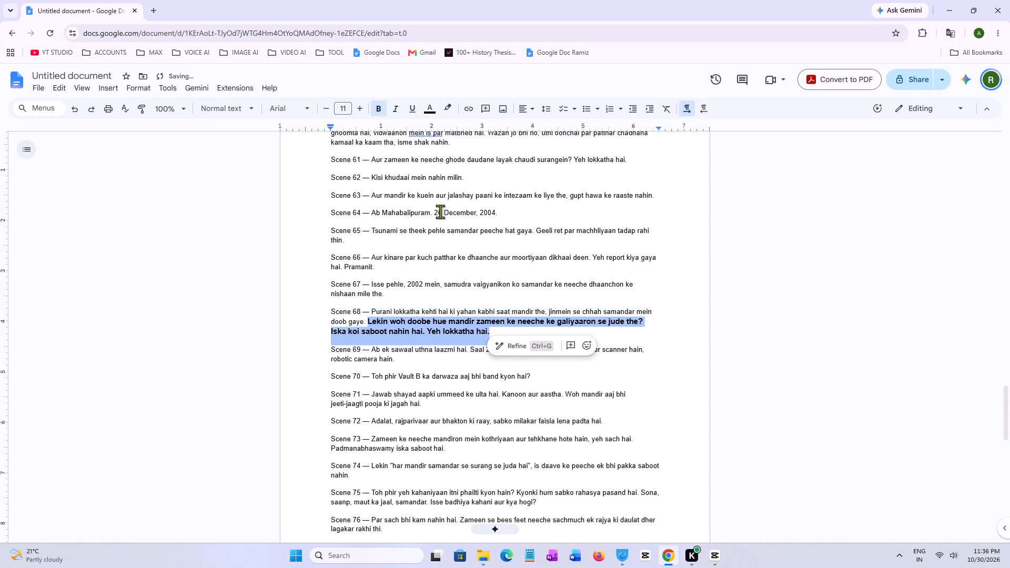
Switch back to CapCut, play Video_68, and slow Video_69 to 0.63x for a 6.4 s duration.
left_click(721, 563)
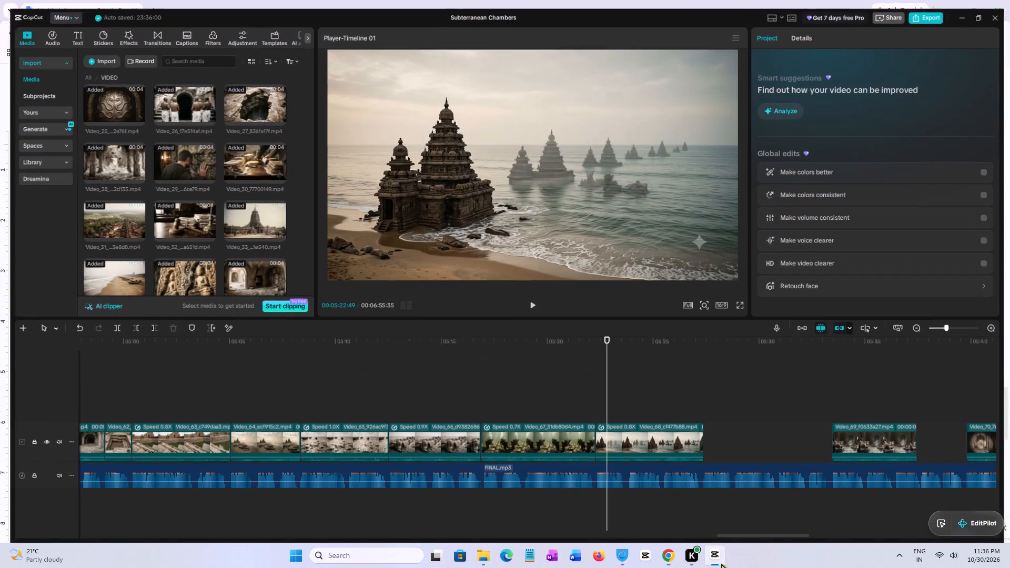
key("space")
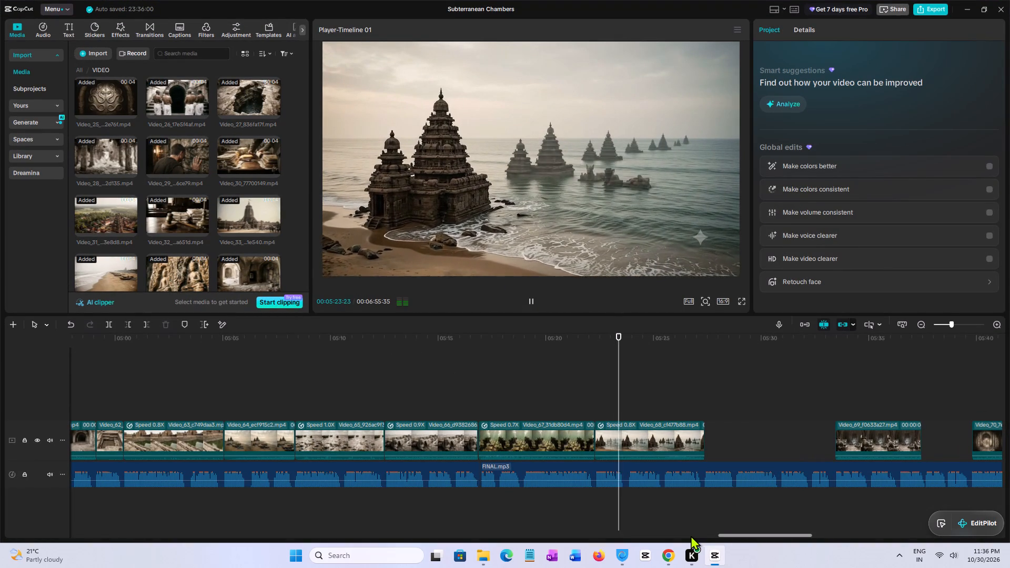
left_click_drag(740, 533, 772, 534)
left_click(550, 374)
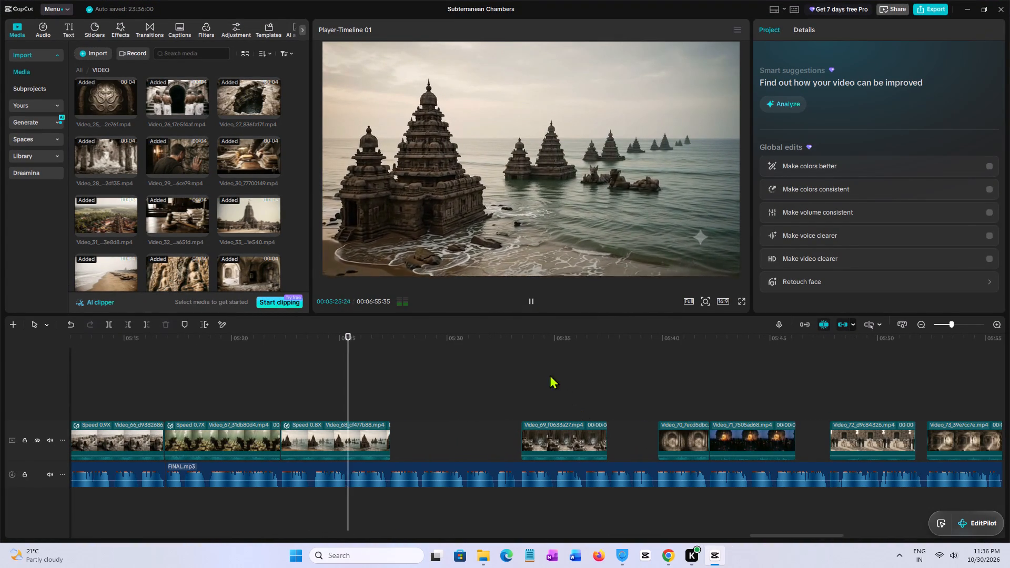
left_click(576, 434)
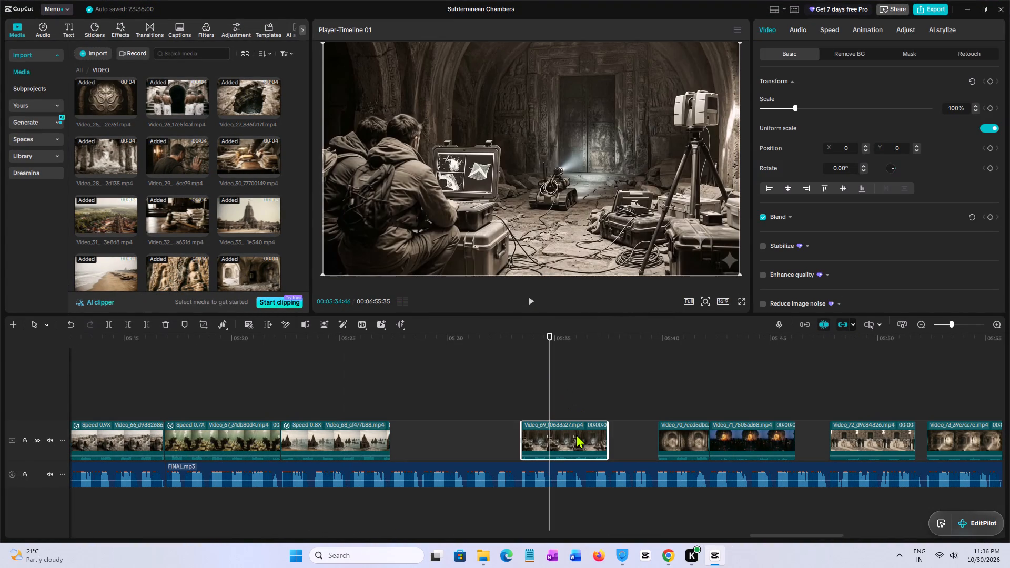
left_click(829, 31)
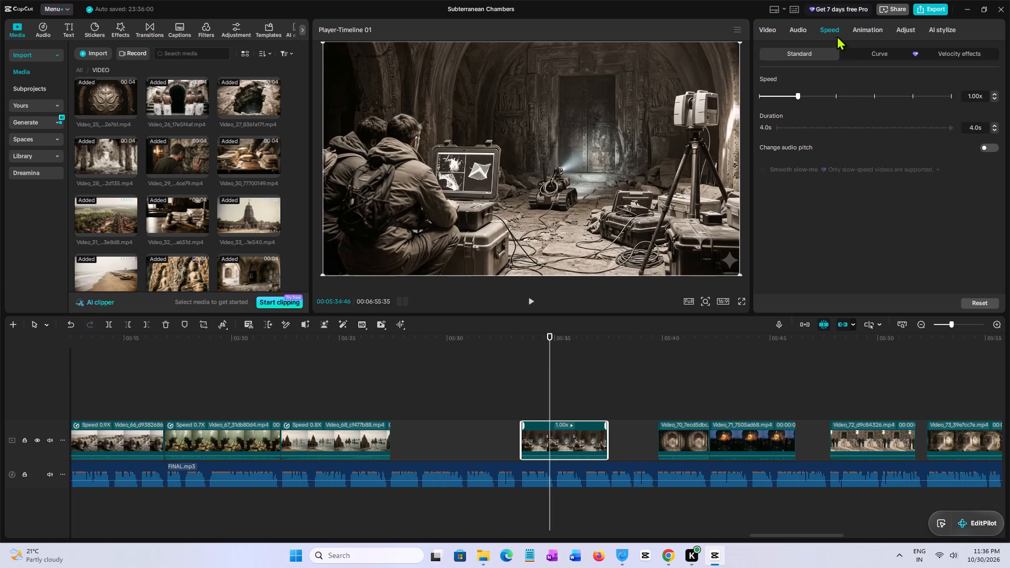
left_click(995, 100)
left_click(995, 99)
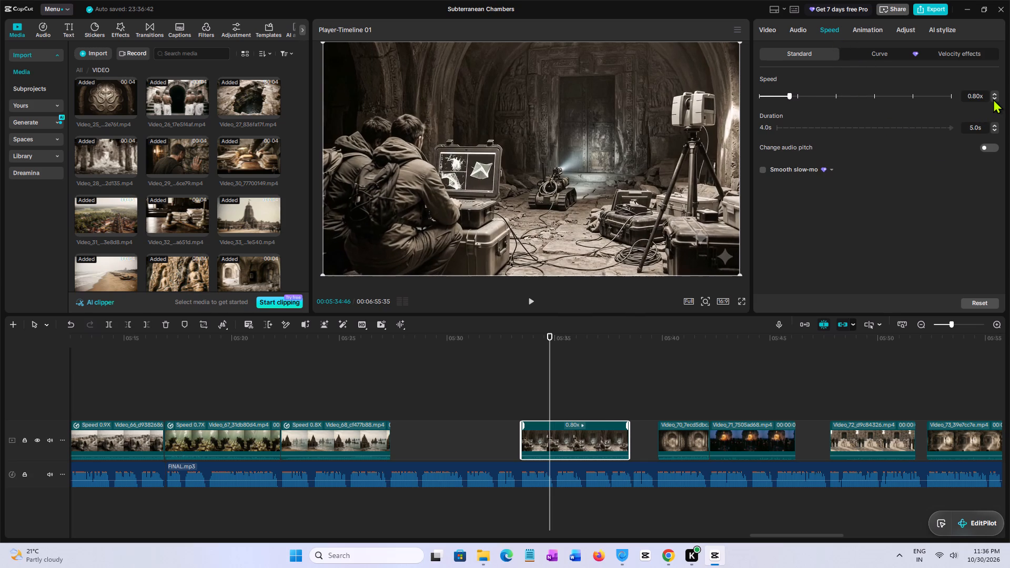
left_click(993, 99)
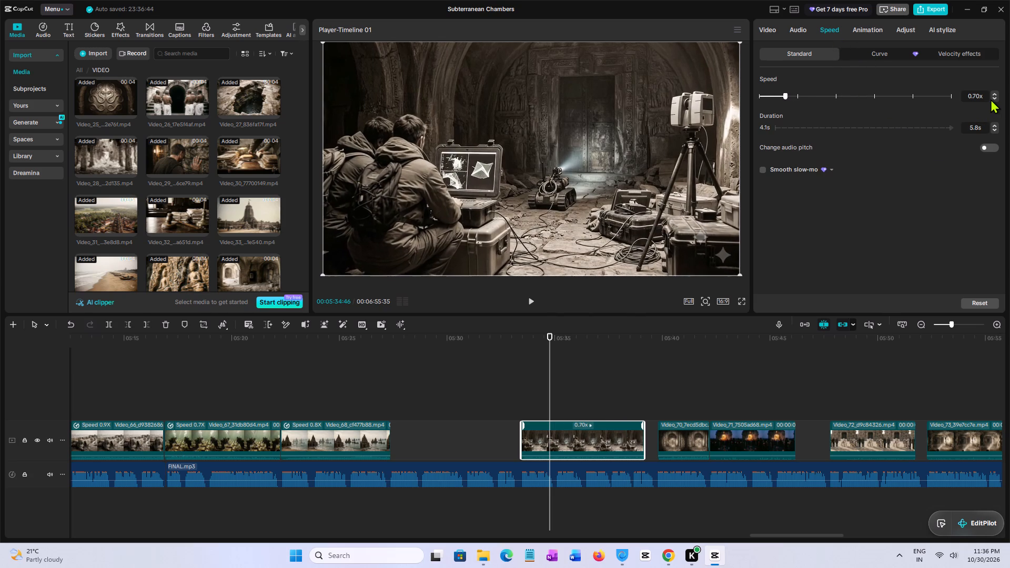
left_click(991, 99)
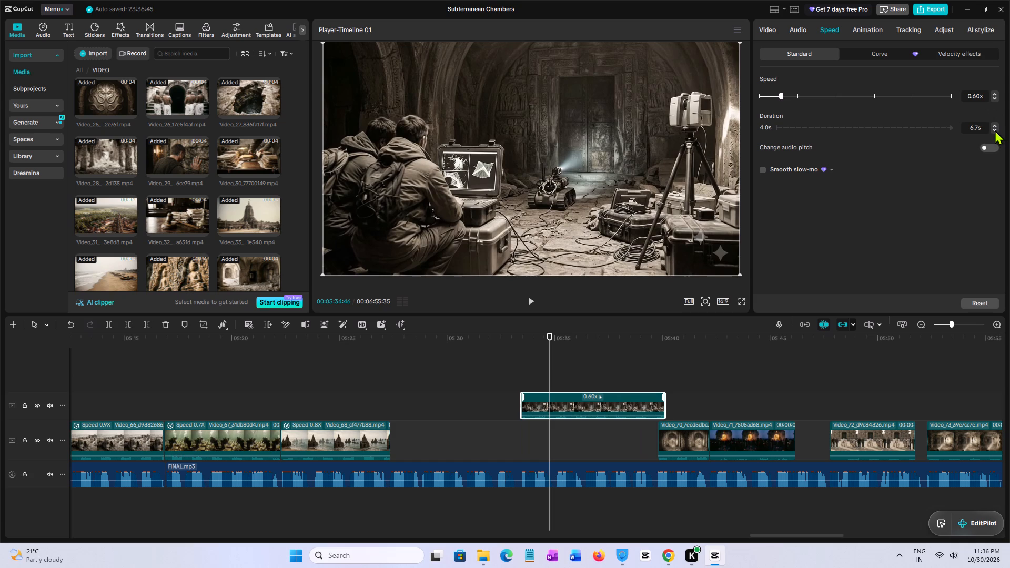
left_click(995, 130)
left_click(995, 130)
left_click(995, 130)
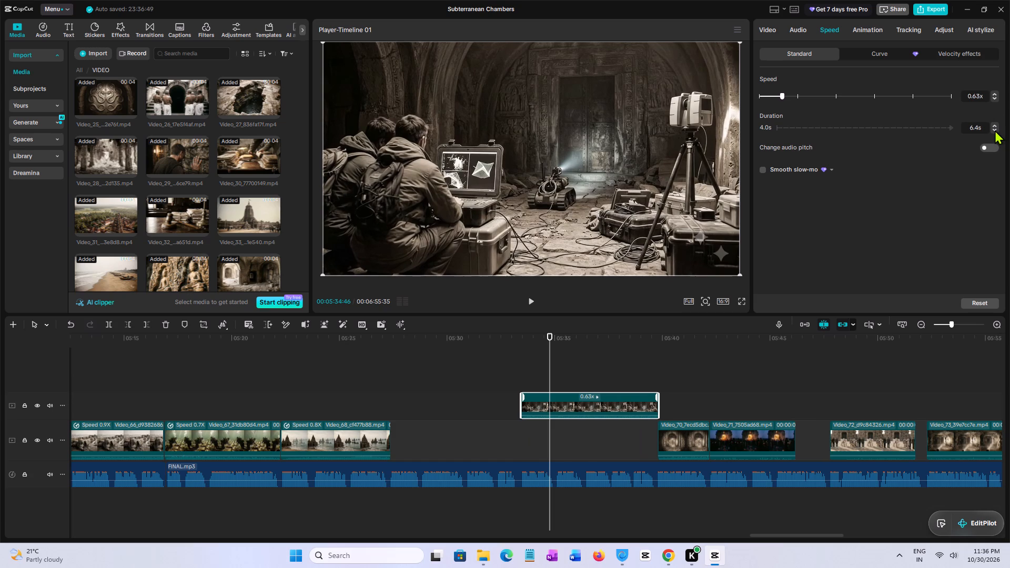
Move Video_69 back onto the main track directly before Video_70 and play the narration from its start.
left_click_drag(588, 399, 594, 439)
left_click_drag(589, 397, 591, 429)
left_click_drag(589, 415, 586, 411)
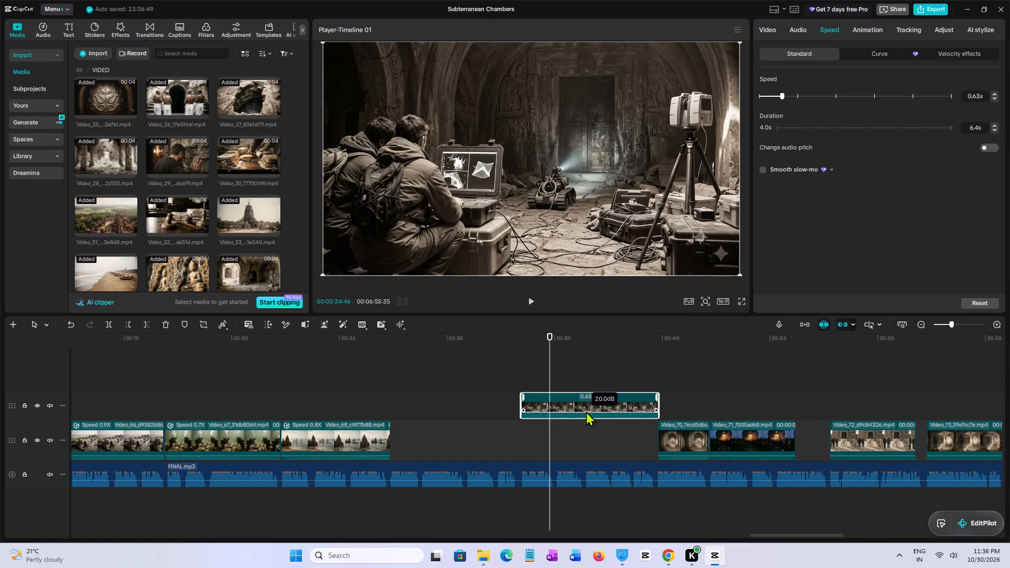
left_click_drag(586, 411, 581, 415)
left_click_drag(583, 401, 577, 428)
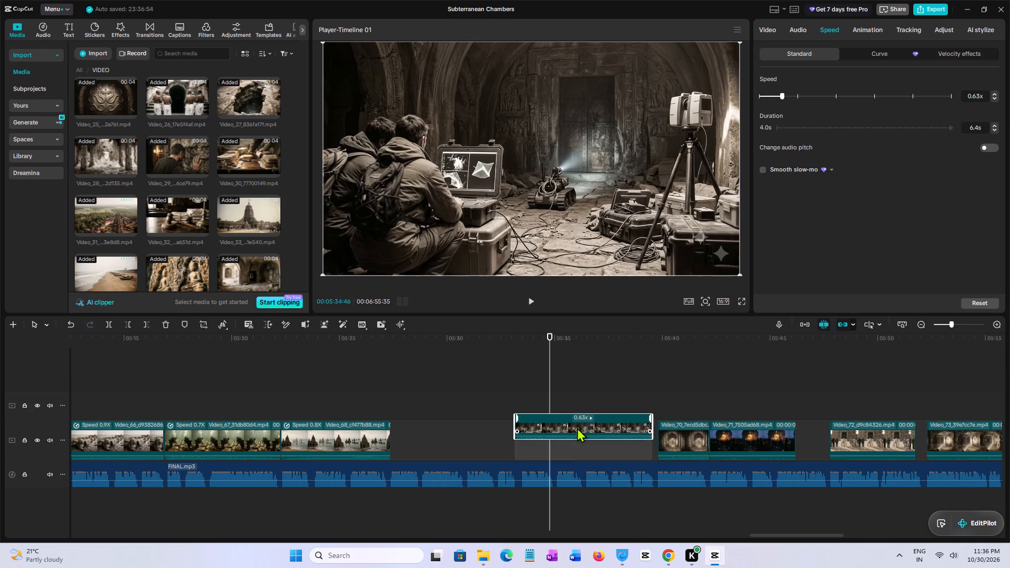
left_click_drag(577, 428, 585, 435)
left_click(538, 403)
left_click(528, 401)
left_click(517, 397)
key("space")
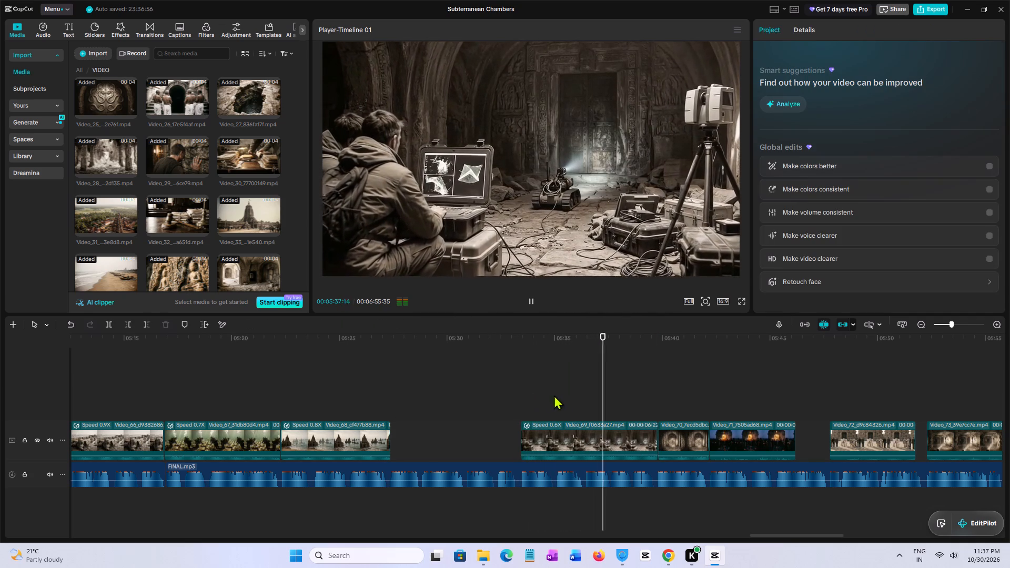
Slow Video_71 to 0.71x for a 5.6 s duration.
left_click_drag(780, 533, 801, 533)
left_click(538, 403)
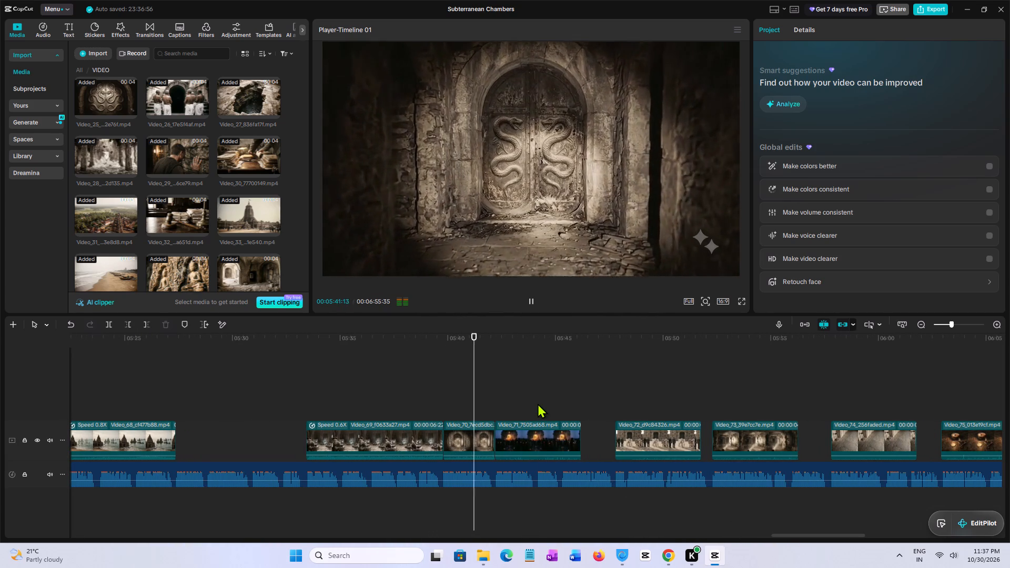
left_click(555, 431)
left_click(832, 34)
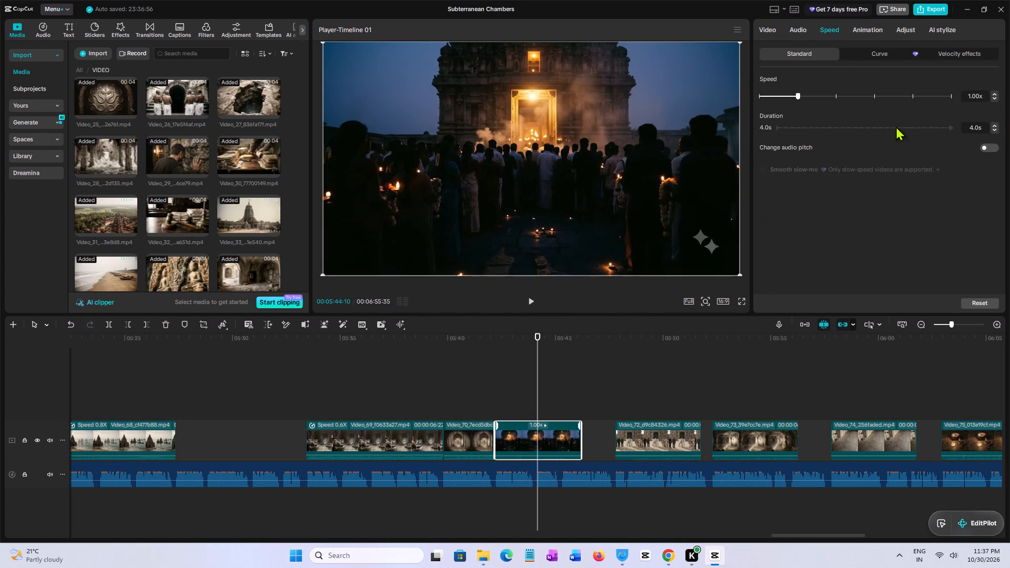
left_click(996, 98)
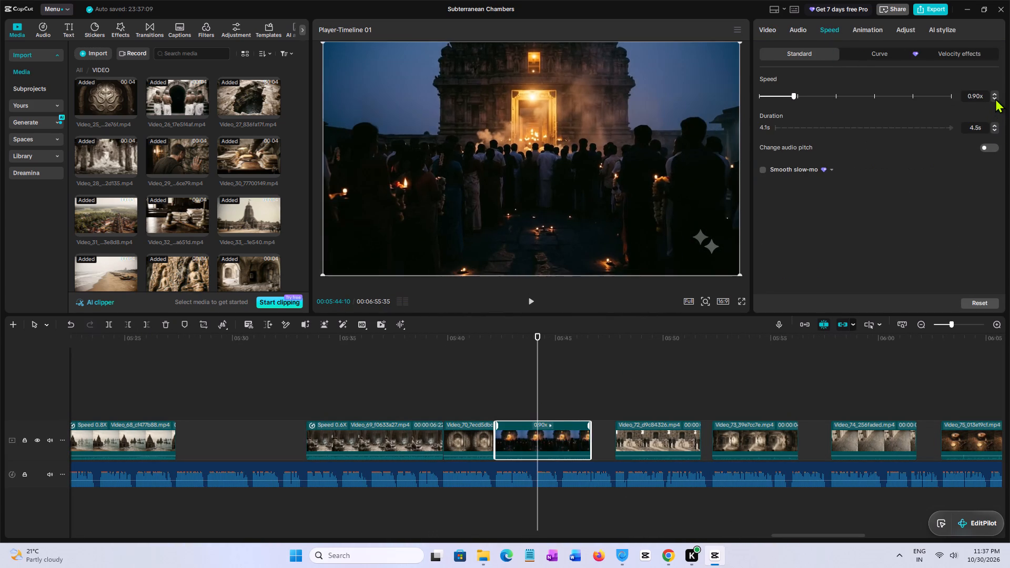
left_click(995, 98)
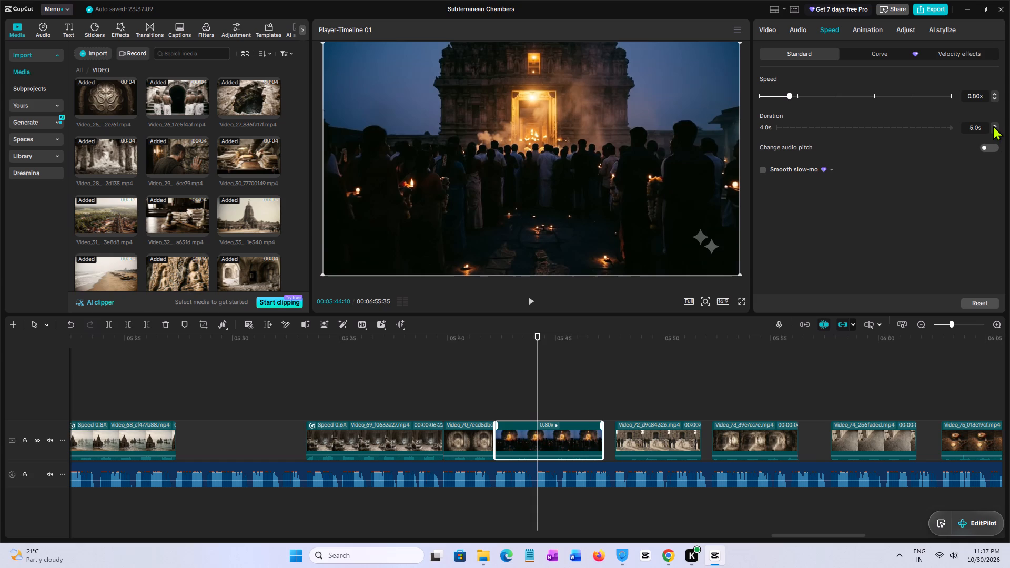
left_click(994, 125)
triple_click(994, 125)
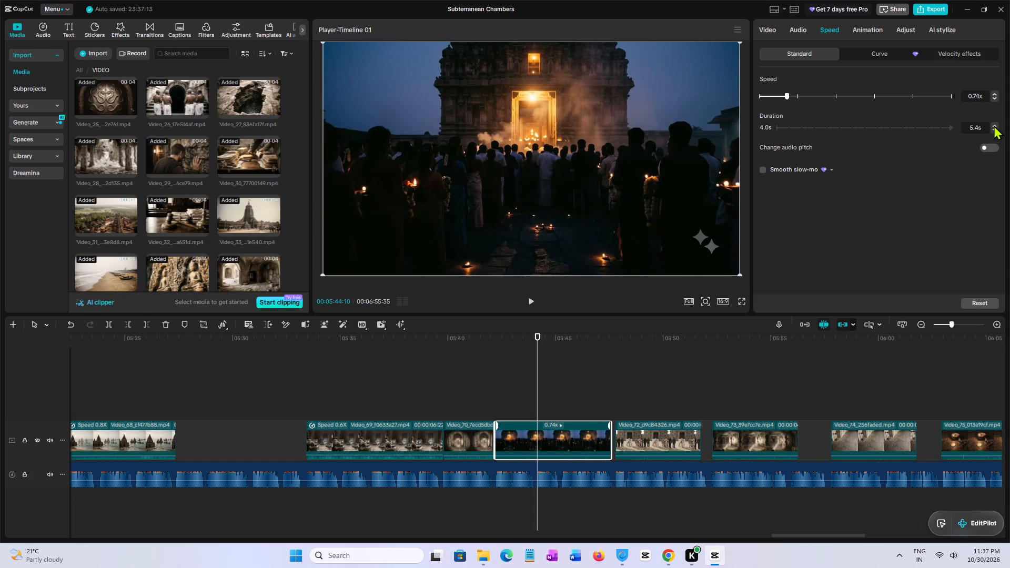
double_click(994, 125)
left_click(994, 131)
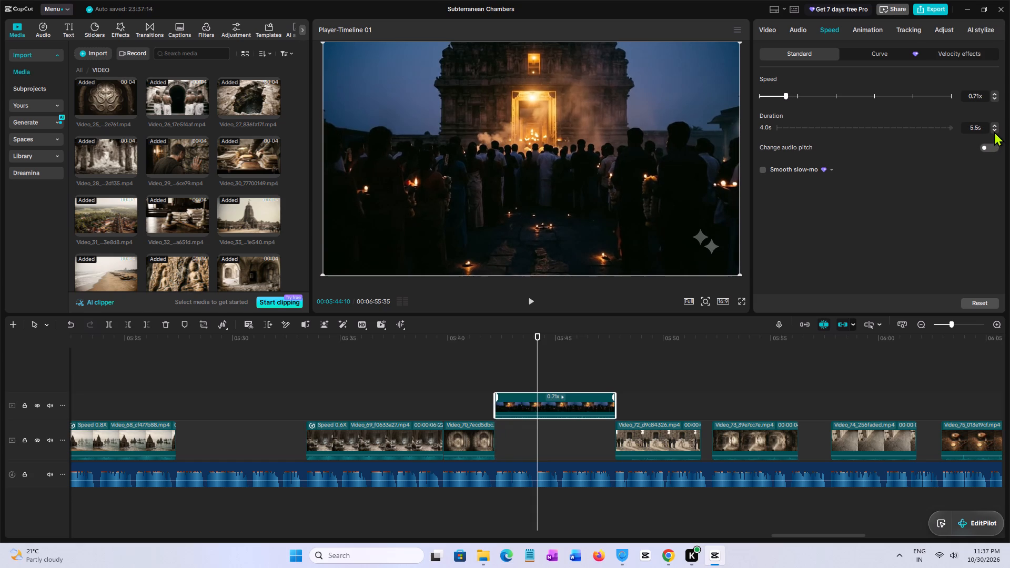
left_click_drag(568, 400, 568, 427)
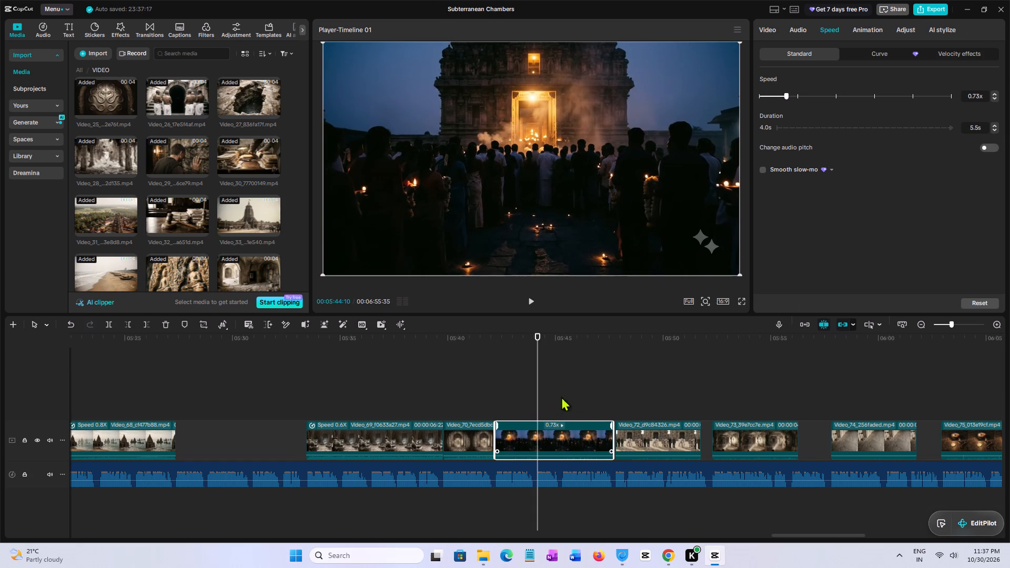
left_click(592, 398)
left_click(598, 435)
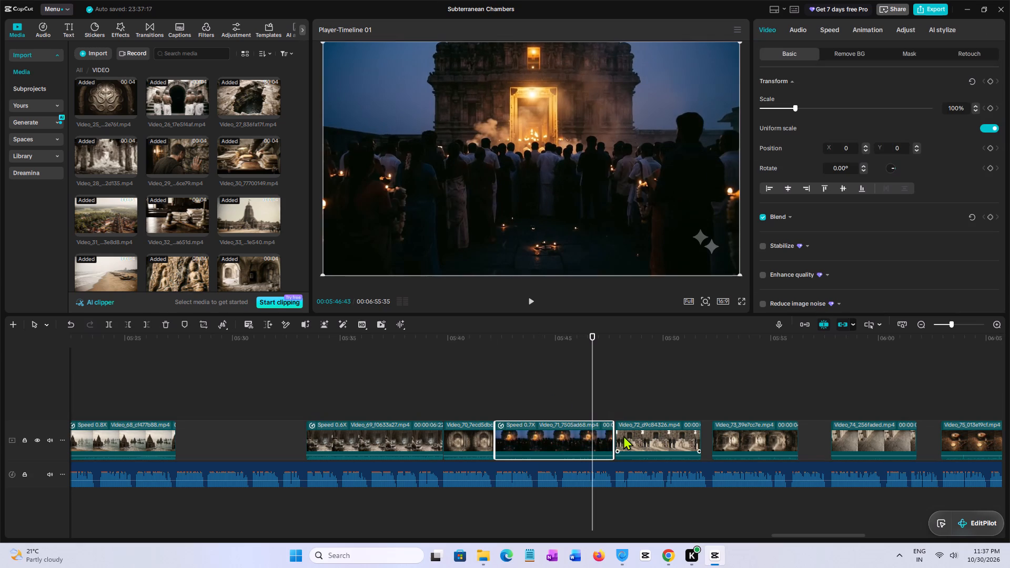
left_click(828, 31)
left_click(993, 129)
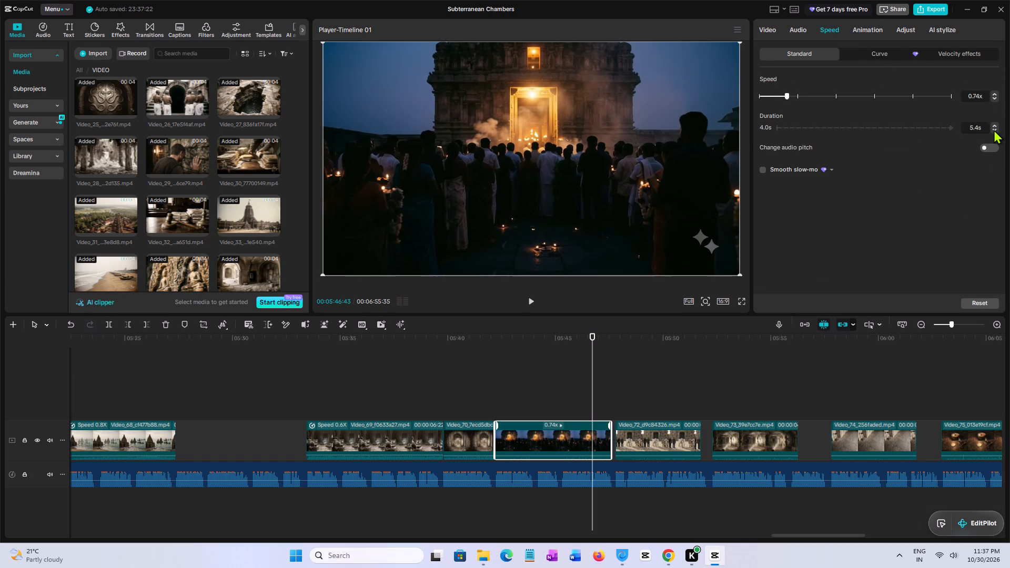
double_click(994, 125)
Trim the end of Video_71, move it back onto the main track after Video_70, extend it to meet Video_72, and play it.
left_click_drag(595, 403, 597, 410)
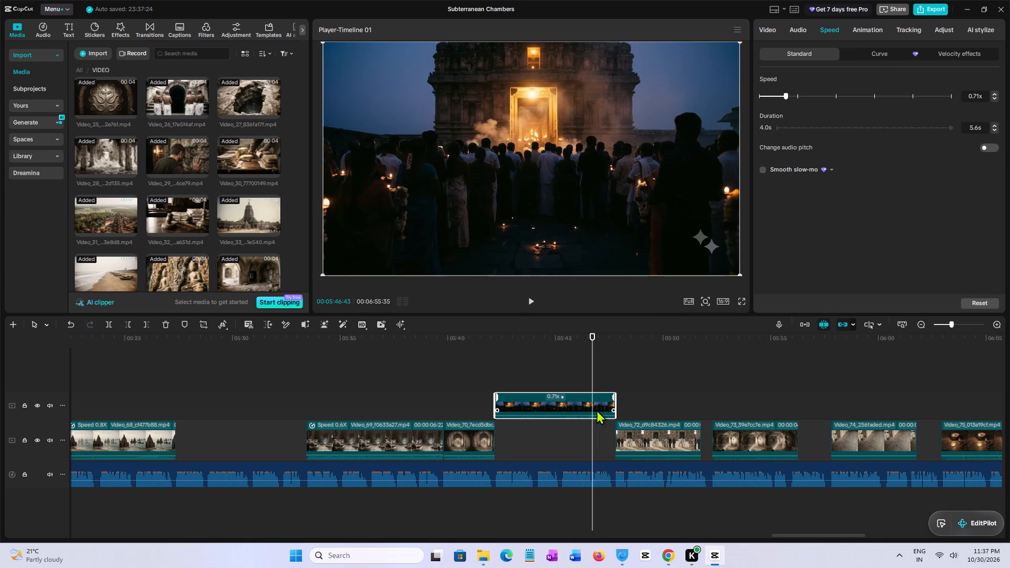
left_click_drag(597, 410, 594, 439)
left_click(550, 378)
left_click_drag(569, 398, 570, 429)
left_click_drag(617, 402, 610, 402)
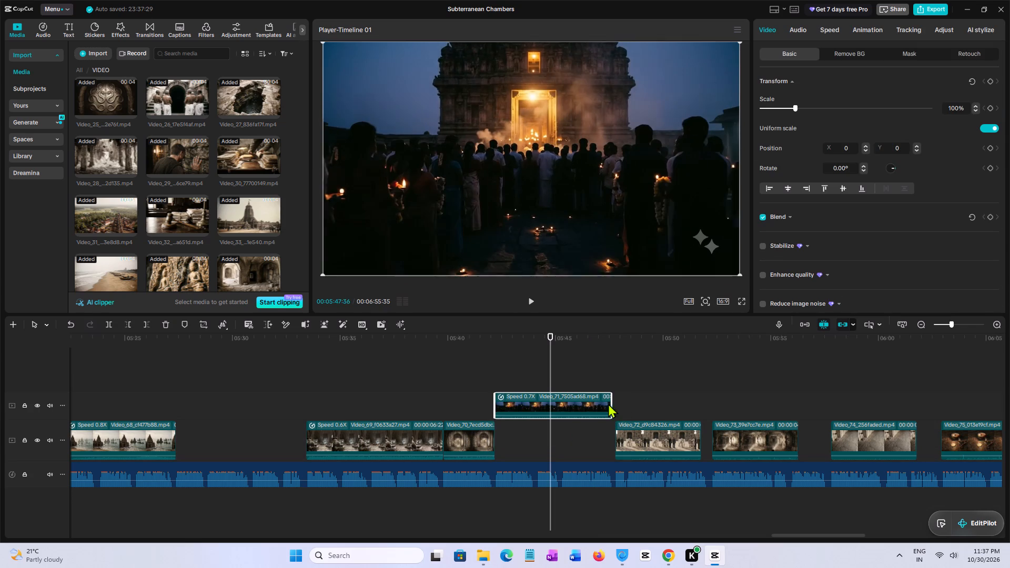
left_click_drag(594, 407, 594, 437)
left_click_drag(613, 436, 654, 439)
key("space")
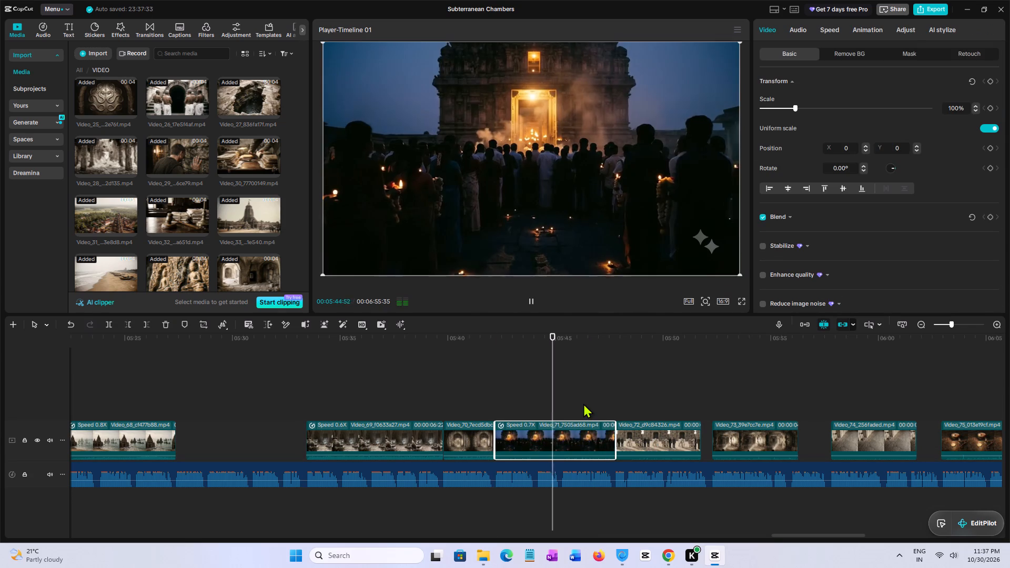
Play the narration to the start of Video_72 and slow that clip to 0.87x for a 4.6 s duration.
left_click_drag(774, 536, 803, 536)
key("space")
left_click(391, 444)
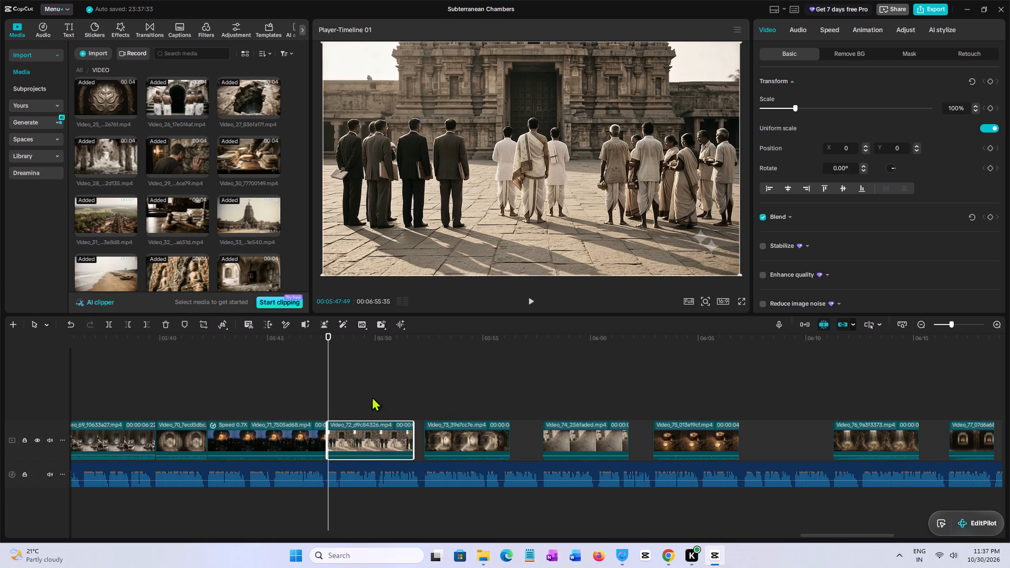
left_click(372, 395)
left_click(383, 421)
left_click(389, 431)
left_click(825, 28)
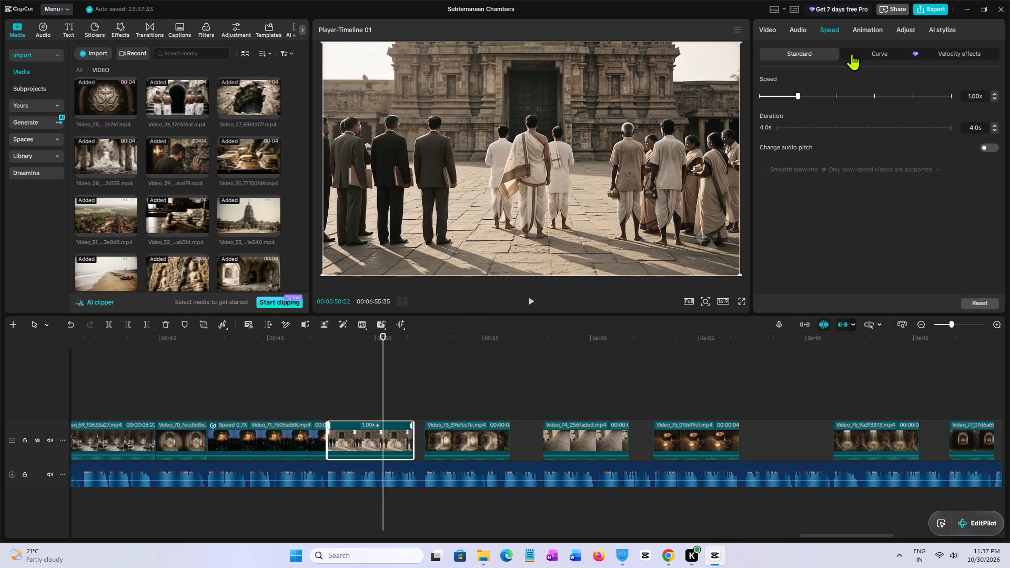
left_click(995, 130)
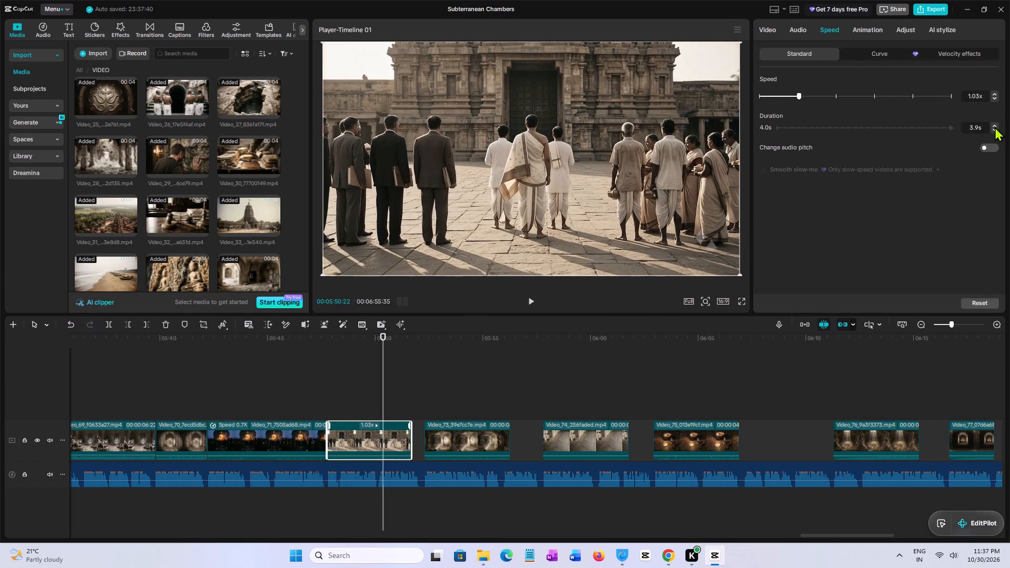
triple_click(995, 124)
left_click(995, 124)
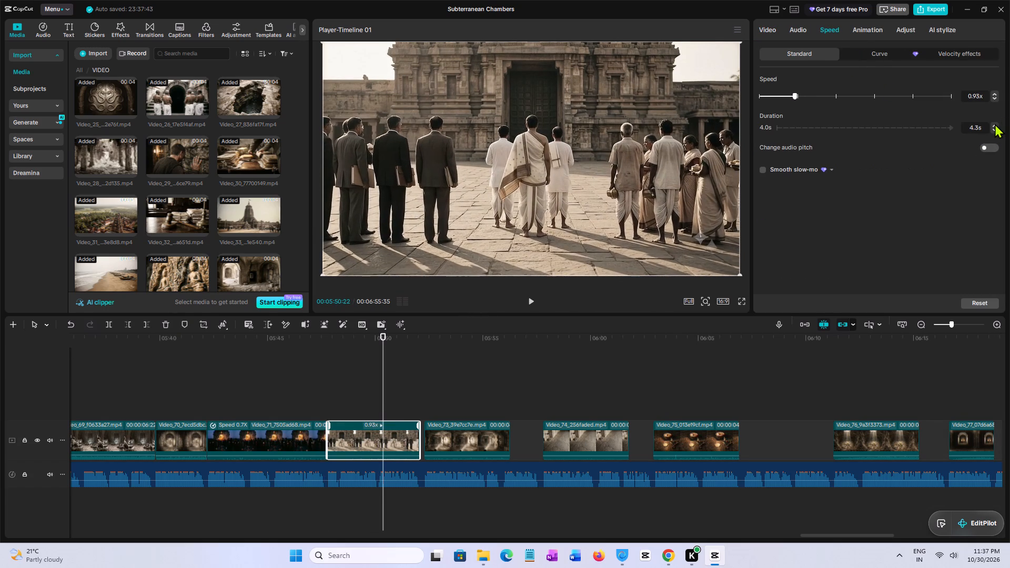
double_click(995, 124)
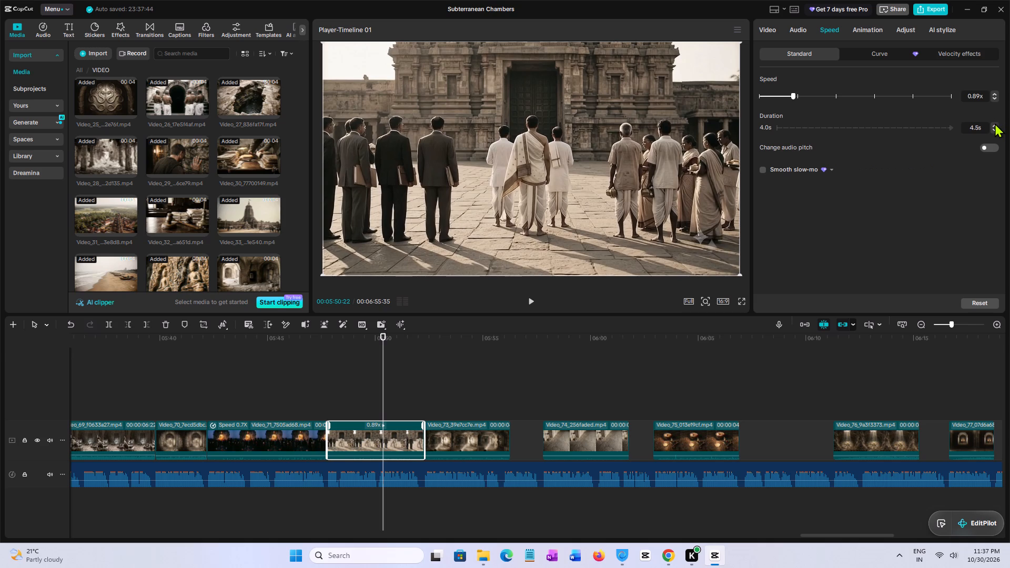
left_click(995, 123)
left_click(993, 126)
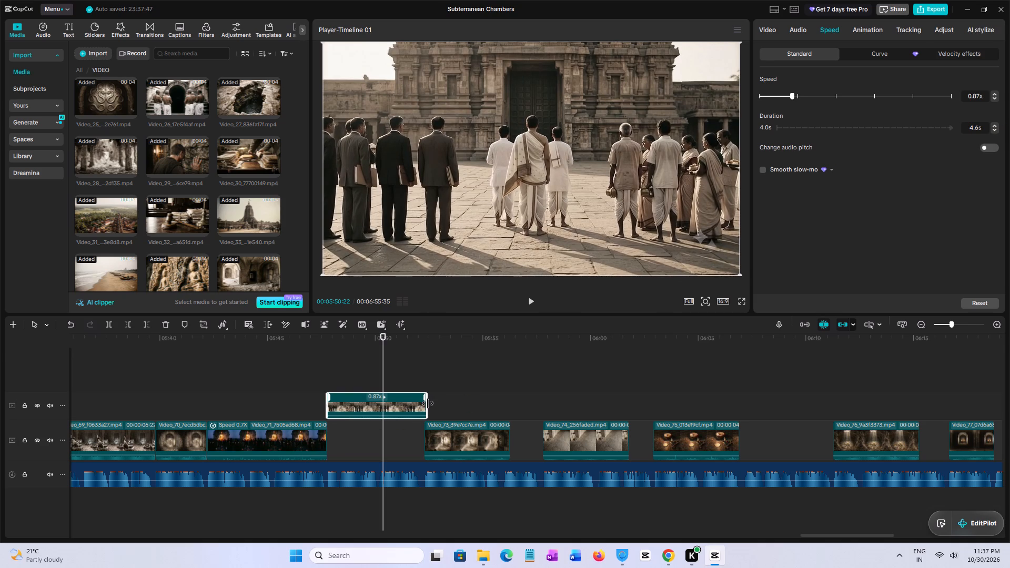
Trim the end of Video_72, move it back onto the main track after Video_71, extend it to meet Video_73, and play on.
left_click_drag(428, 403, 422, 404)
left_click_drag(411, 419, 410, 446)
left_click_drag(395, 408, 394, 440)
left_click_drag(425, 441, 451, 441)
key("space")
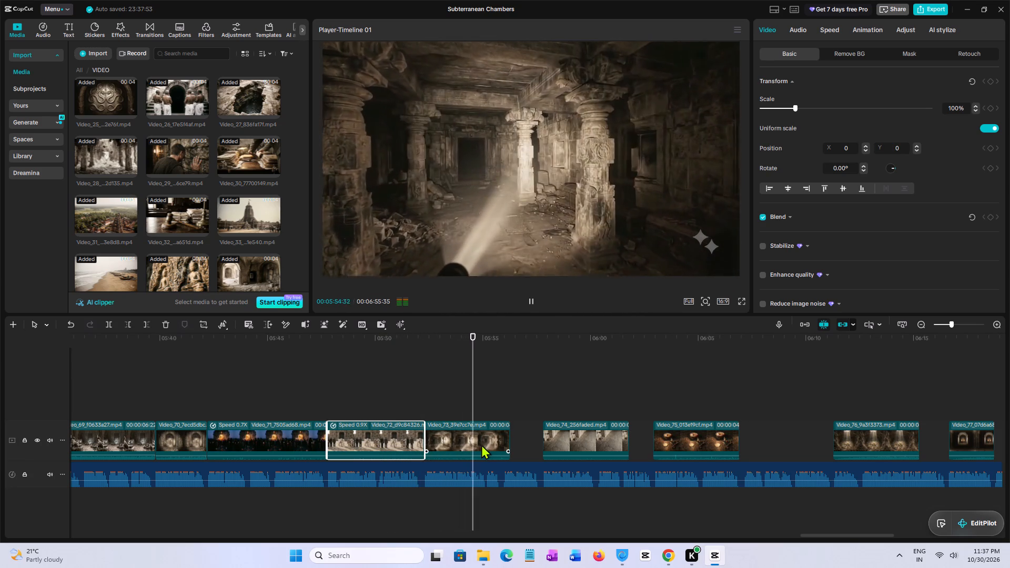
key("space")
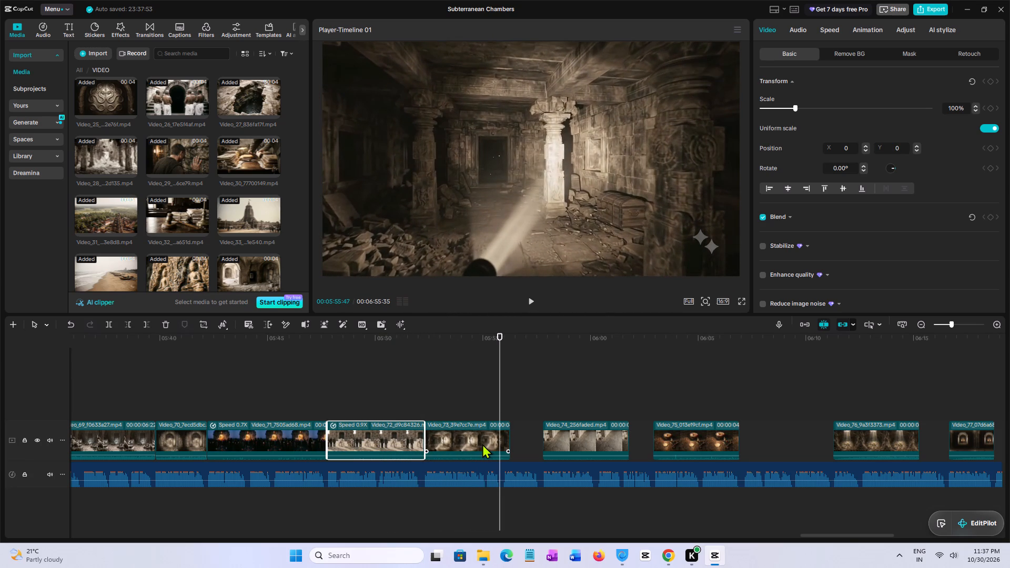
Slow Video_73 to 0.73x for a 5.5 s duration.
left_click(482, 444)
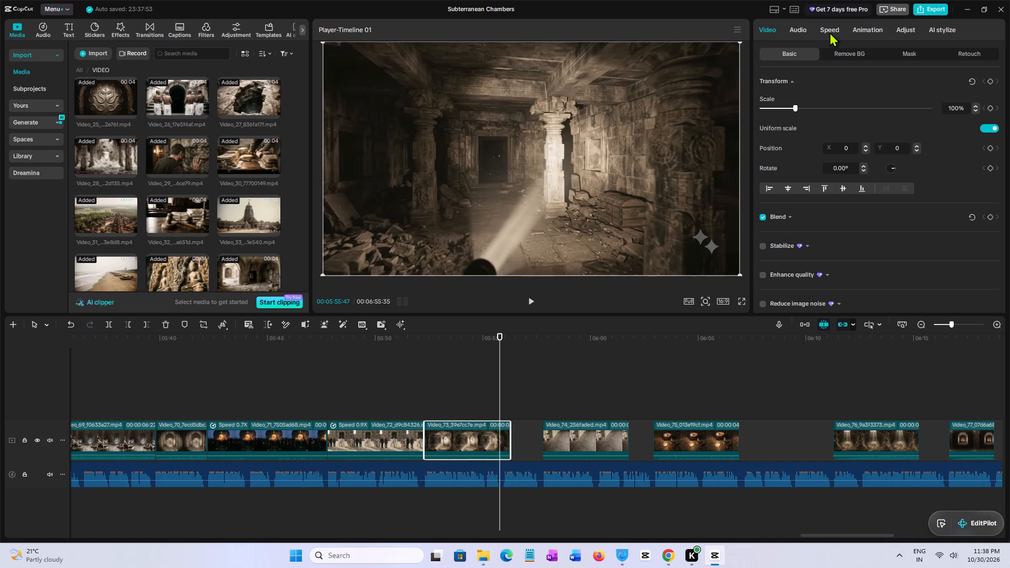
left_click(830, 32)
left_click(995, 100)
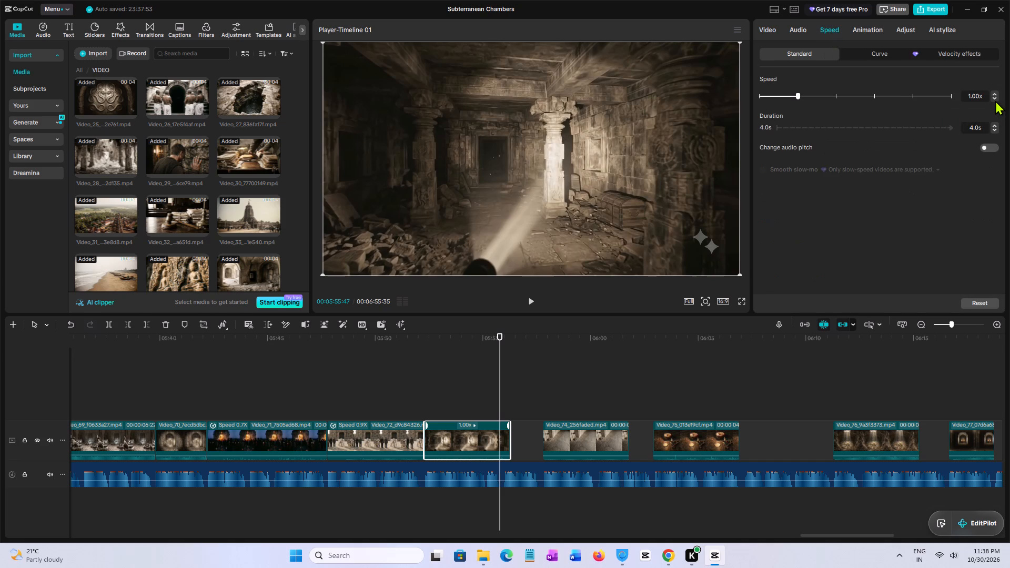
left_click(995, 99)
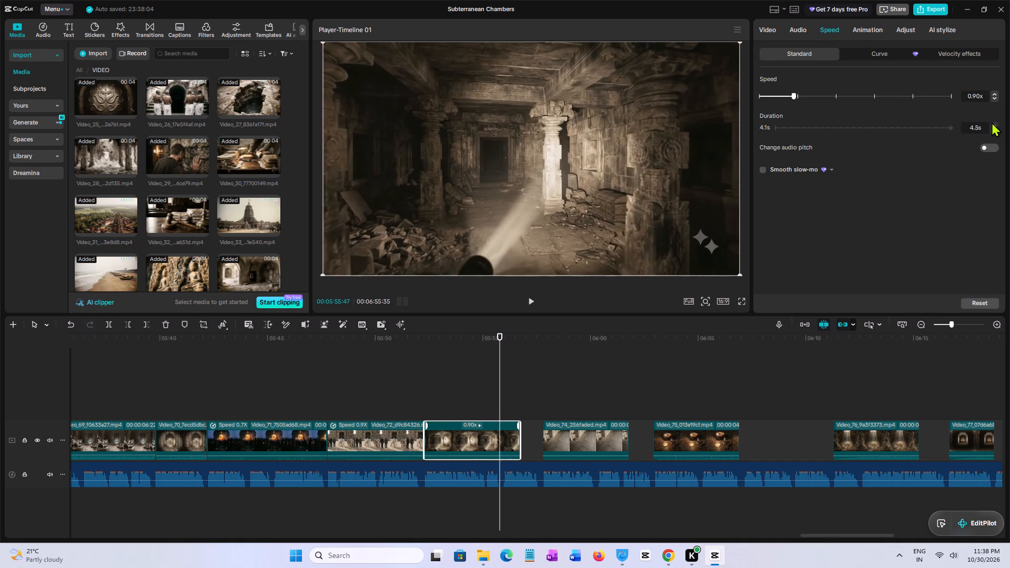
left_click(993, 97)
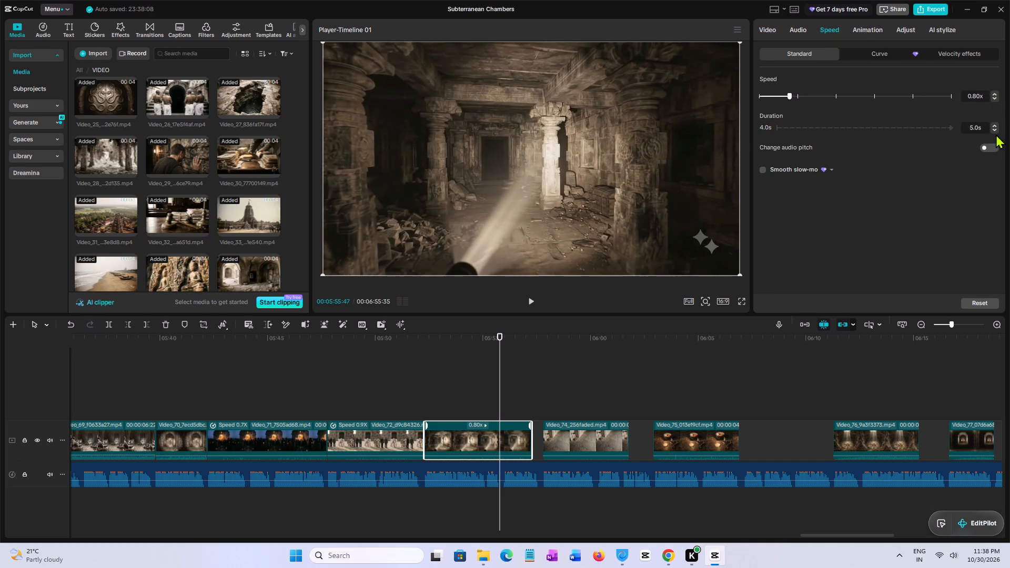
left_click(994, 125)
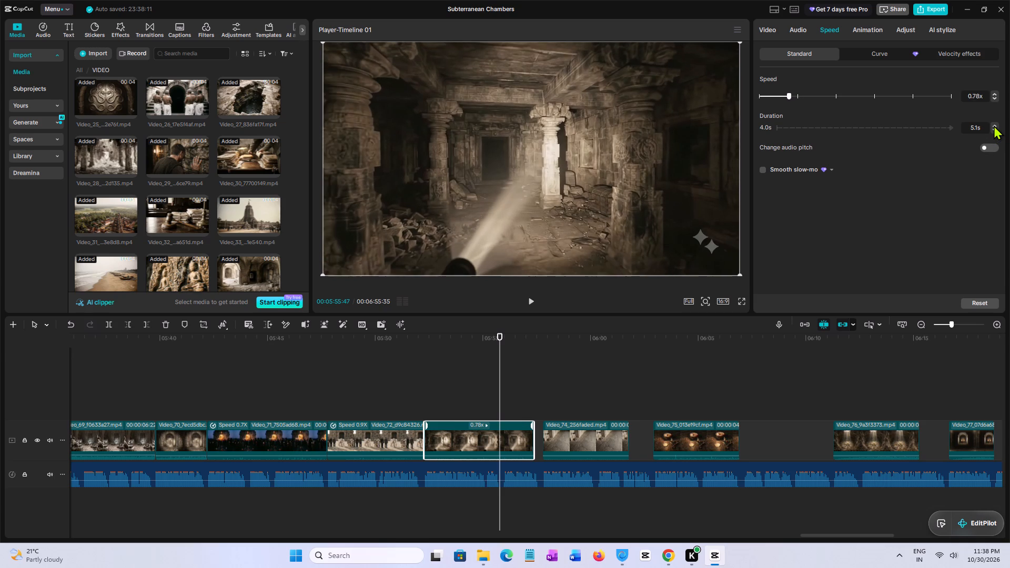
double_click(994, 125)
left_click(994, 125)
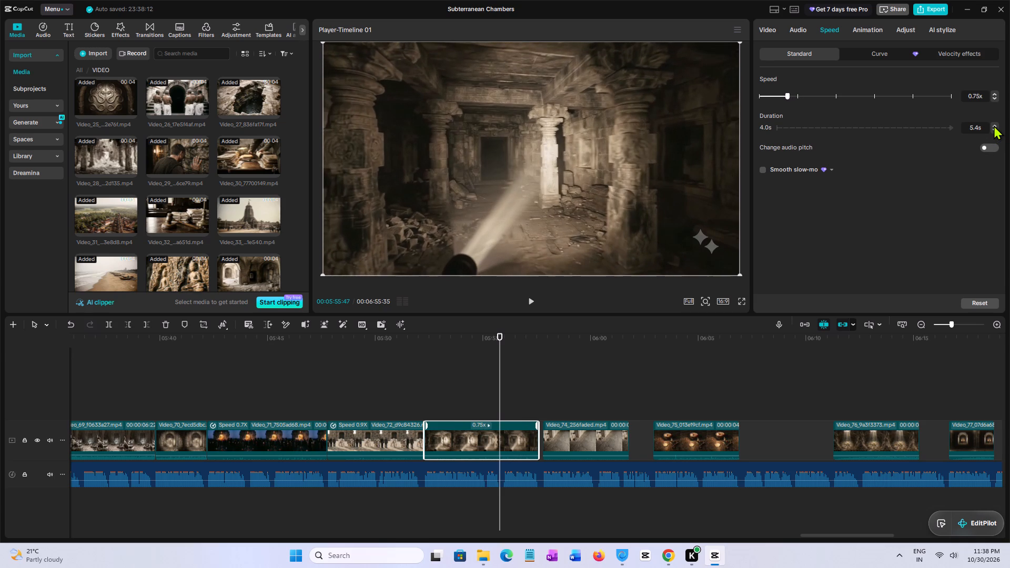
left_click(994, 125)
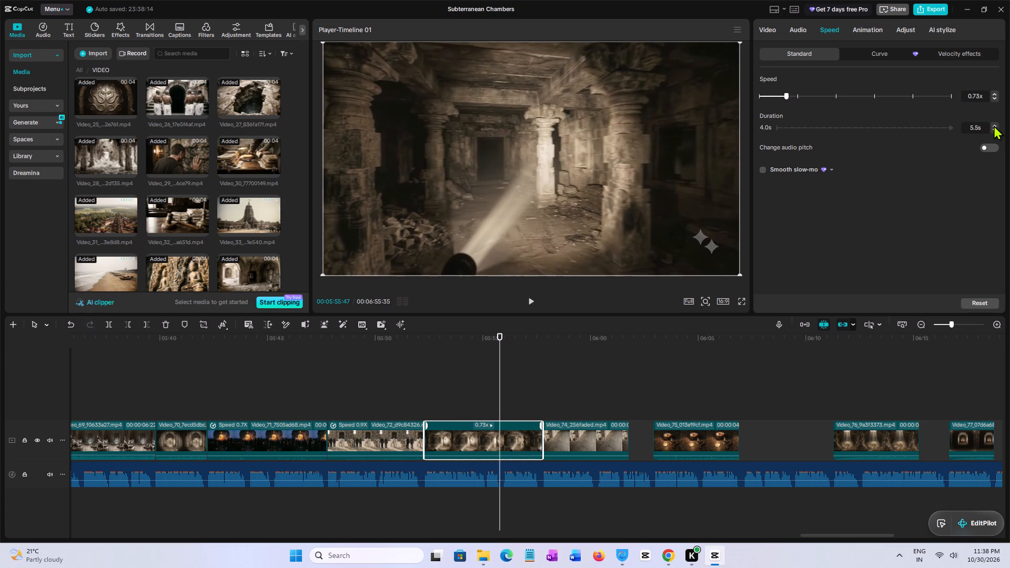
left_click(994, 125)
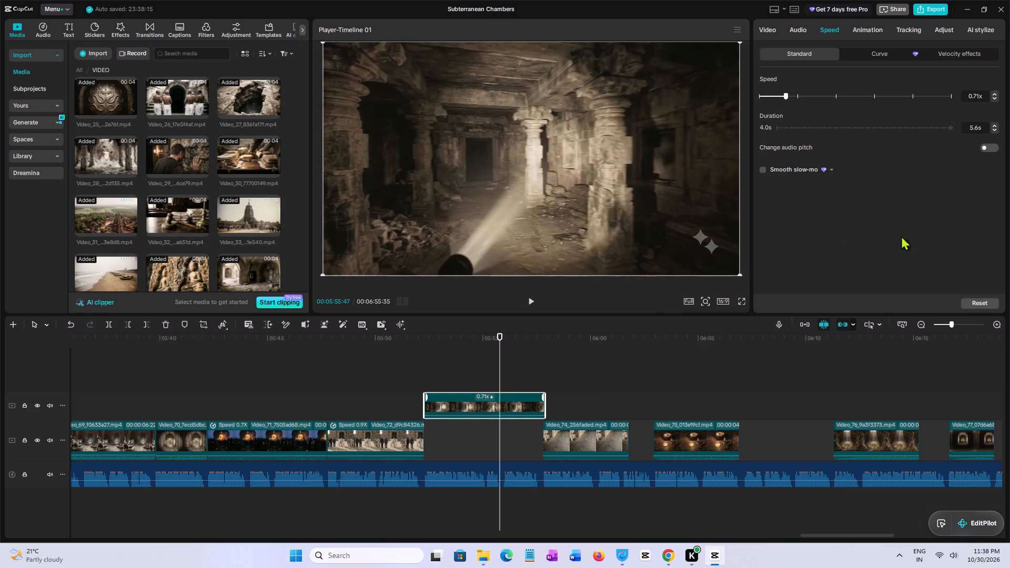
left_click(994, 130)
Move Video_73 back onto the main track between Video_72 and Video_74, and play the transition into Video_74.
left_click_drag(498, 407, 498, 443)
left_click(538, 390)
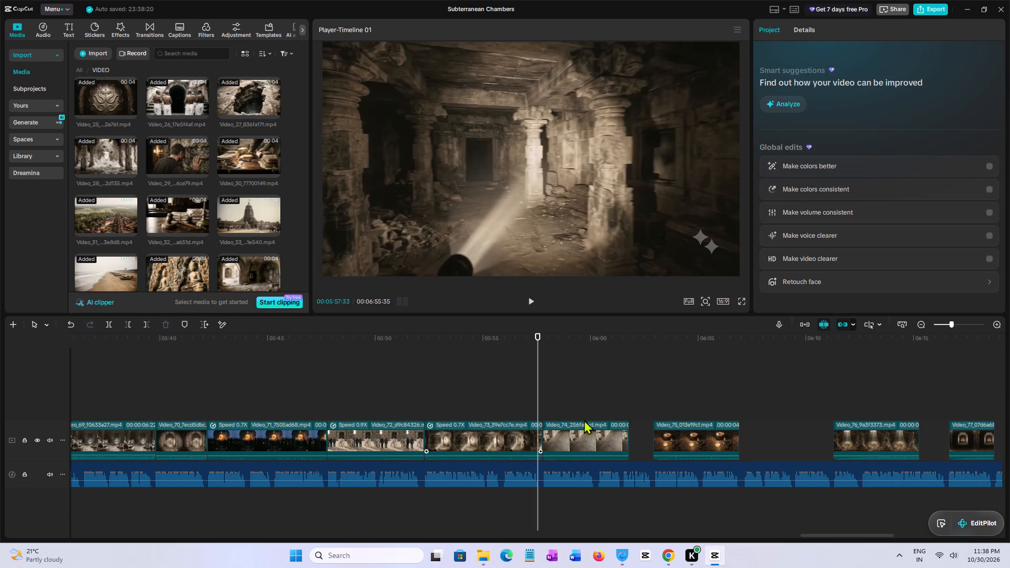
key("space")
key("space")
Play the start of Video_74 and slow the clip to a 5.1 s duration so it meets Video_75.
left_click(584, 435)
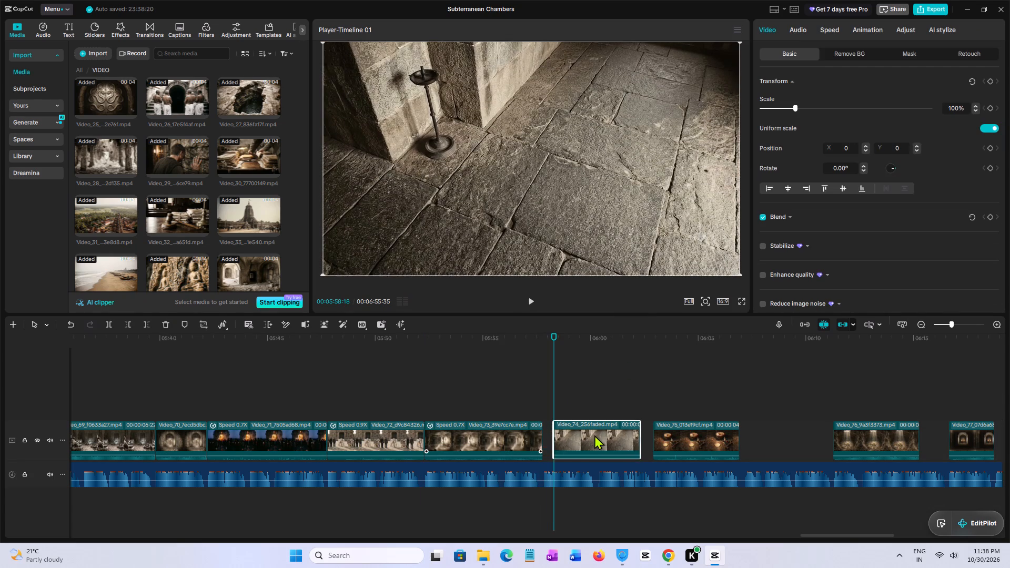
key("space")
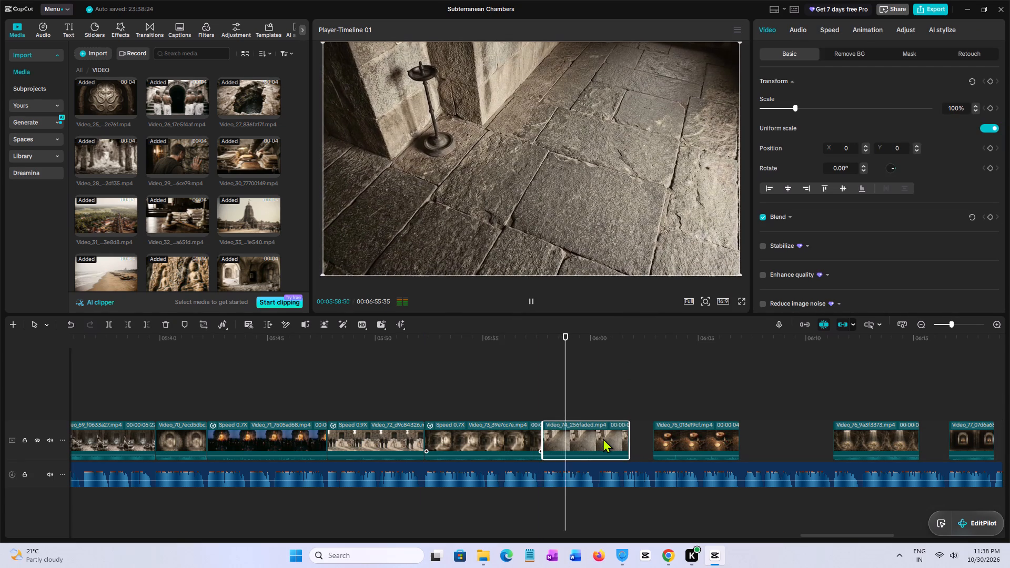
key("space")
left_click(604, 438)
left_click(829, 29)
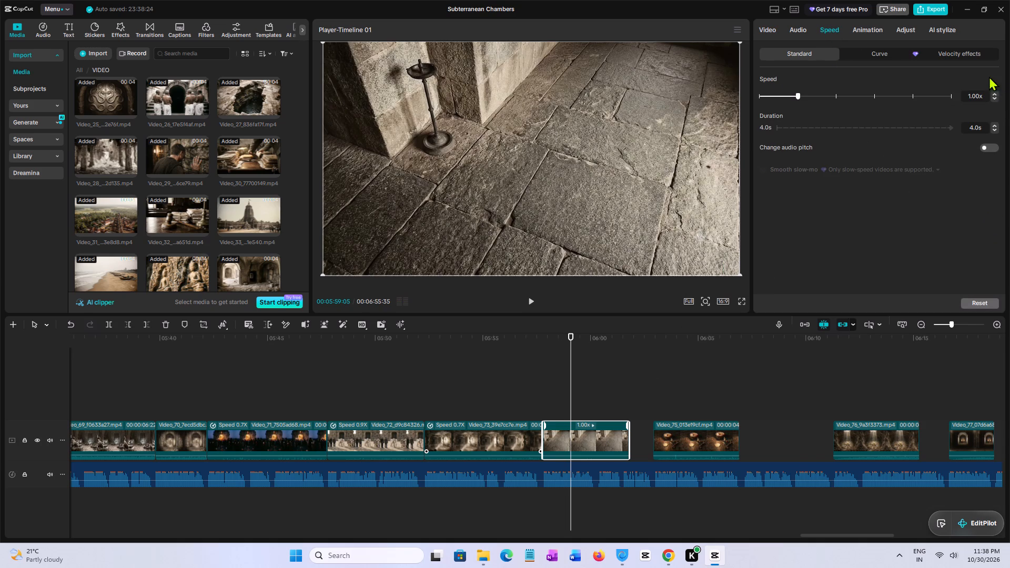
left_click(995, 99)
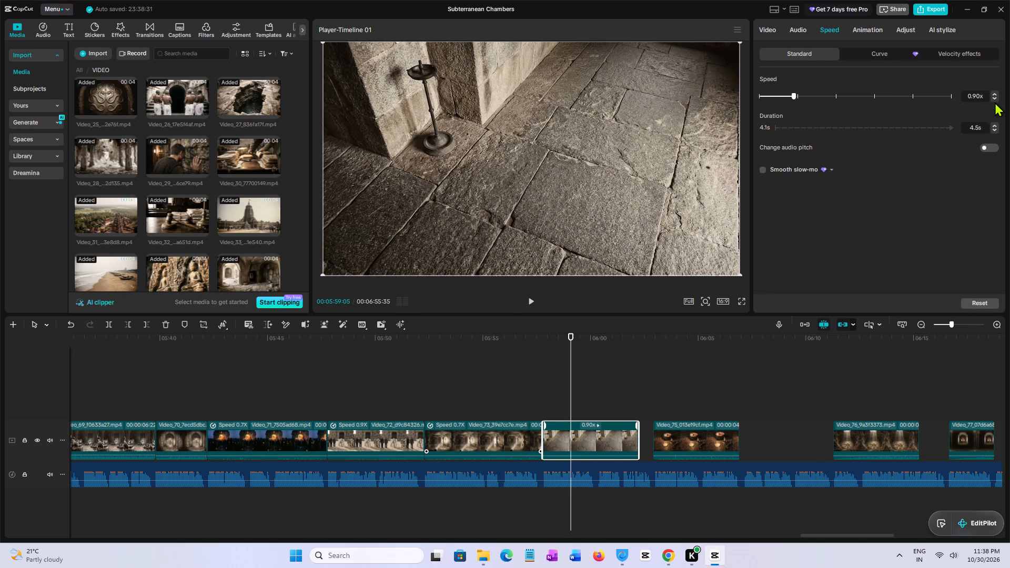
left_click(995, 98)
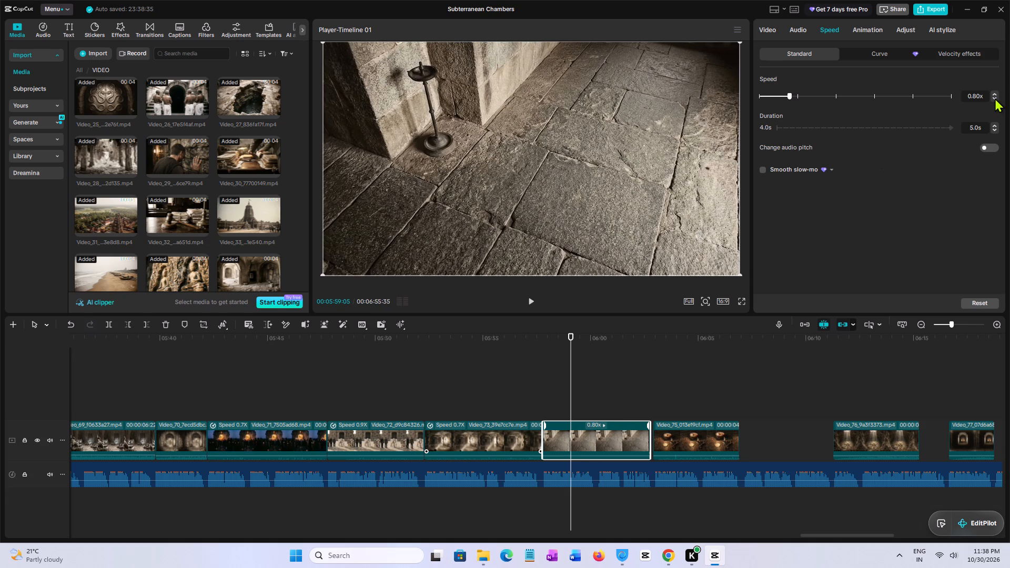
left_click(994, 123)
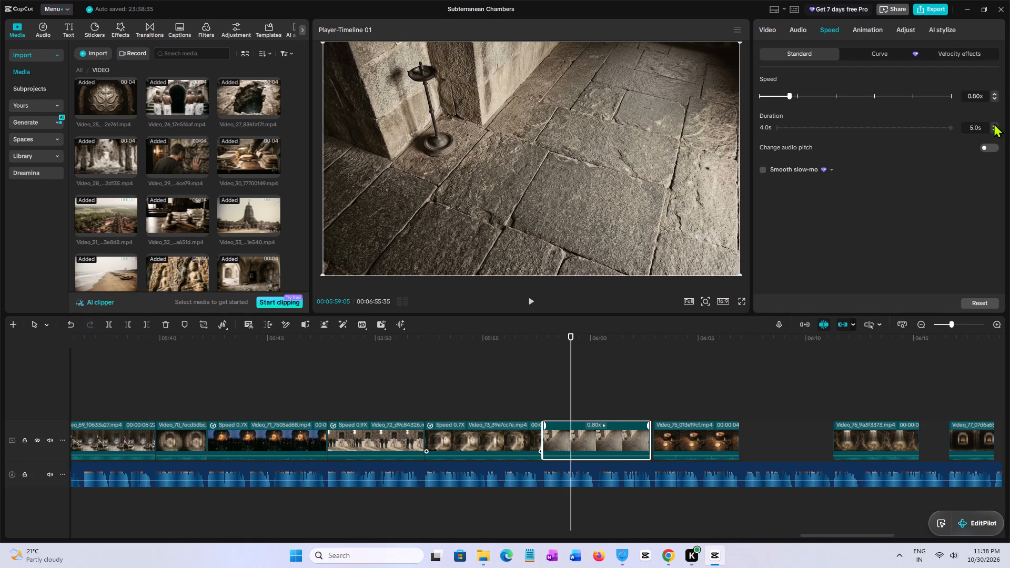
left_click(994, 125)
left_click(606, 398)
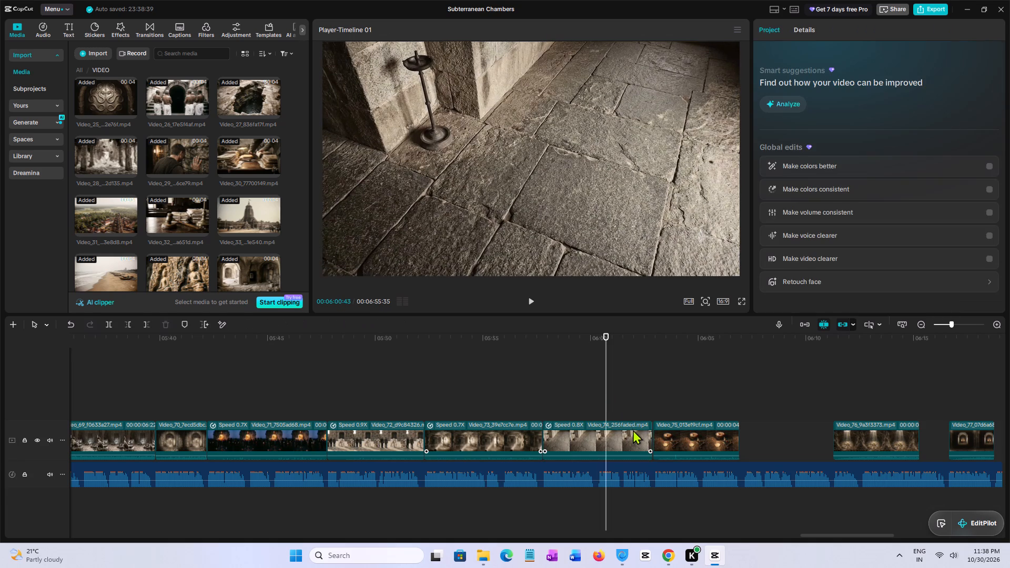
left_click(634, 431)
left_click(670, 404)
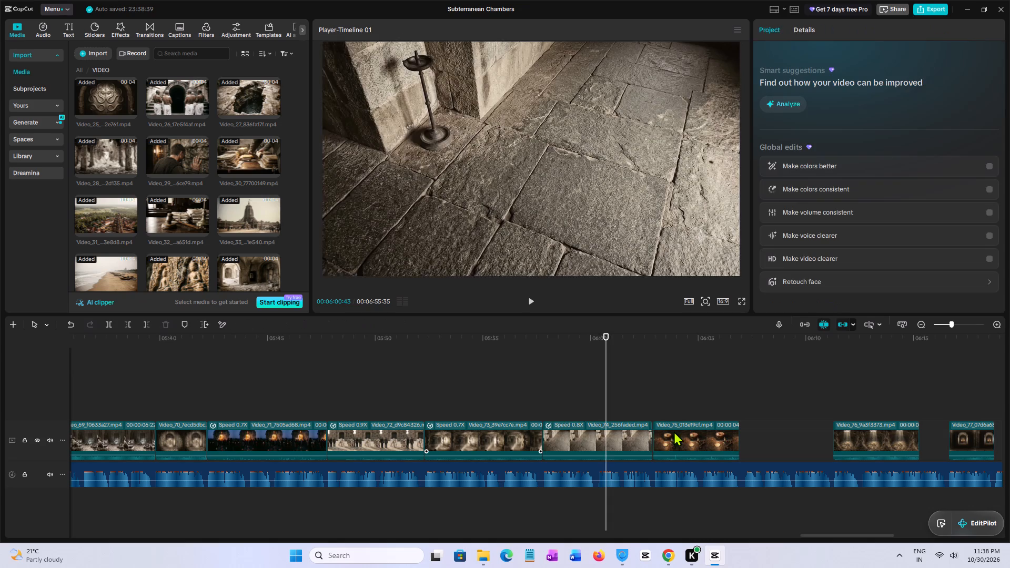
Play the narration over Video_75 and the gap after it, replaying from the clip's start to check the timing.
left_click(682, 437)
key("space")
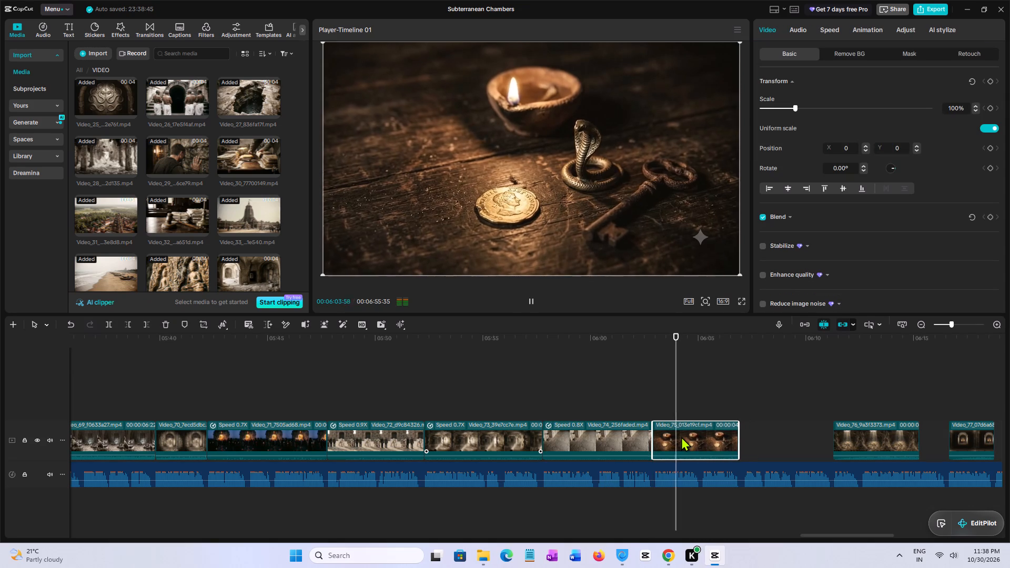
left_click_drag(808, 535, 822, 535)
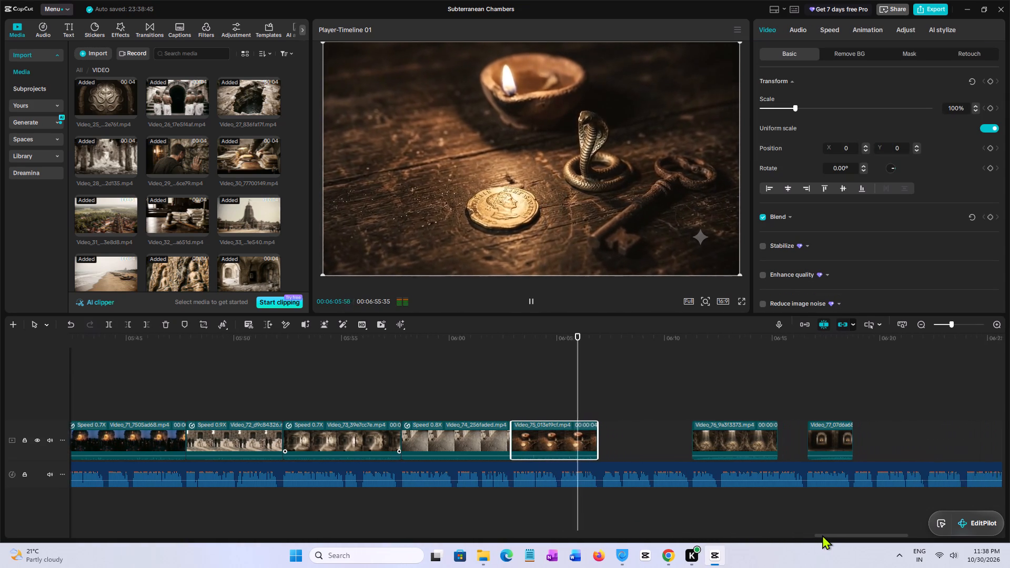
left_click_drag(822, 535, 825, 535)
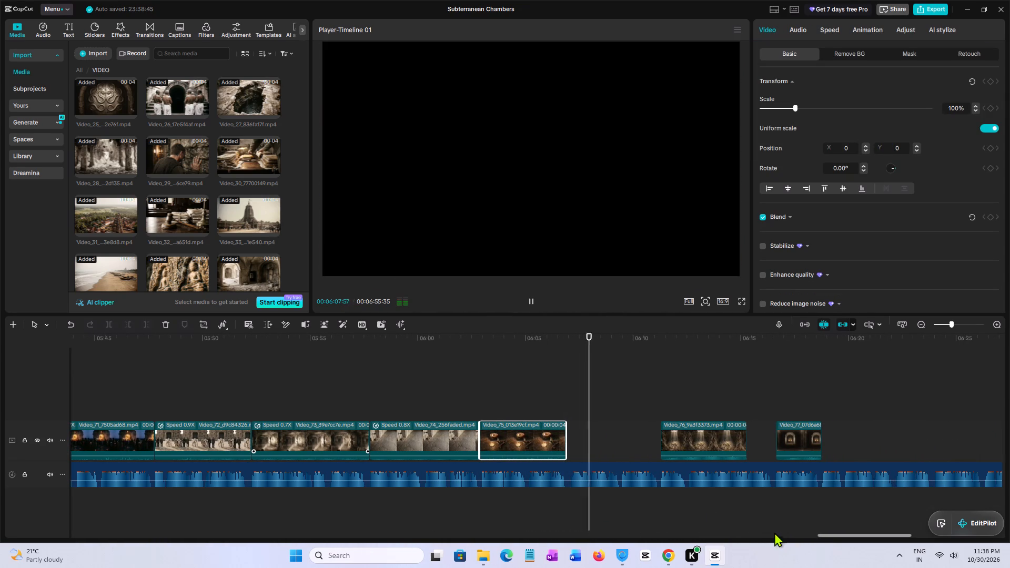
key("space")
left_click(552, 429)
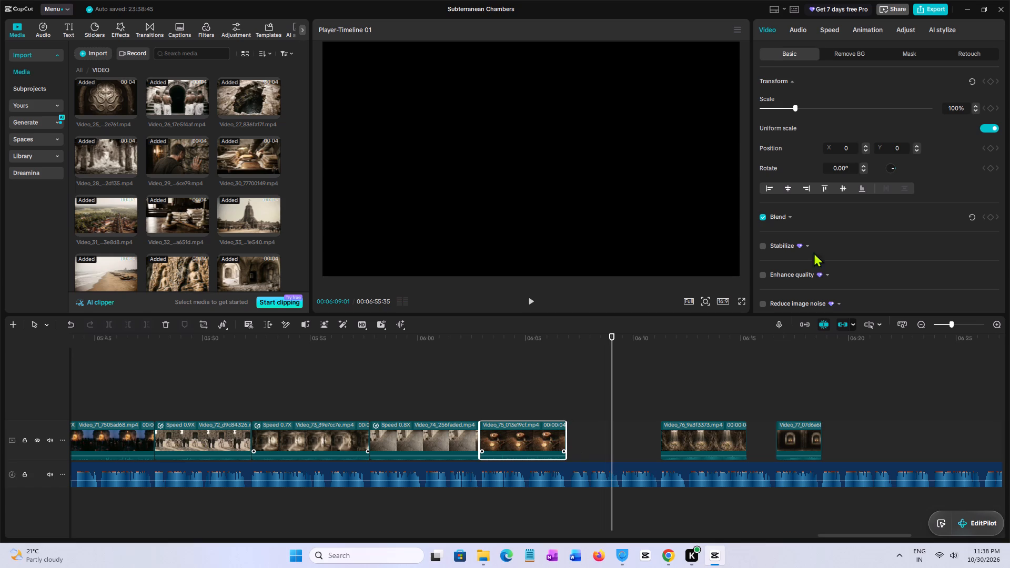
left_click(480, 404)
key("space")
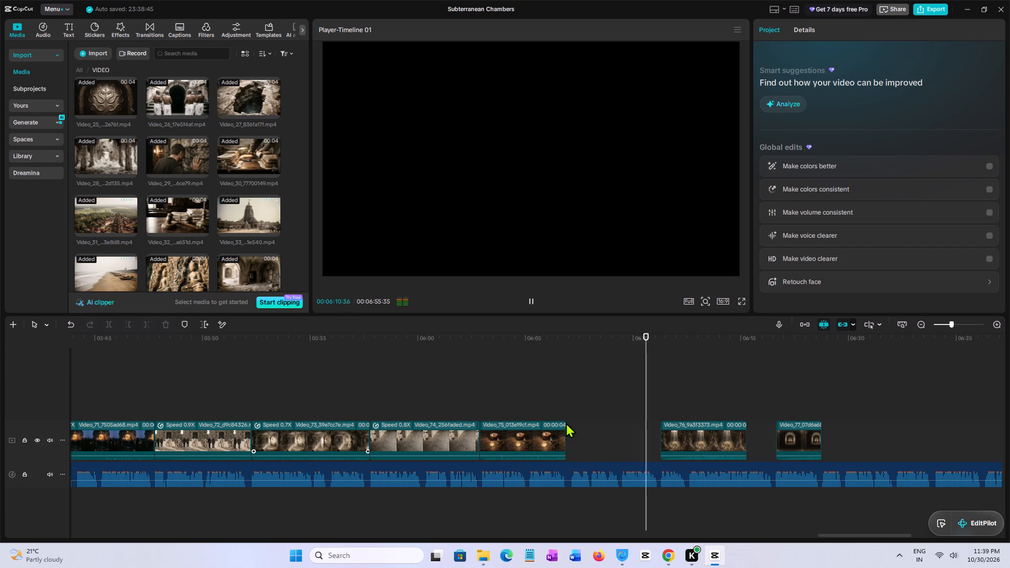
Place the treasure vault clip Video_9 on a track above the gap, starting at Video_75's end, and trim its end at 00:06:09:33.
left_click(565, 408)
scroll(223, 165, "up", 3)
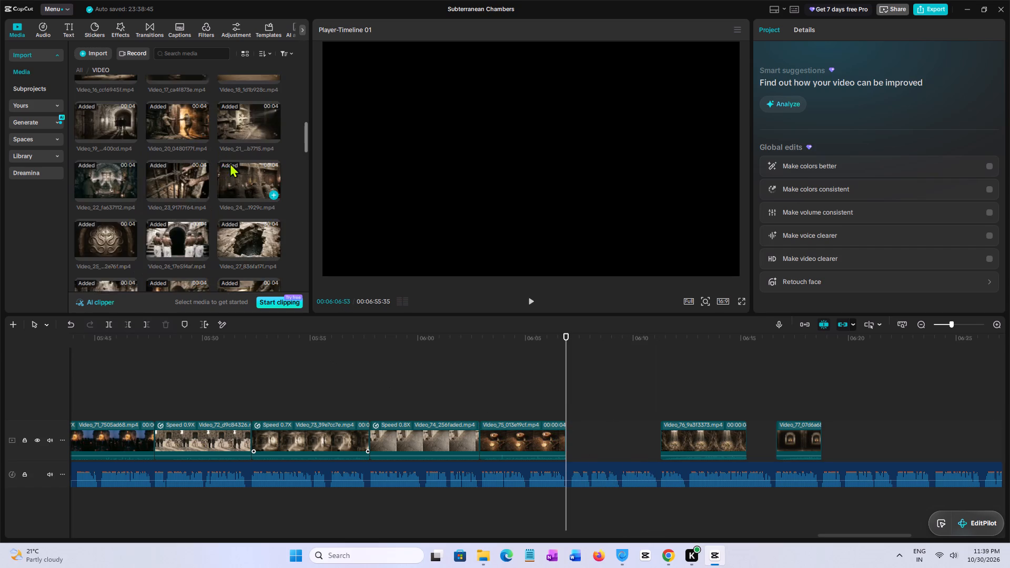
scroll(230, 163, "up", 3)
scroll(215, 248, "up", 7)
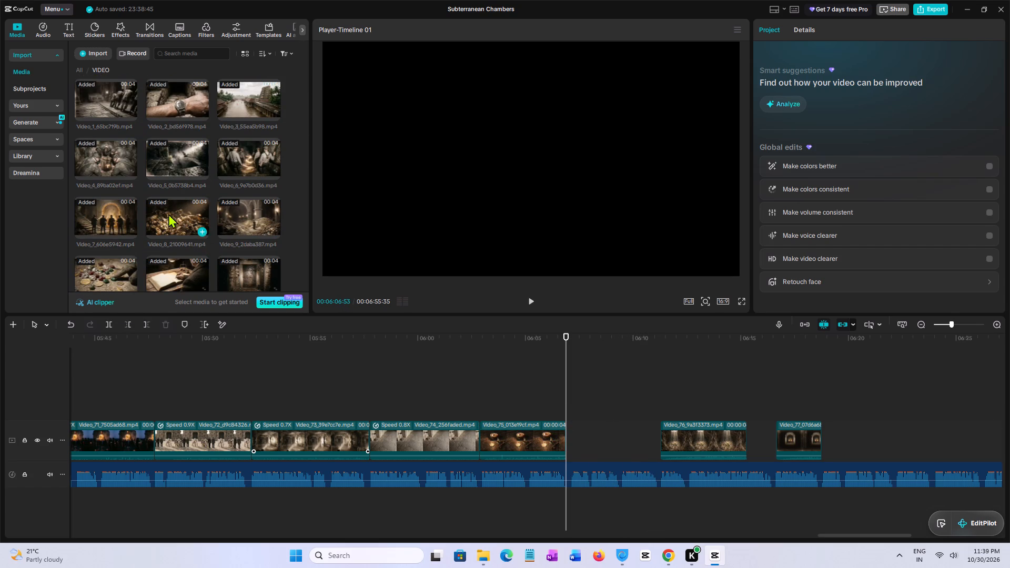
scroll(167, 228, "down", 1)
left_click(170, 178)
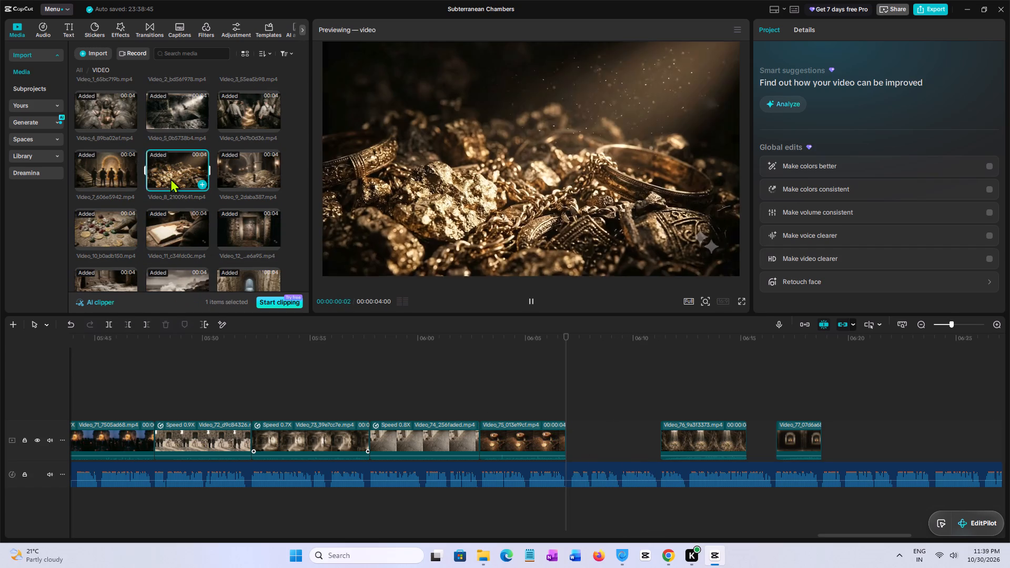
left_click(241, 174)
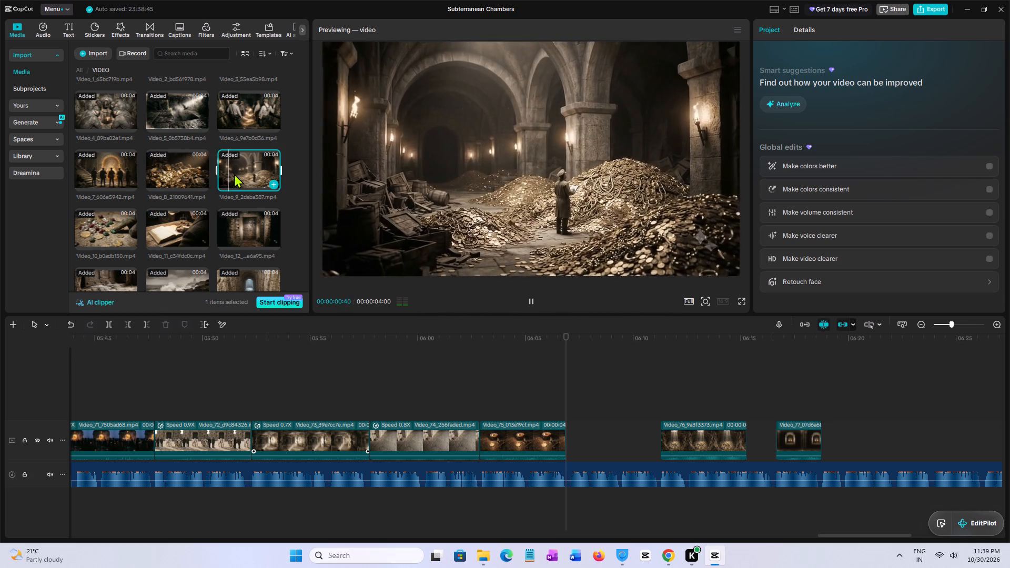
left_click_drag(233, 174, 566, 399)
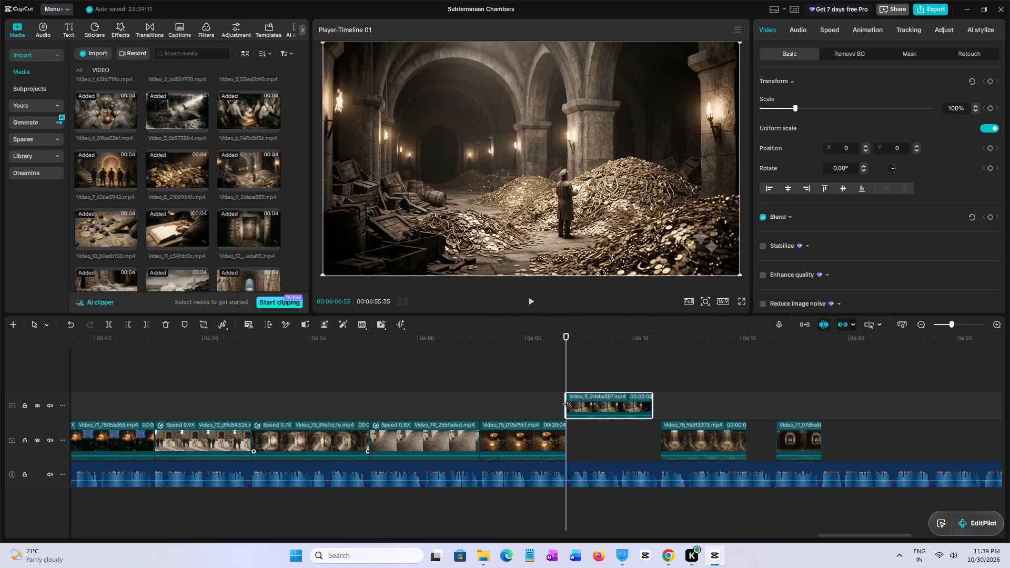
key("space")
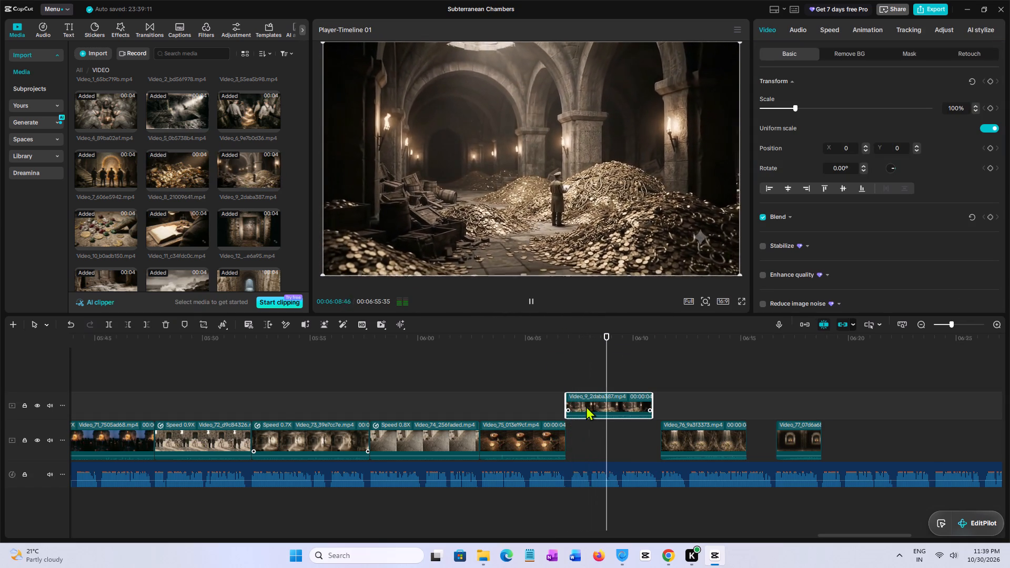
left_click(623, 379)
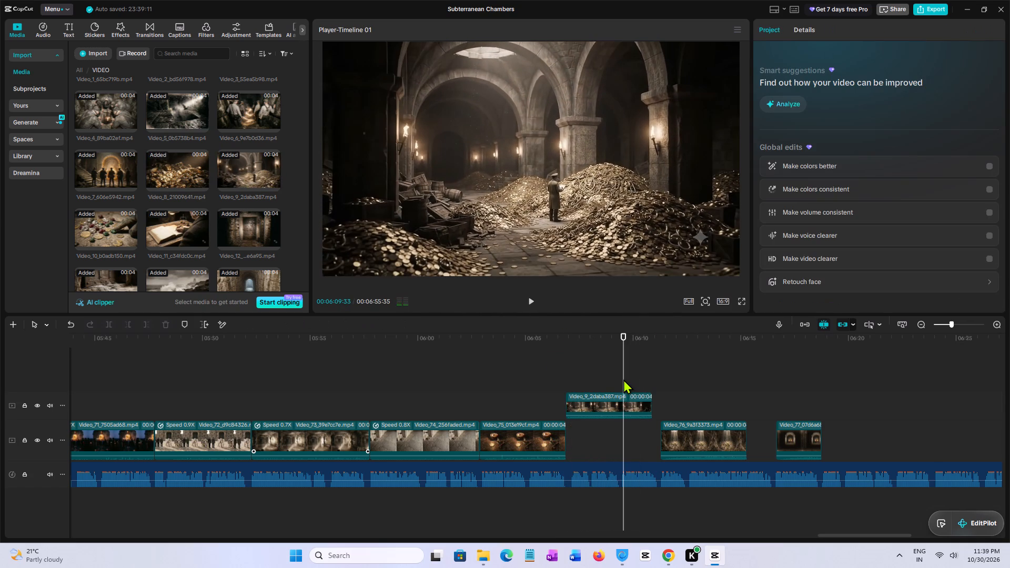
left_click(633, 403)
key("w")
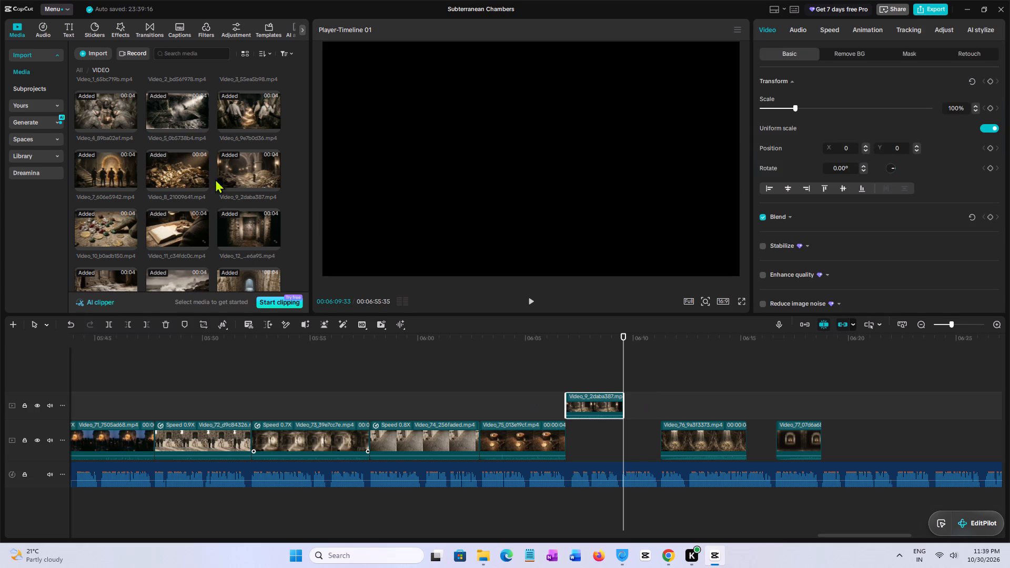
Add the crashing-waves clip Video_14 right after Video_9 on the upper track and trim its end to where Video_76 starts.
scroll(219, 166, "down", 3)
scroll(247, 209, "up", 4)
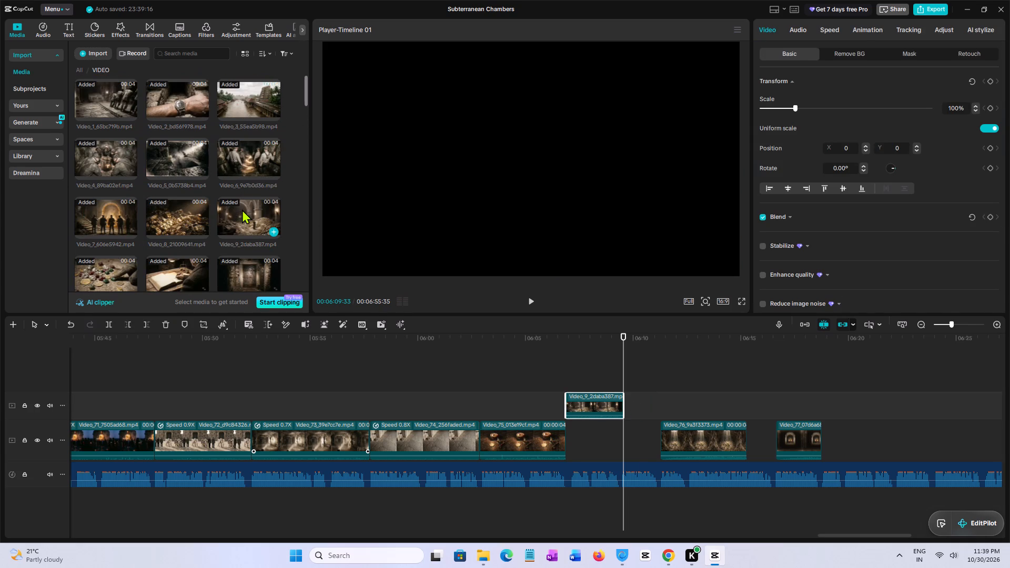
scroll(239, 209, "up", 1)
scroll(205, 135, "down", 3)
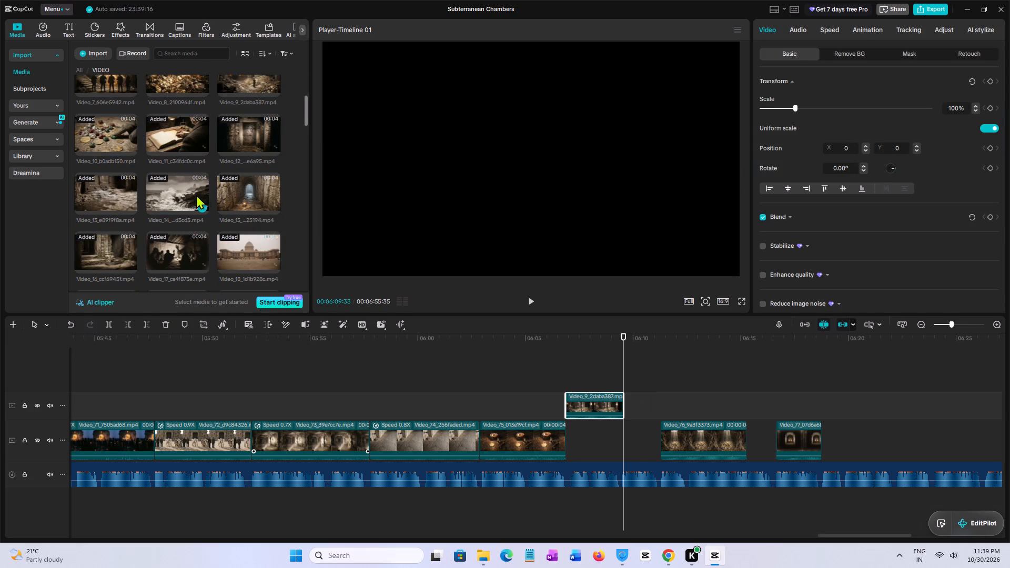
left_click(190, 192)
left_click_drag(176, 191, 628, 400)
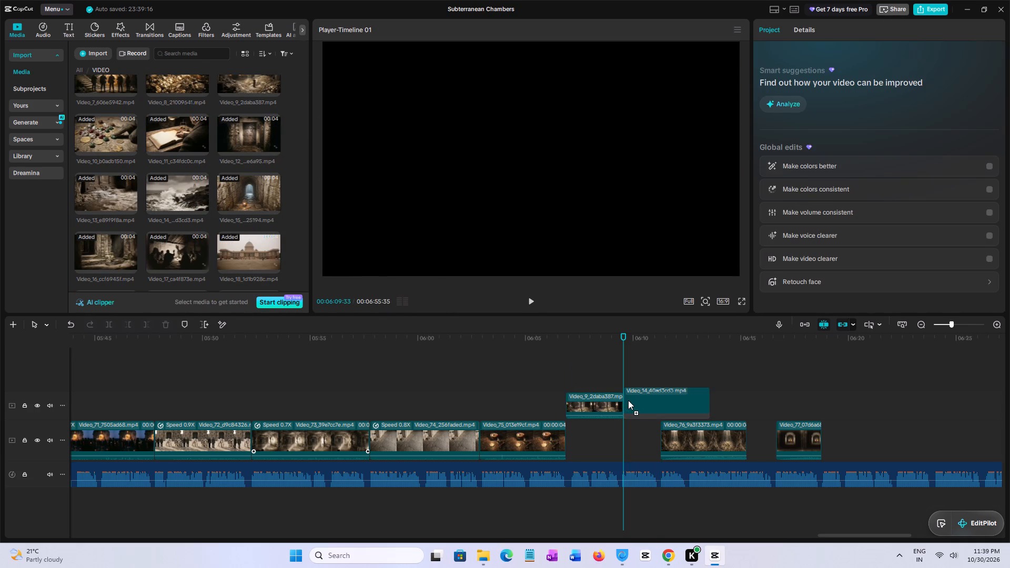
left_click_drag(628, 400, 622, 401)
key("space")
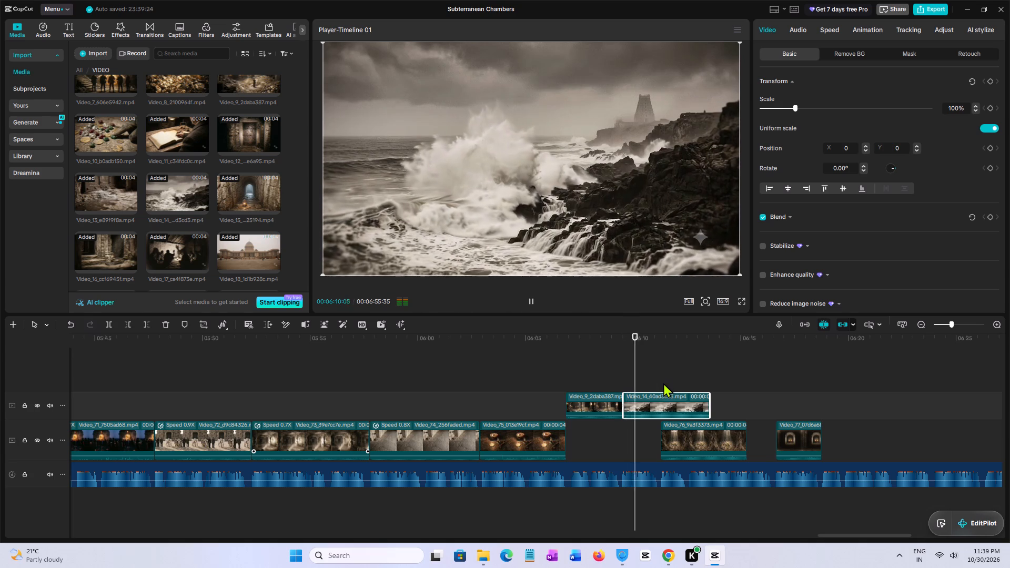
left_click(662, 384)
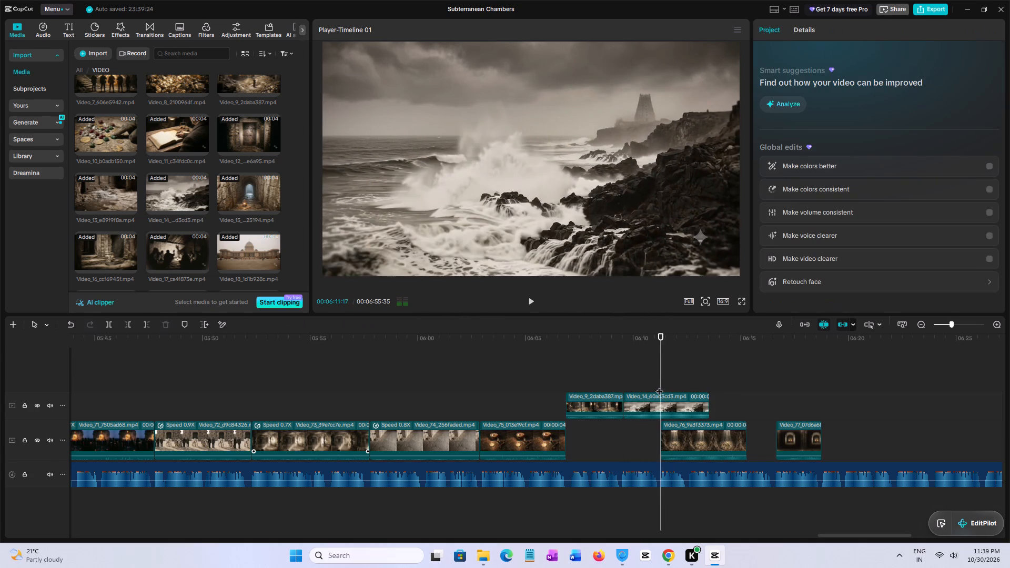
left_click(669, 400)
key("w")
Replay the inserted footage against the narration and trim Video_9's end back to 00:06:07:36.
left_click(561, 371)
key("space")
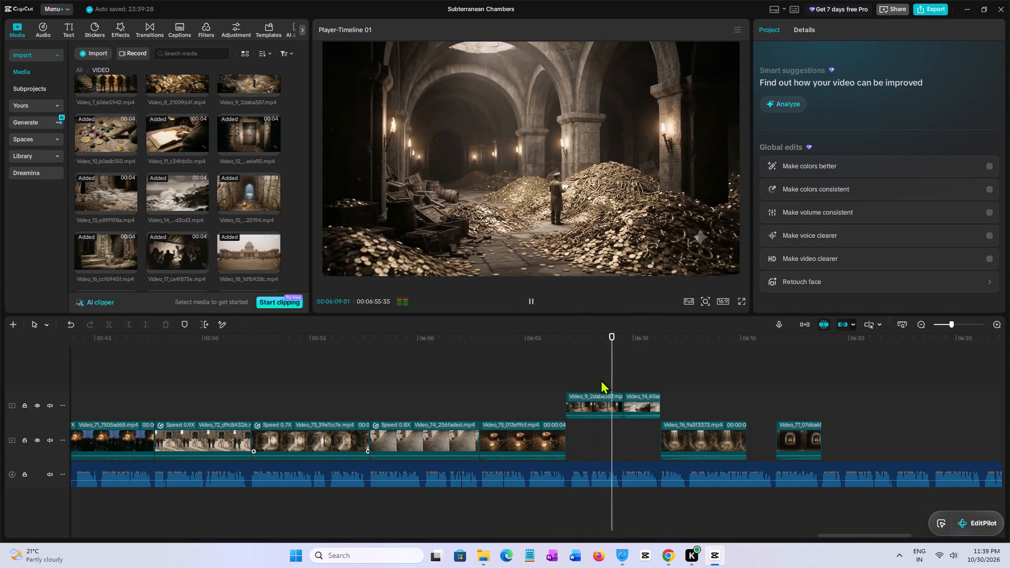
left_click(568, 382)
key("space")
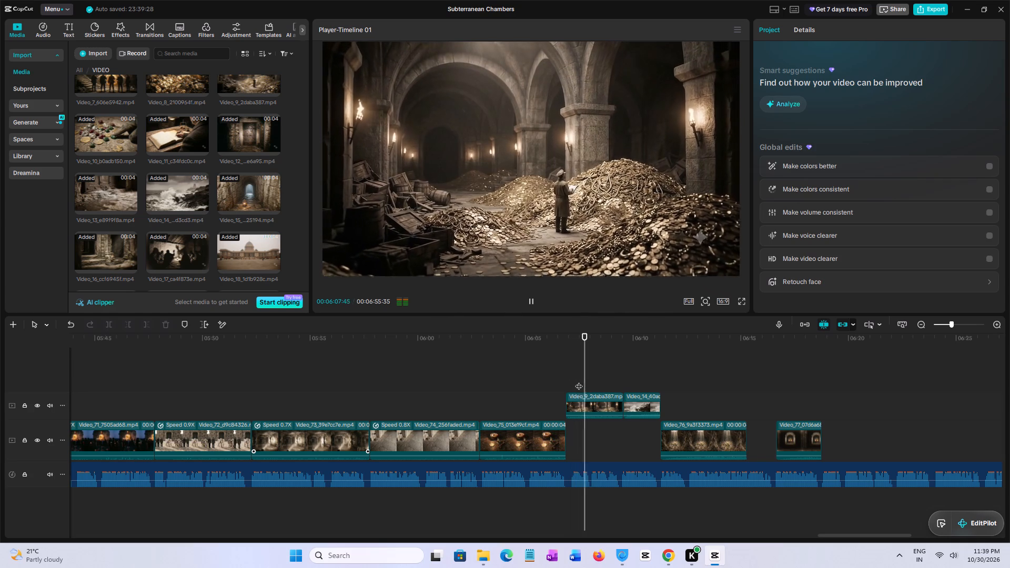
key("space")
left_click(581, 382)
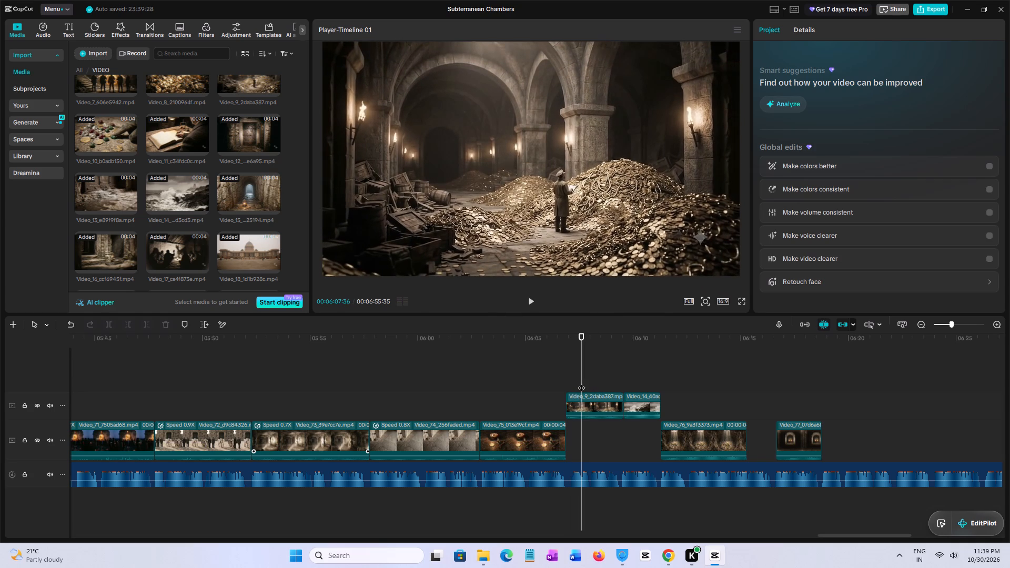
left_click(593, 403)
key("w")
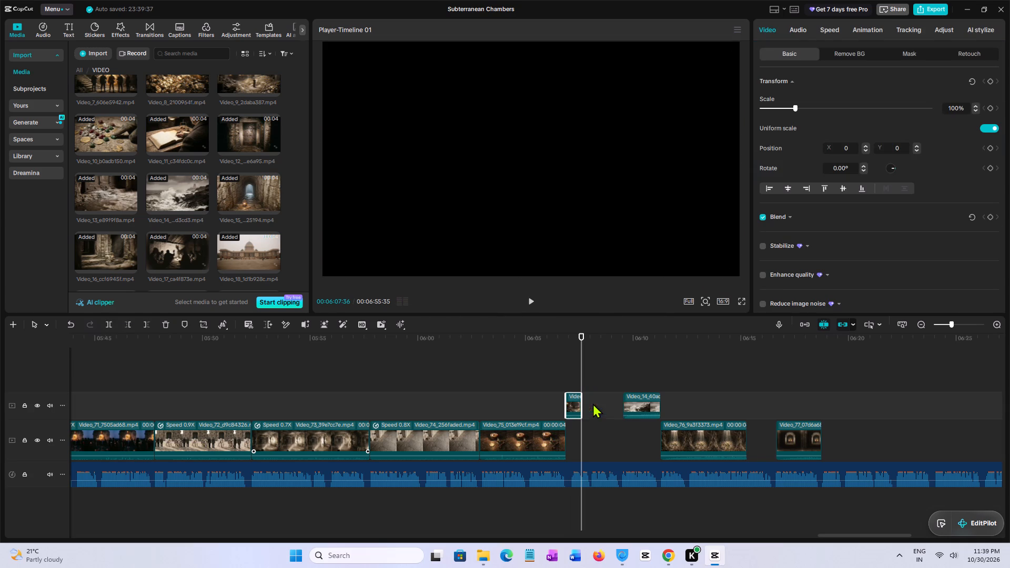
Add the cobra clip Video_16, trim both its ends to the space between Video_9 and Video_14, and move it onto their track.
left_click(251, 143)
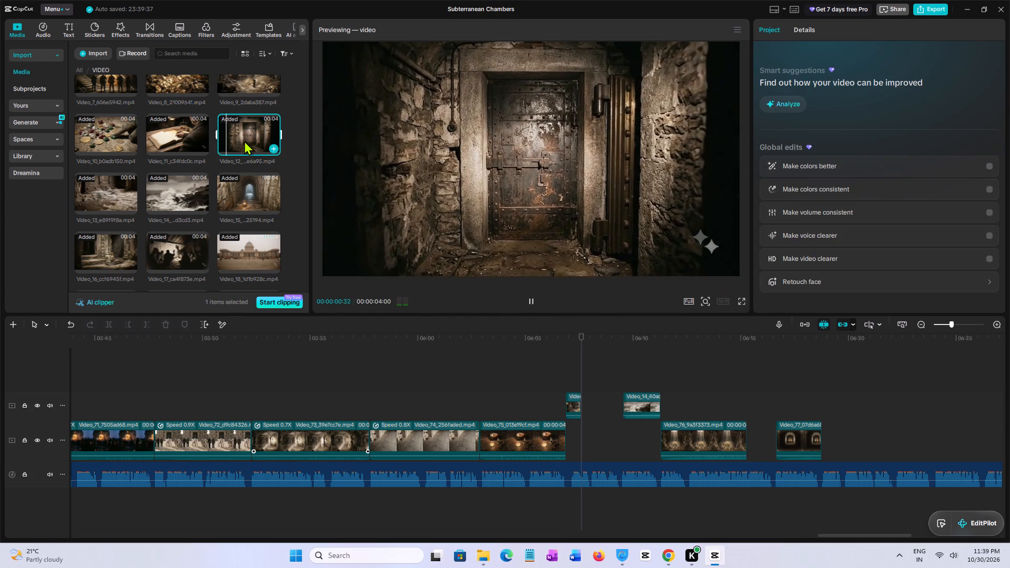
scroll(144, 160, "down", 1)
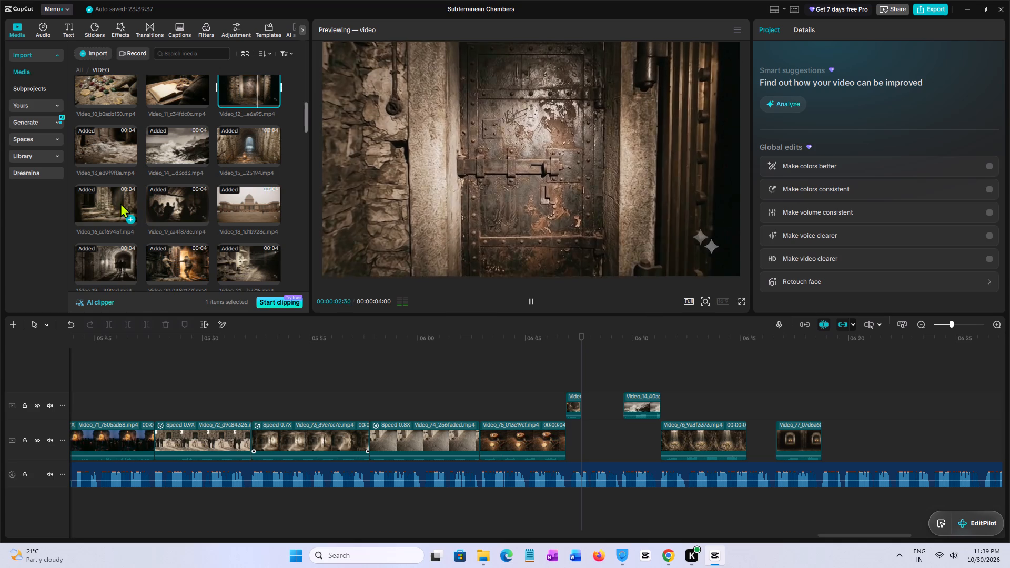
left_click(113, 202)
left_click_drag(107, 202, 570, 369)
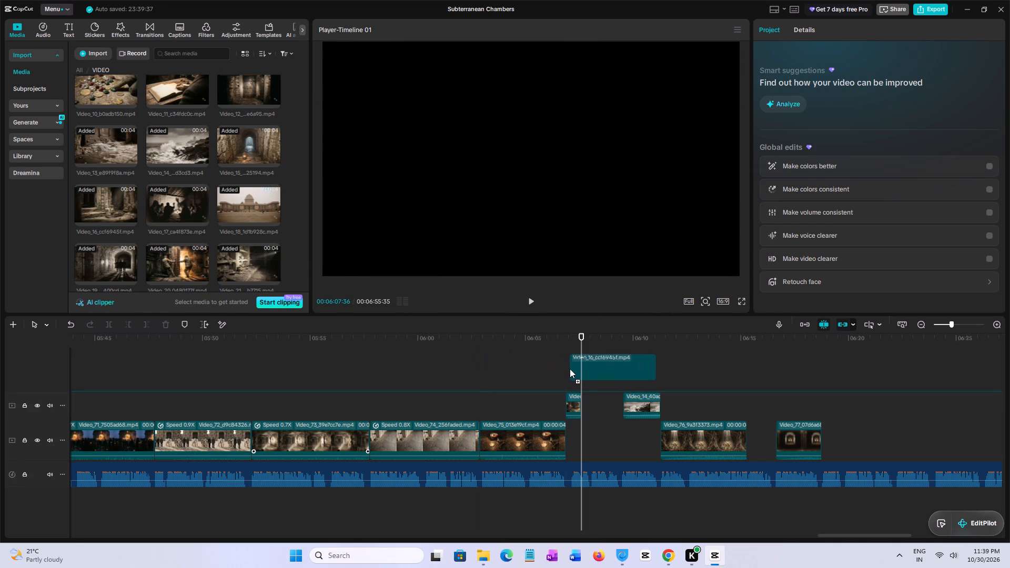
left_click_drag(570, 369, 567, 380)
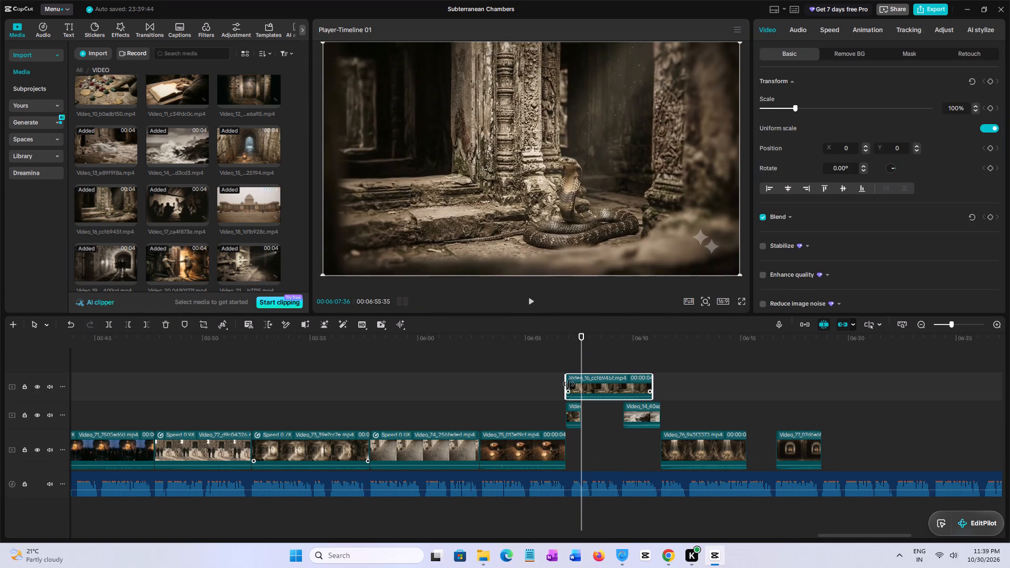
left_click_drag(565, 384, 584, 384)
key("space")
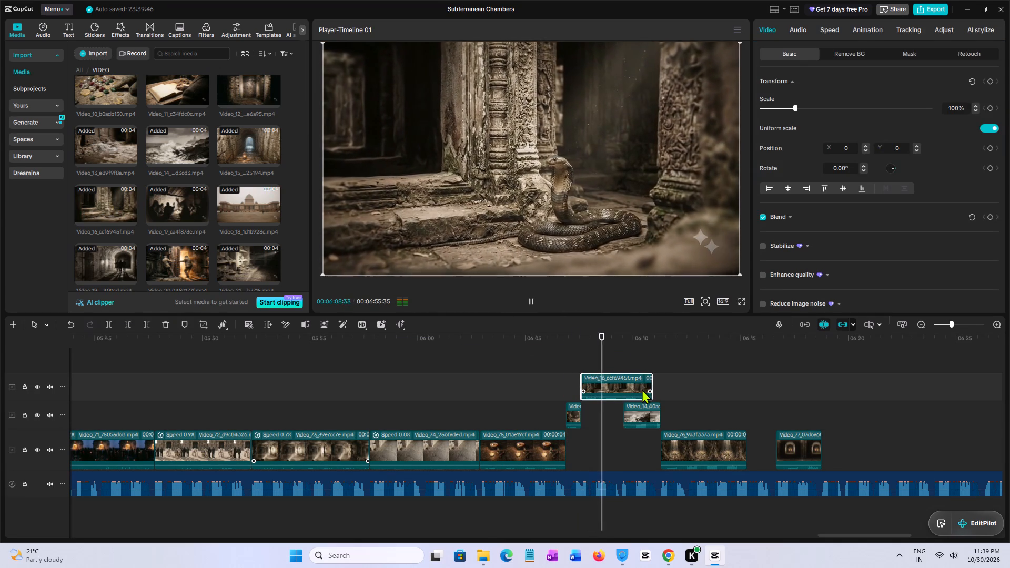
left_click_drag(653, 389, 622, 390)
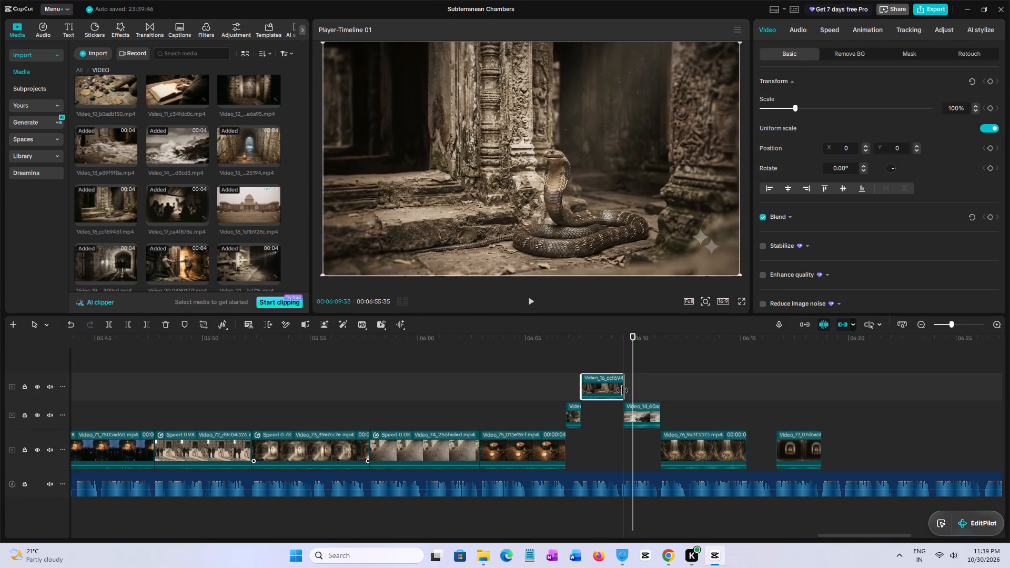
left_click_drag(622, 390, 621, 390)
left_click_drag(605, 389, 605, 408)
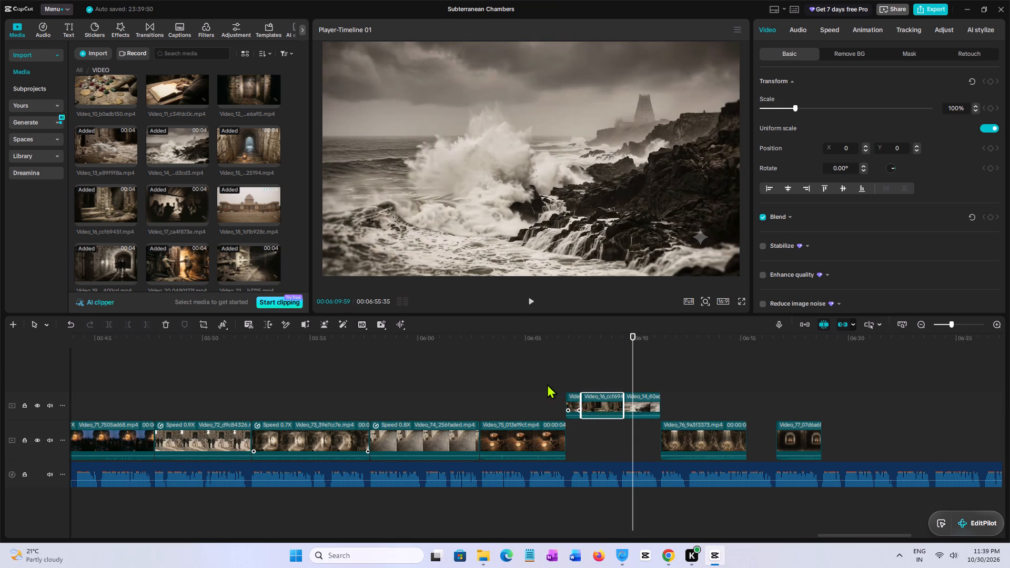
Replay the three inserted clips and move them together down to the main track between Video_75 and Video_76.
left_click(547, 384)
key("space")
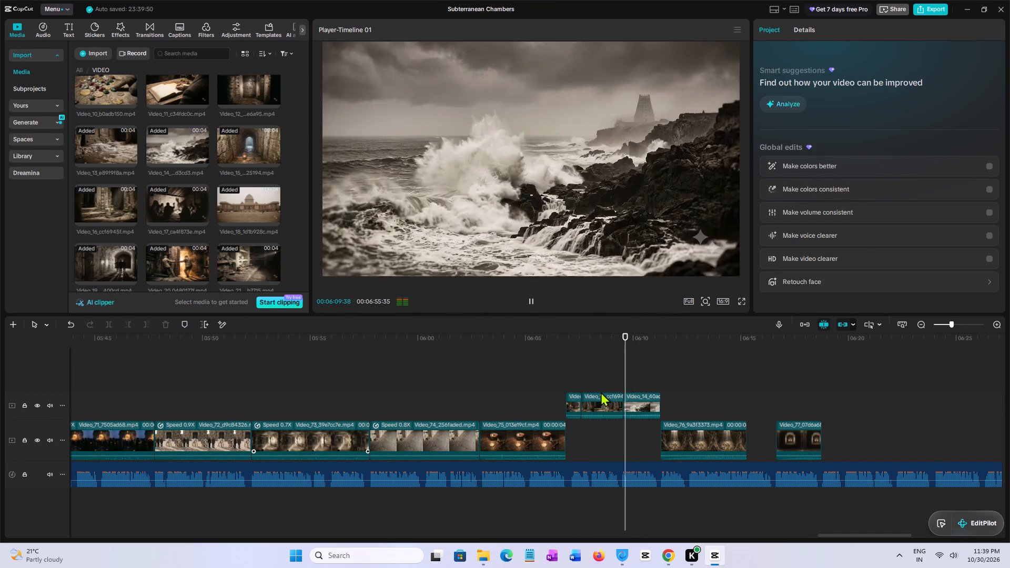
key("space")
left_click_drag(552, 377, 666, 405)
left_click_drag(610, 400, 611, 406)
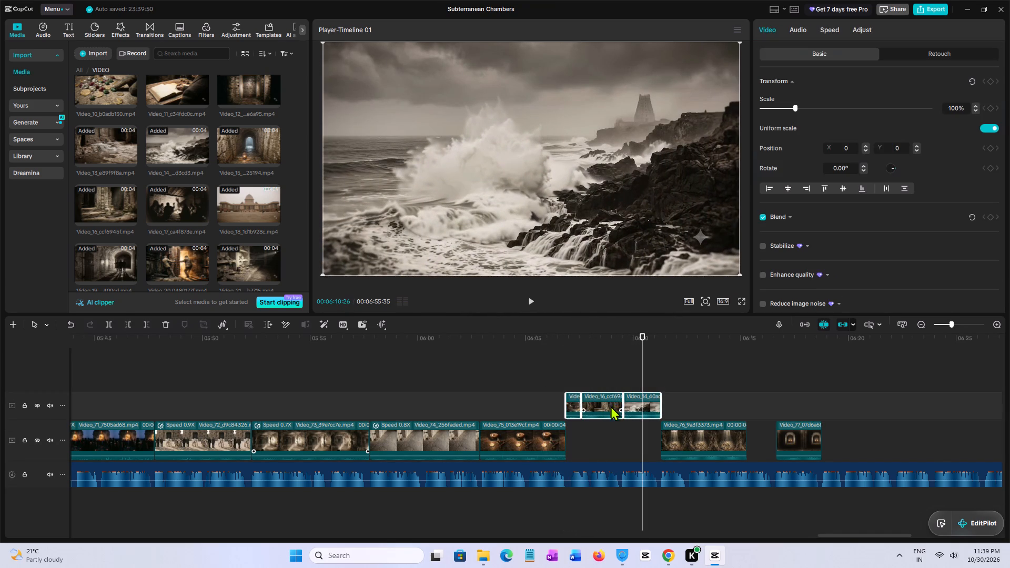
left_click_drag(611, 406, 611, 438)
key("space")
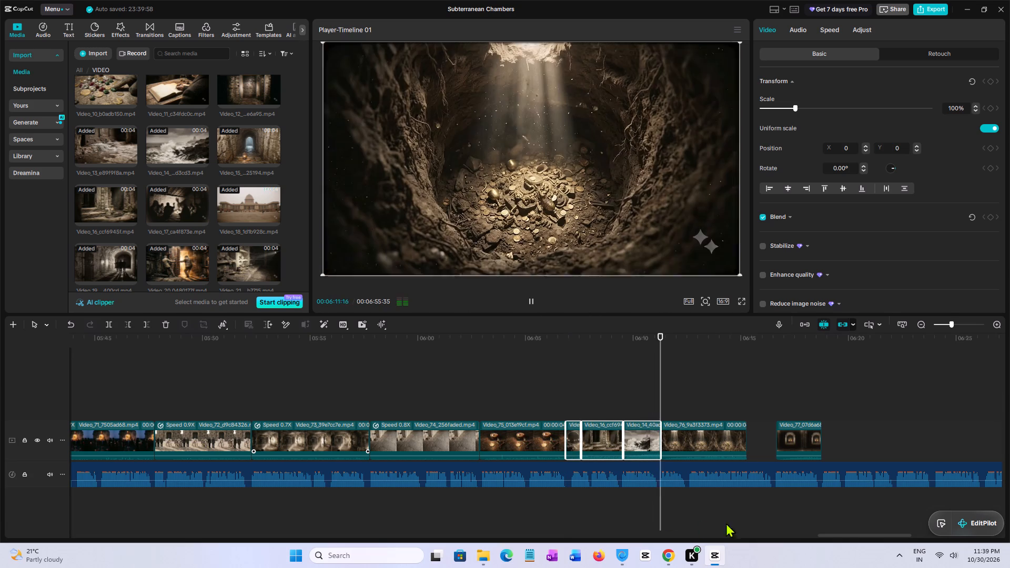
key("space")
Lower Video_14's audio volume to -20.9 dB and replay the clip.
left_click(644, 439)
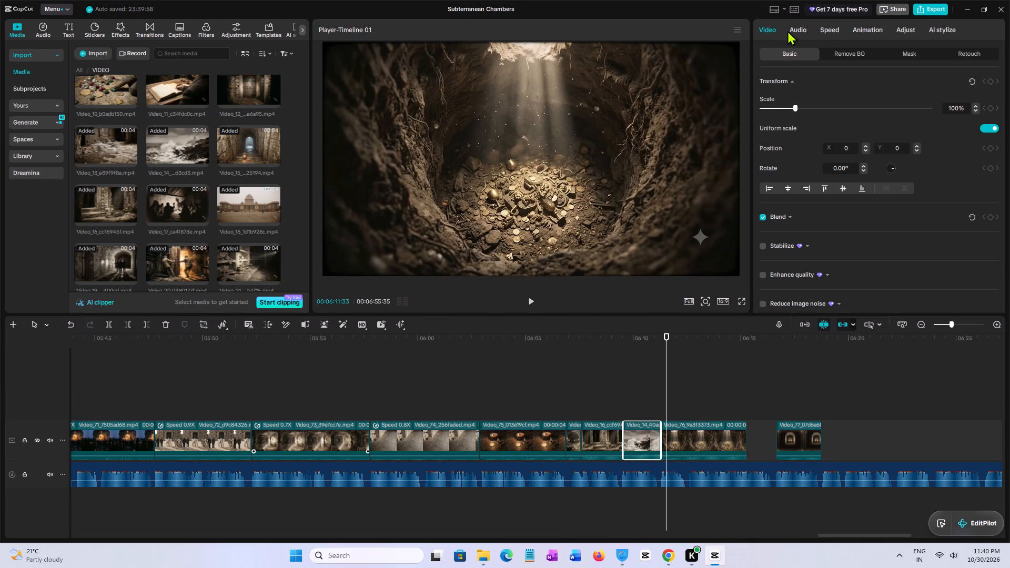
left_click(787, 31)
left_click(842, 109)
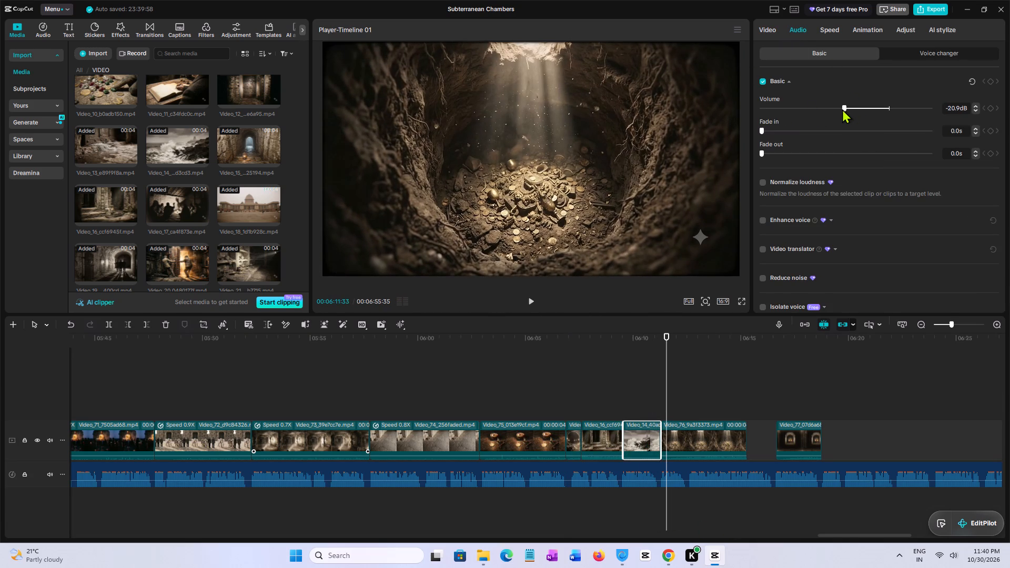
key("space")
left_click(632, 407)
key("space")
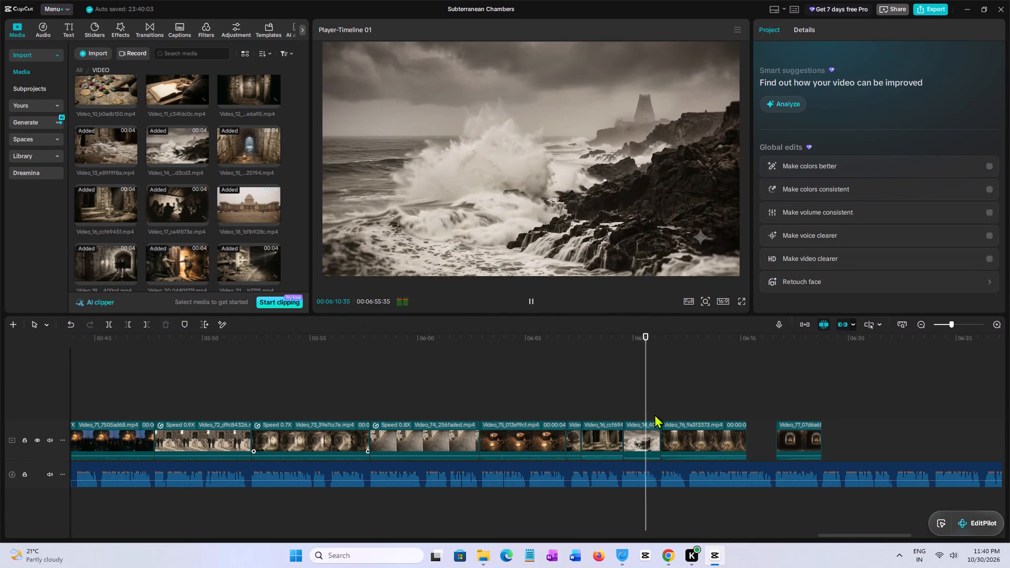
Play through Video_76 to the narration break near Video_77 and slow Video_76 to 0.74x, a 5.4 s duration.
left_click_drag(847, 536, 872, 535)
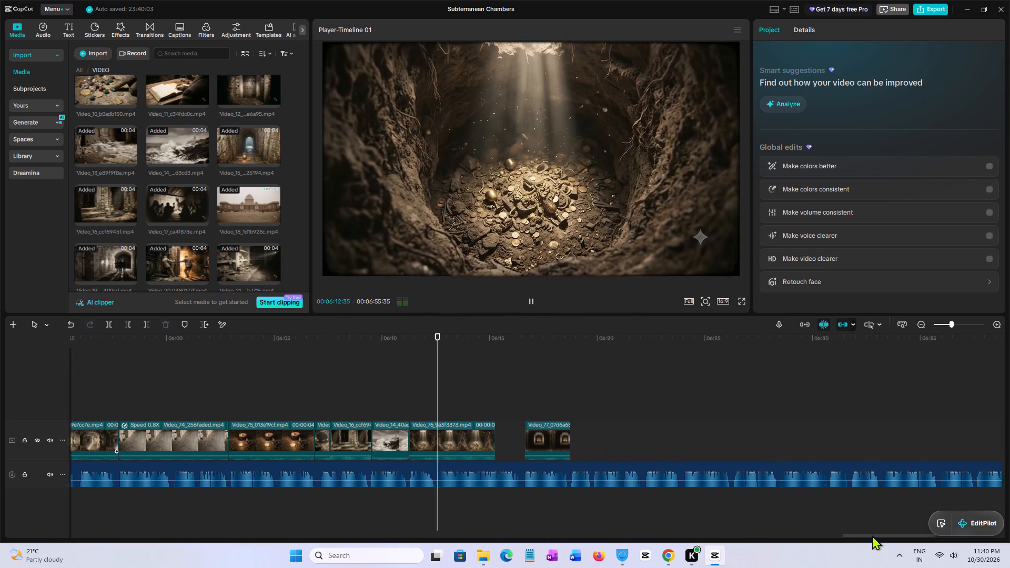
left_click_drag(872, 535, 874, 535)
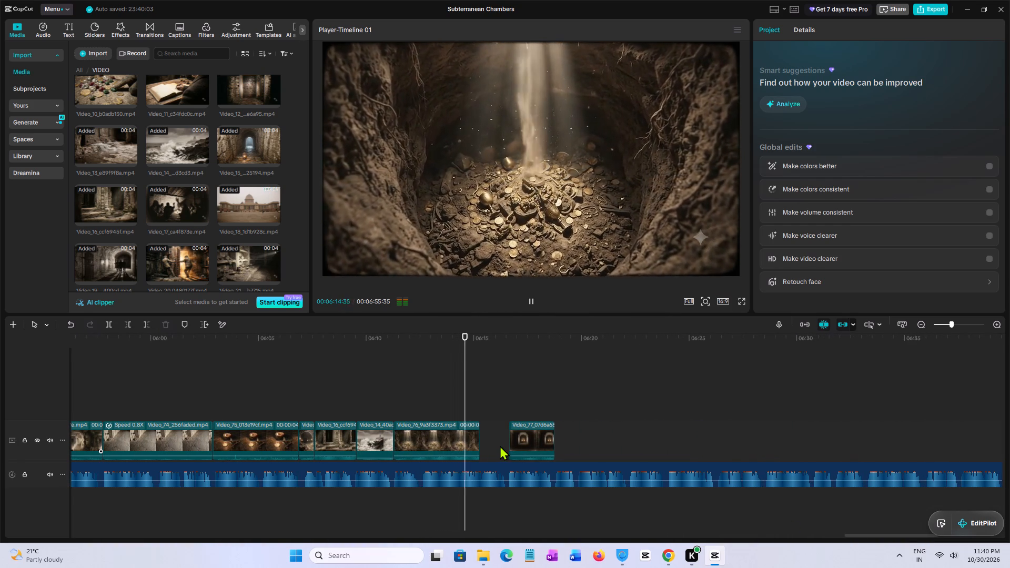
key("space")
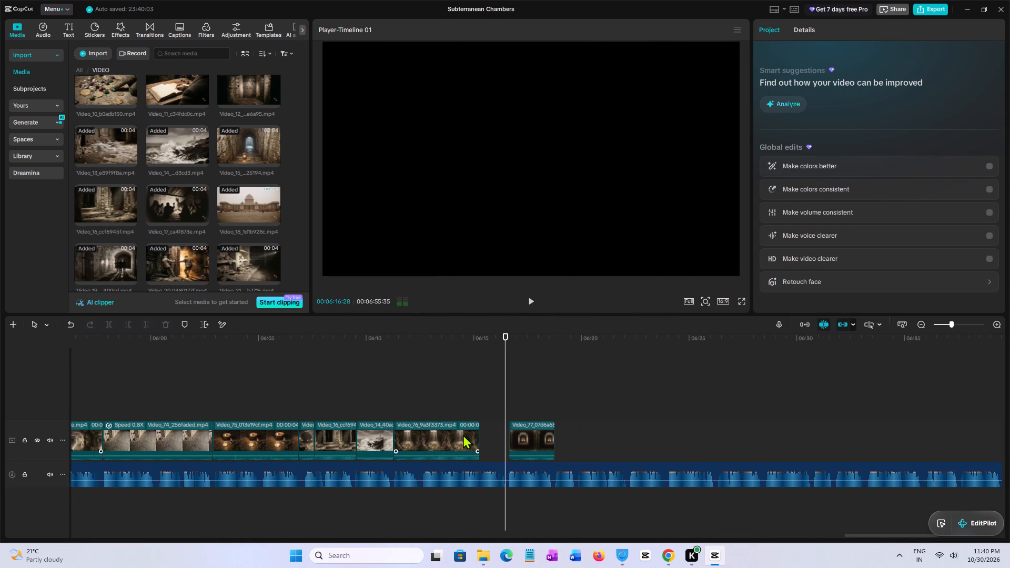
left_click(463, 434)
left_click(826, 30)
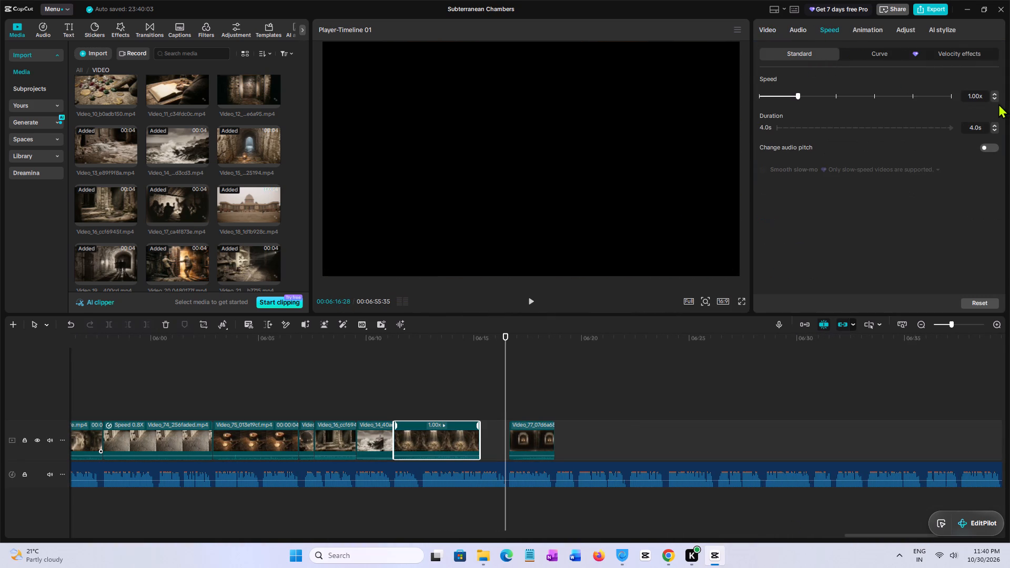
left_click(996, 100)
left_click(996, 100)
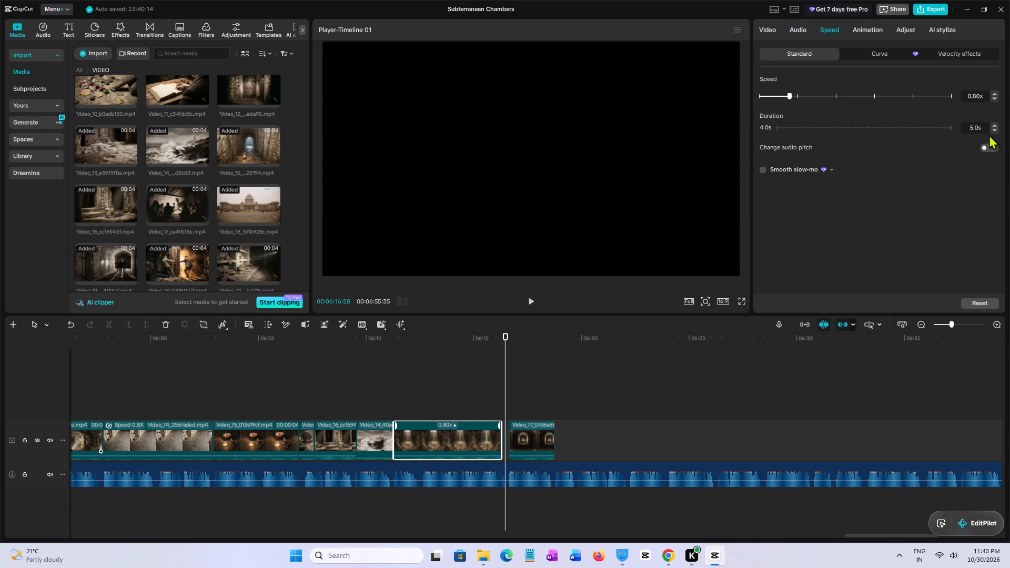
left_click(997, 125)
left_click(993, 125)
left_click(993, 125)
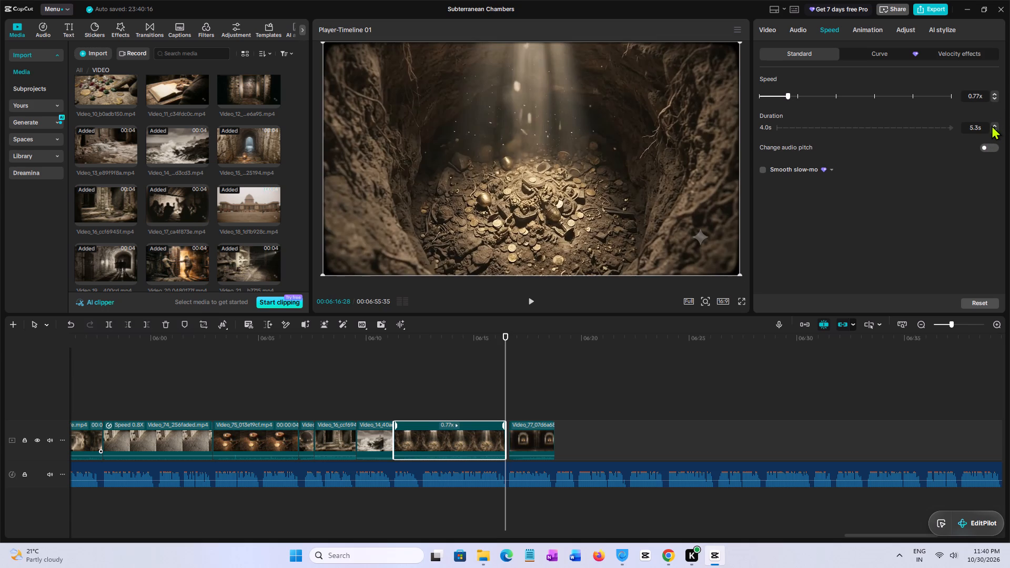
left_click(992, 125)
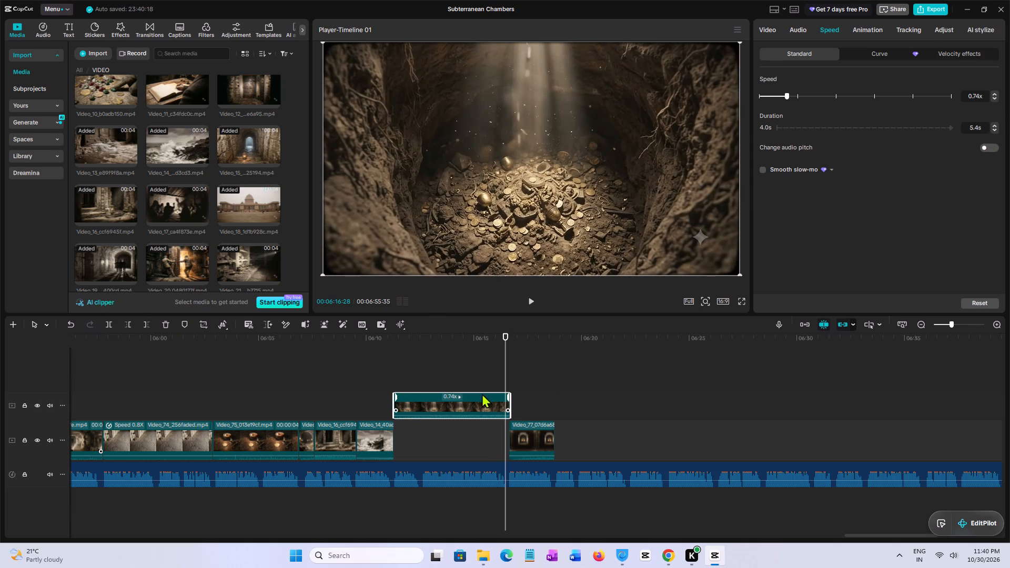
Trim Video_76's end, move it back down to the main track, and extend its end to meet Video_77.
left_click_drag(511, 399, 506, 399)
left_click_drag(499, 401, 500, 407)
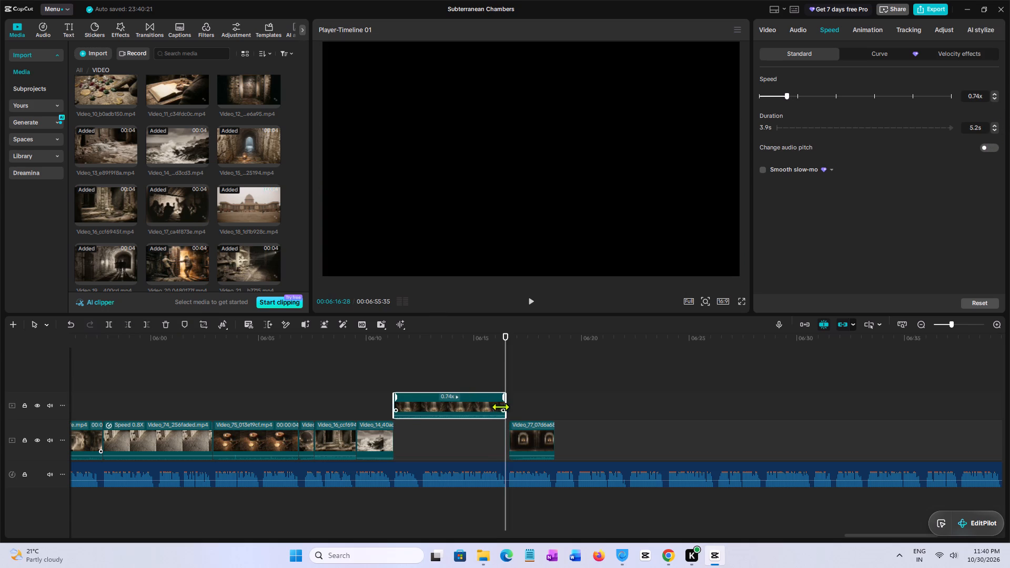
left_click_drag(500, 407, 501, 434)
left_click_drag(506, 438, 527, 438)
Play Video_77 and the uncovered narration after it, replaying from Video_77's end, and check where the final clips sit.
key("space")
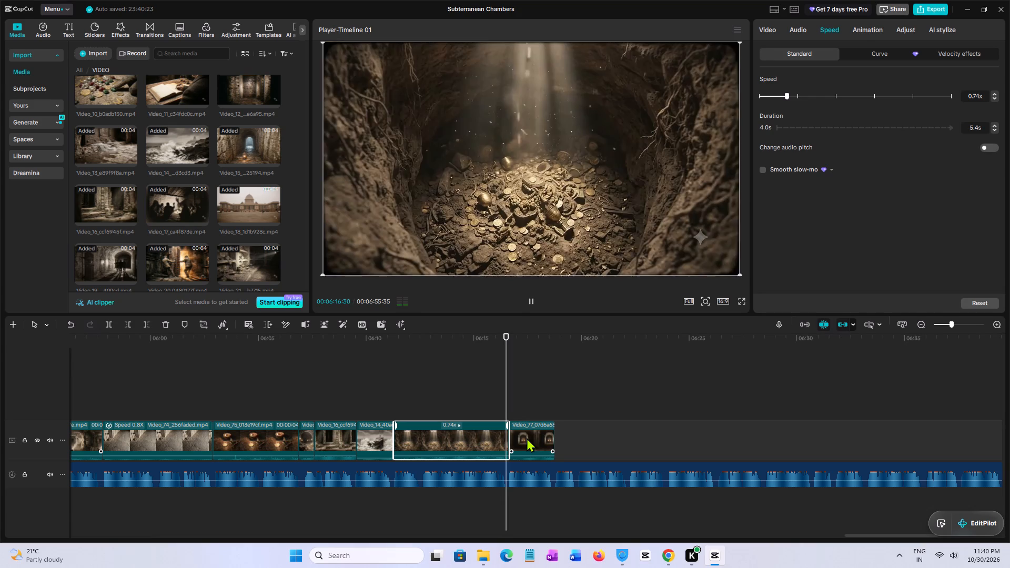
left_click_drag(866, 537, 884, 537)
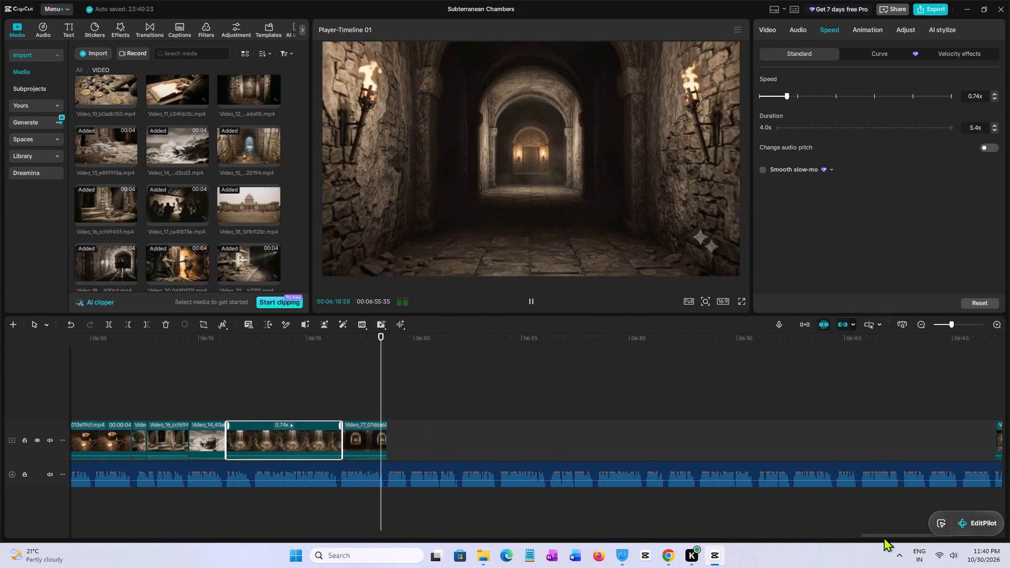
left_click_drag(884, 537, 941, 537)
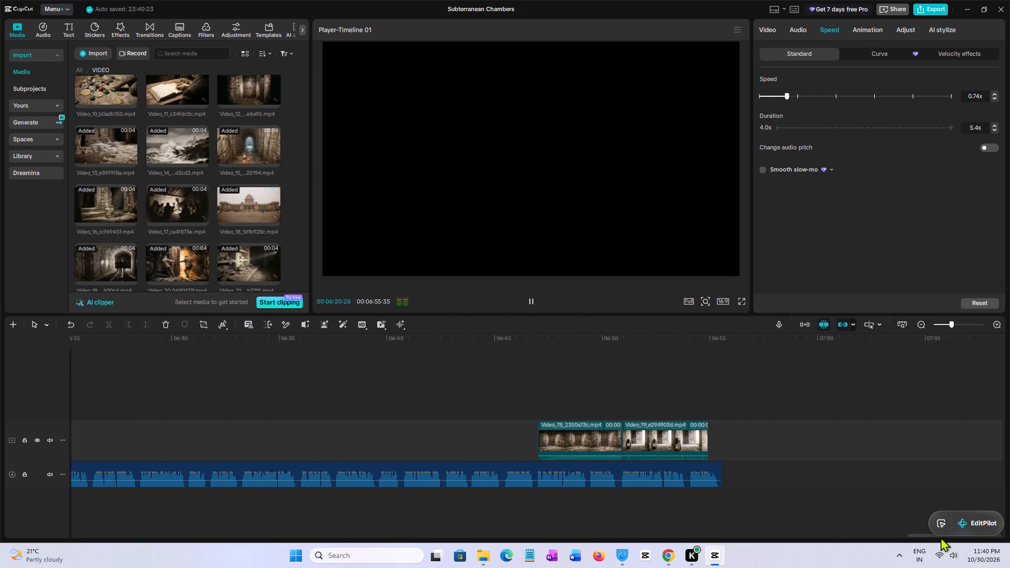
left_click_drag(941, 537, 867, 532)
left_click(503, 407)
key("space")
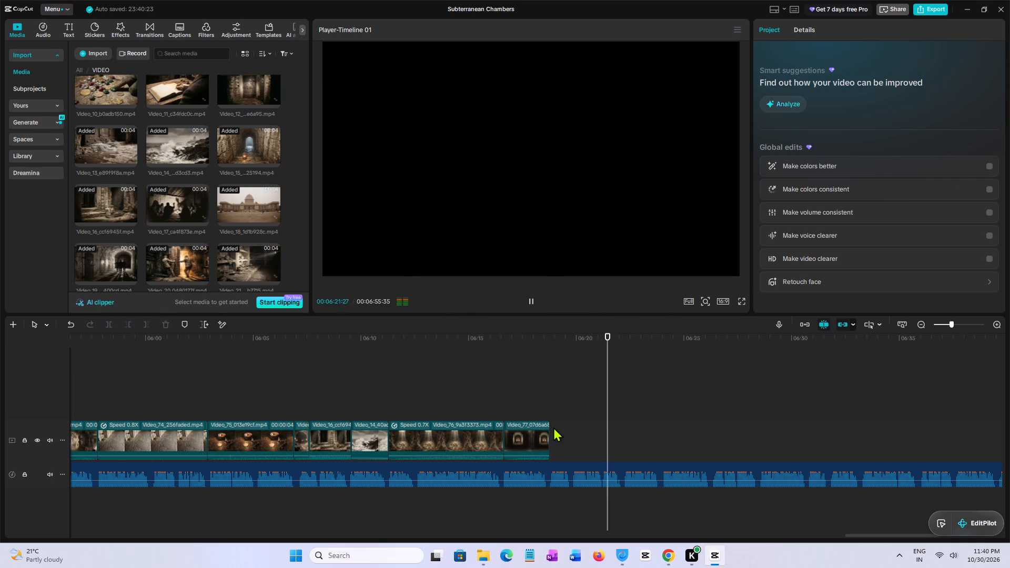
left_click(554, 395)
left_click(550, 394)
key("space")
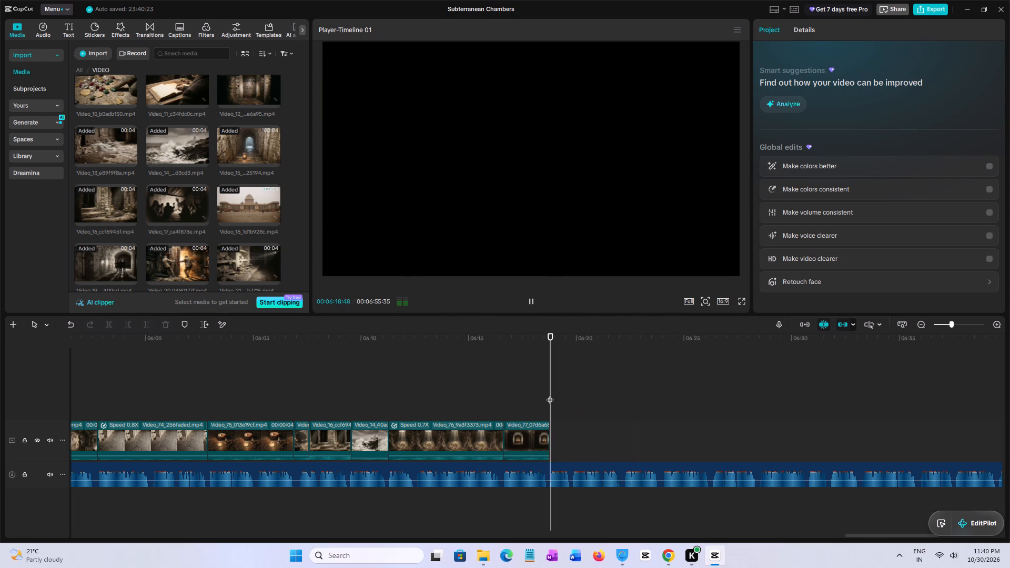
left_click(550, 394)
Switch to the script in Google Docs and look up the narration lines from Scene 77 through Scene 79.
left_click(708, 556)
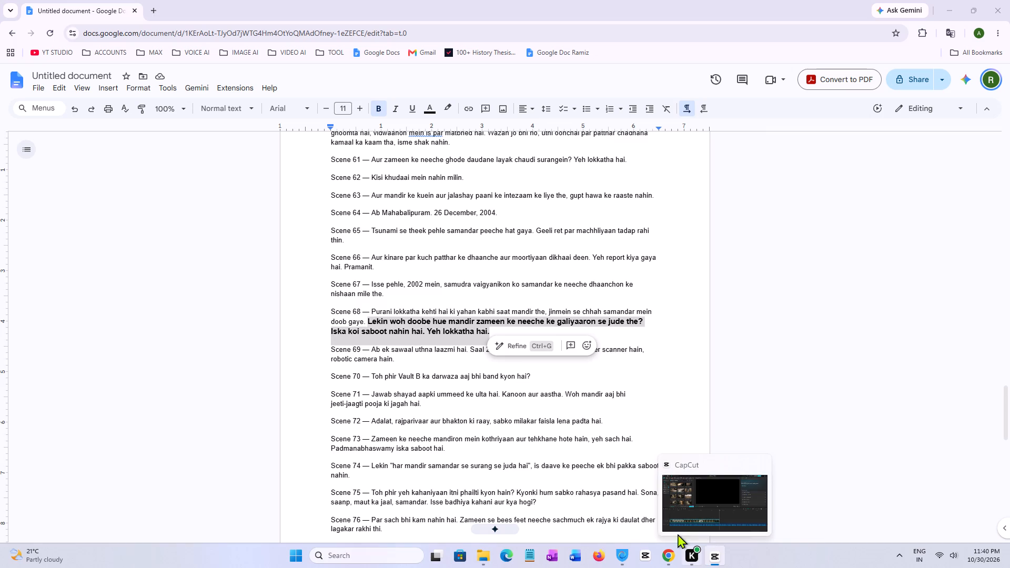
scroll(540, 288, "down", 2)
scroll(392, 293, "down", 1)
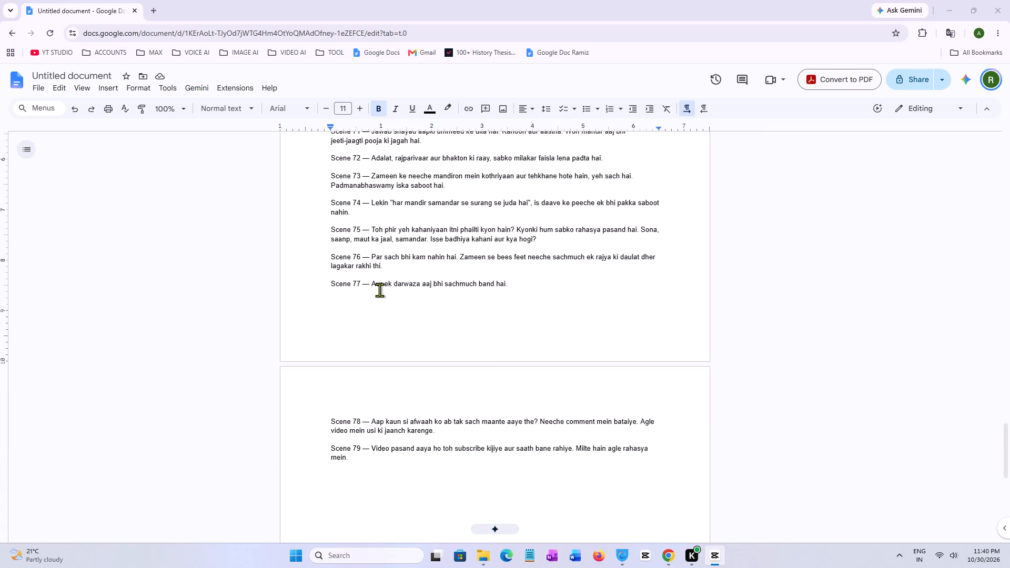
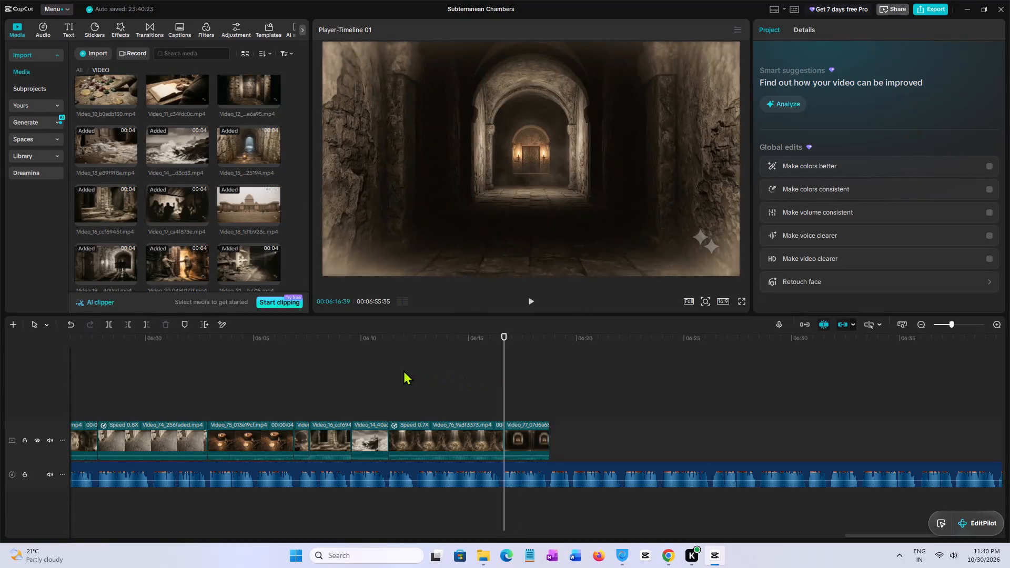
left_click(390, 370)
key("space")
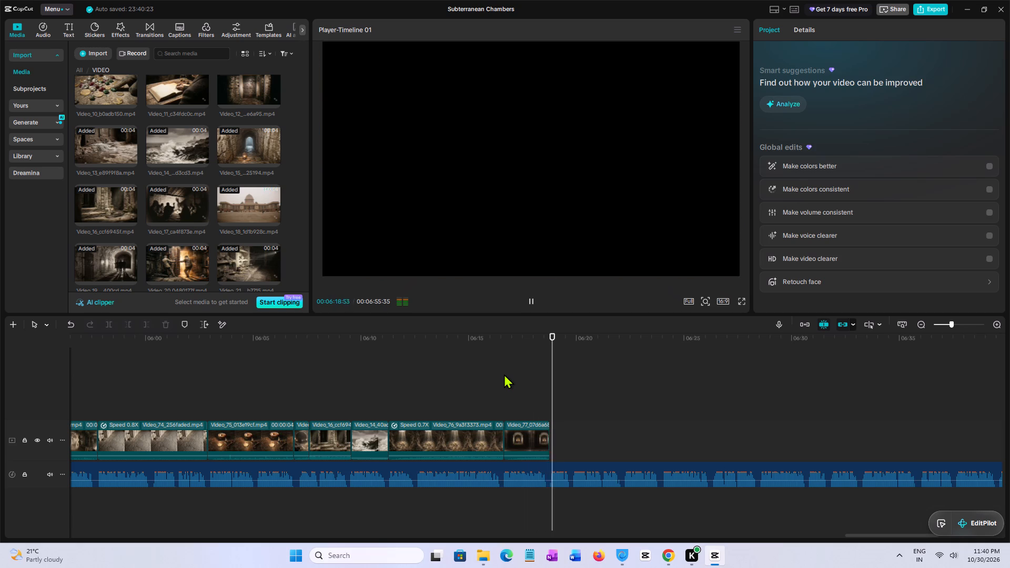
left_click(504, 374)
key("space")
left_click(500, 374)
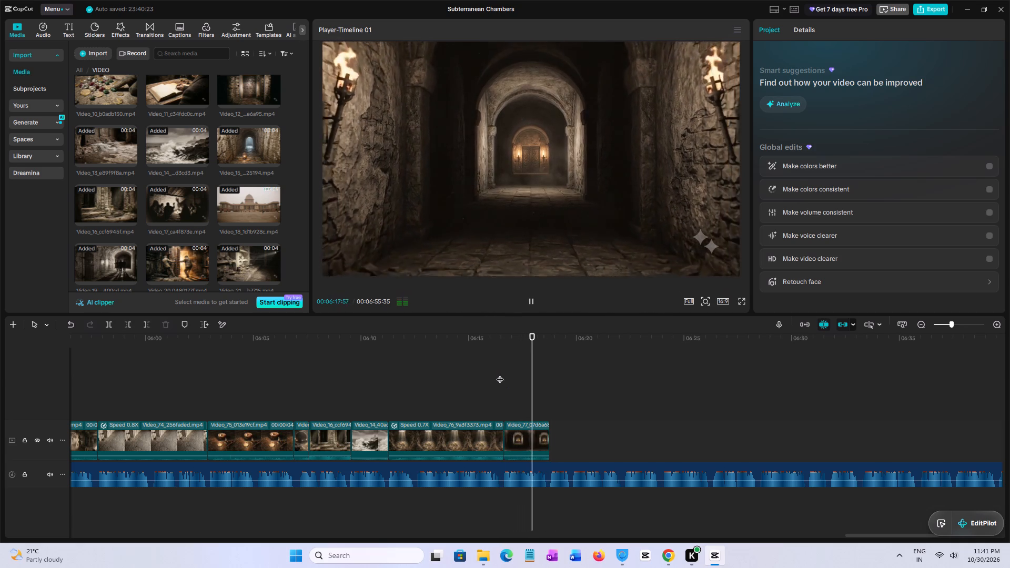
key("space")
left_click(500, 374)
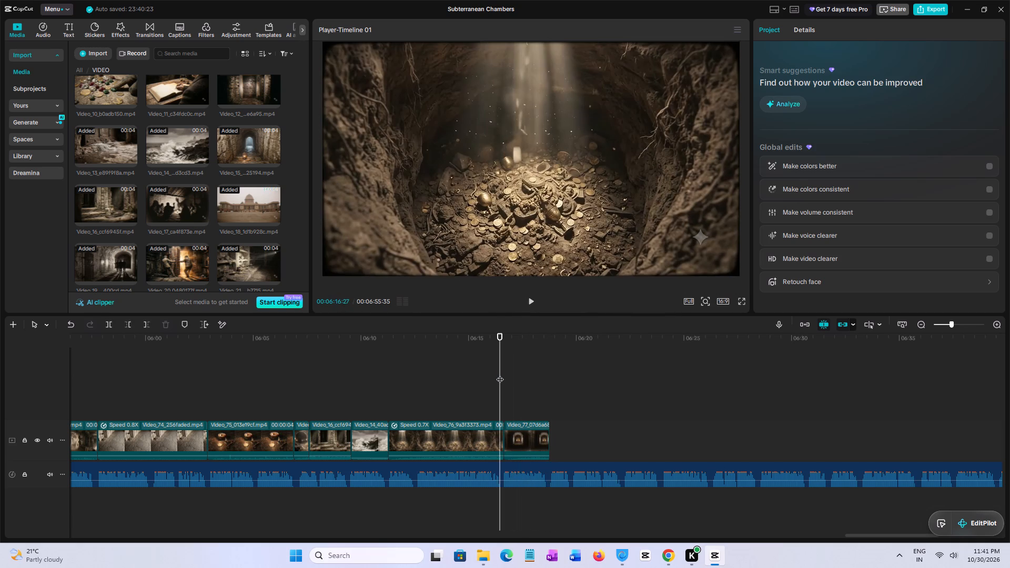
left_click(500, 374)
left_click(503, 374)
key("space")
left_click(503, 374)
key("space")
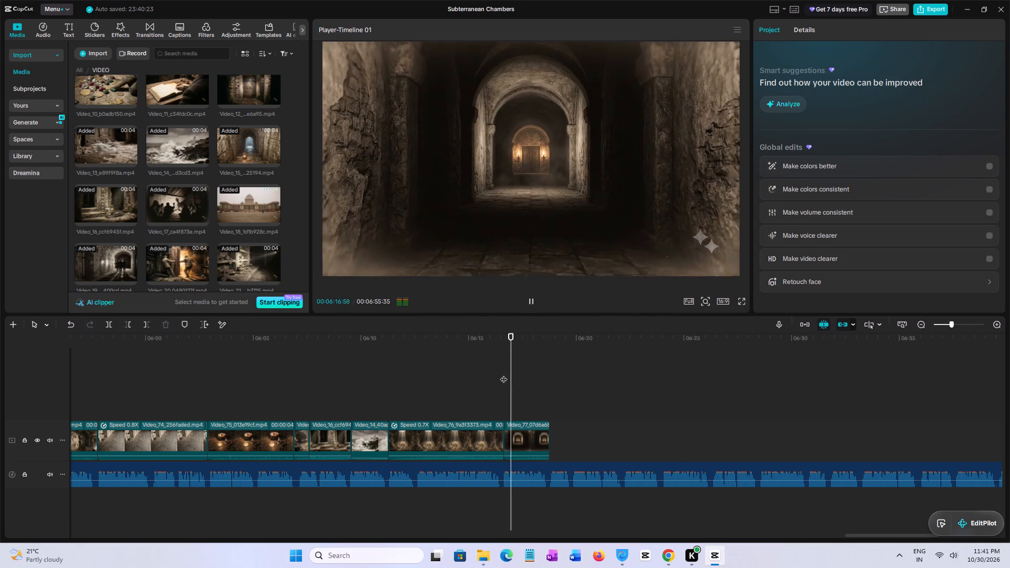
left_click(503, 374)
key("space")
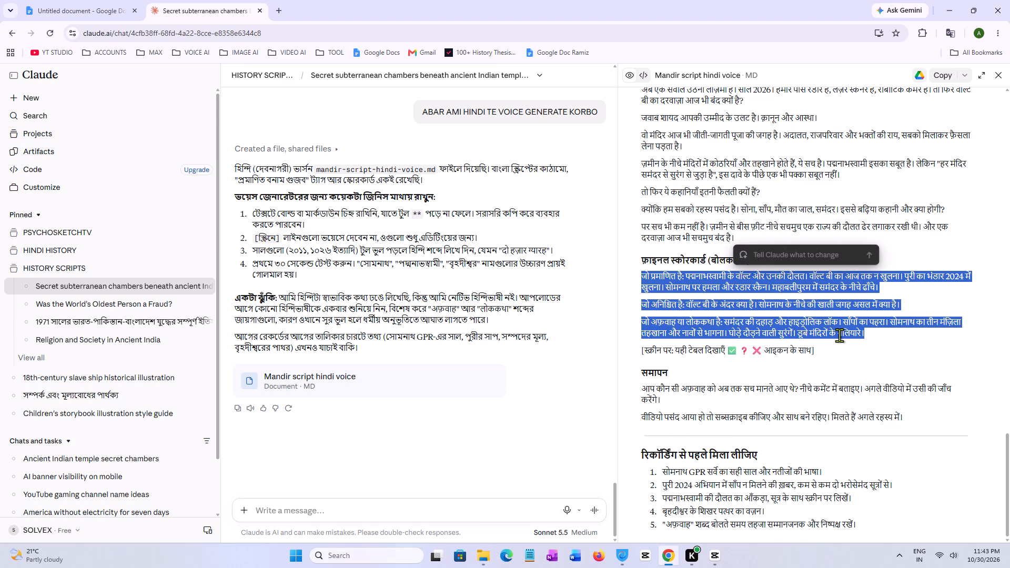
right_click(820, 321)
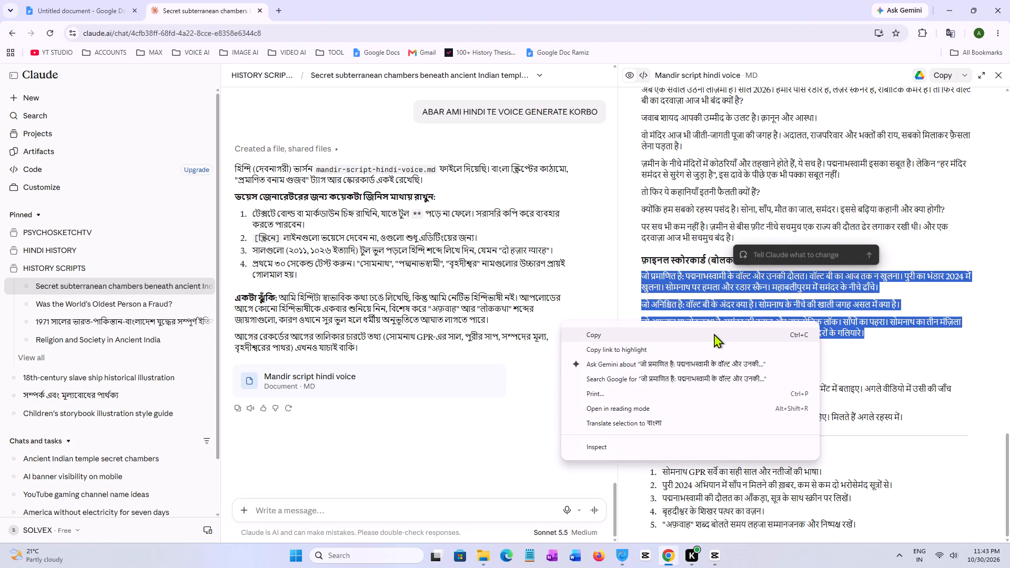
left_click(713, 332)
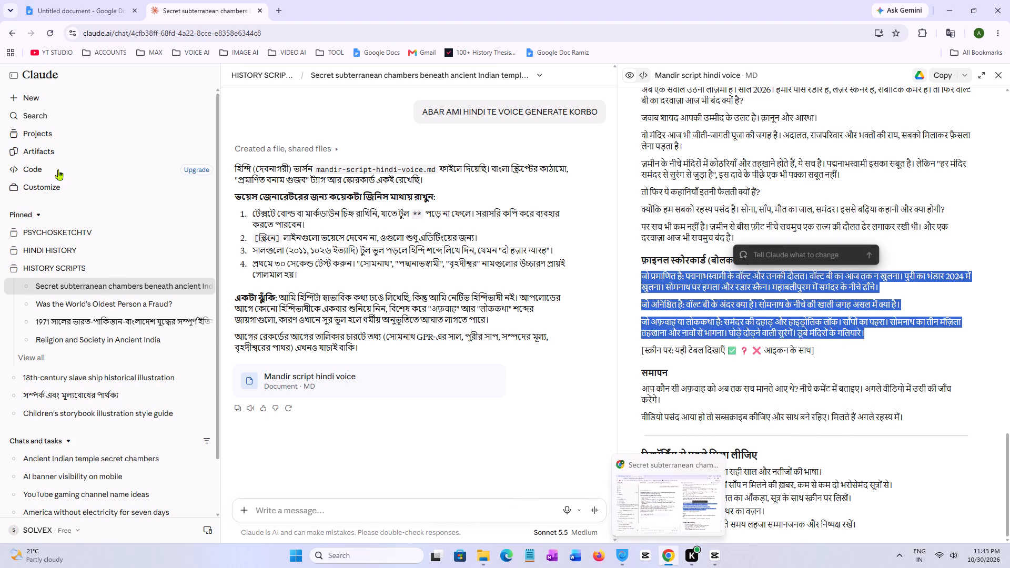
left_click(55, 11)
scroll(441, 269, "down", 3)
left_click(324, 261)
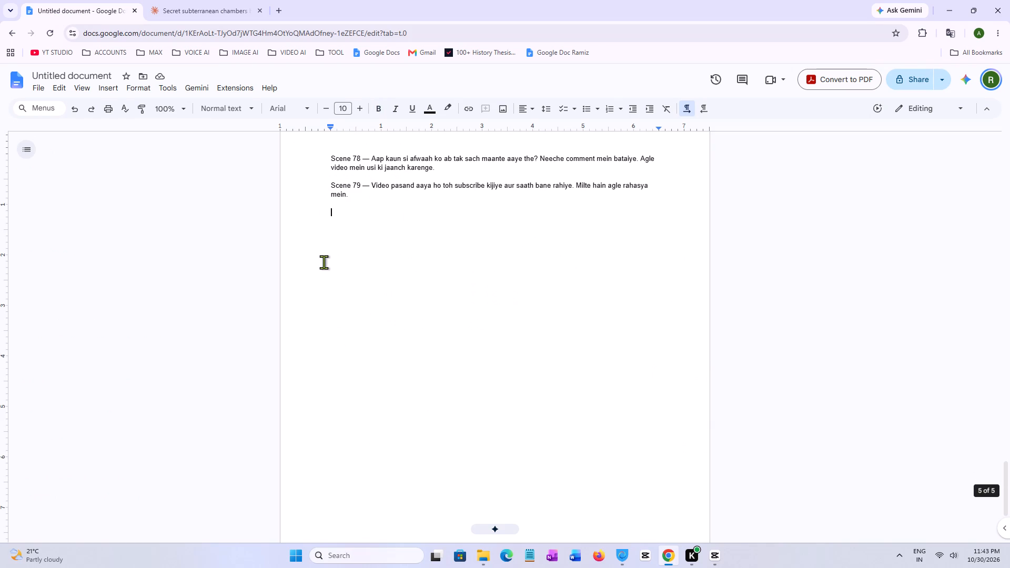
key("Return")
key("Return")
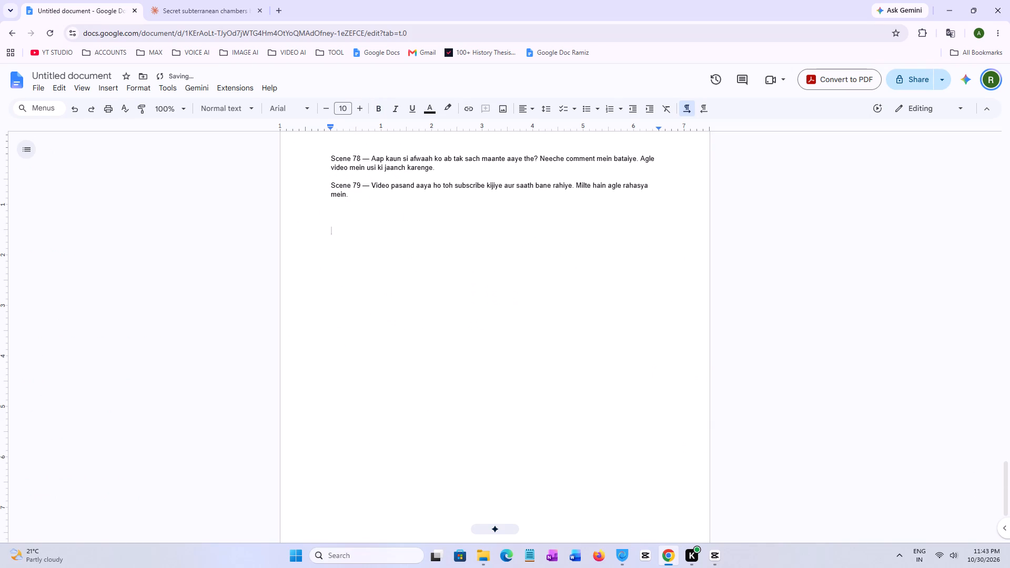
key("ctrl+v")
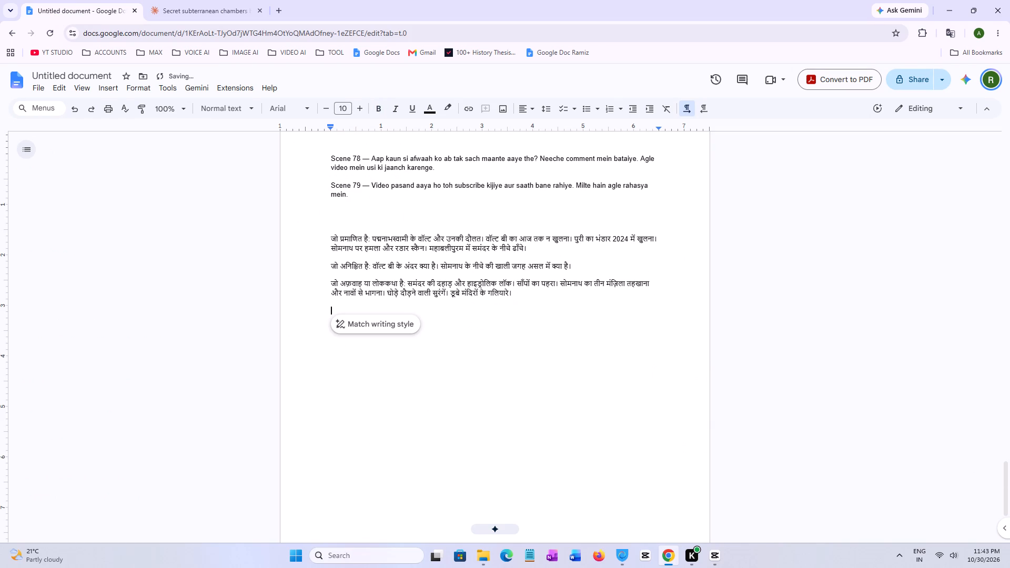
left_click(552, 375)
Return to CapCut and move the playhead to the end of Video_77, at the start of the gap before Video_78.
left_click(981, 4)
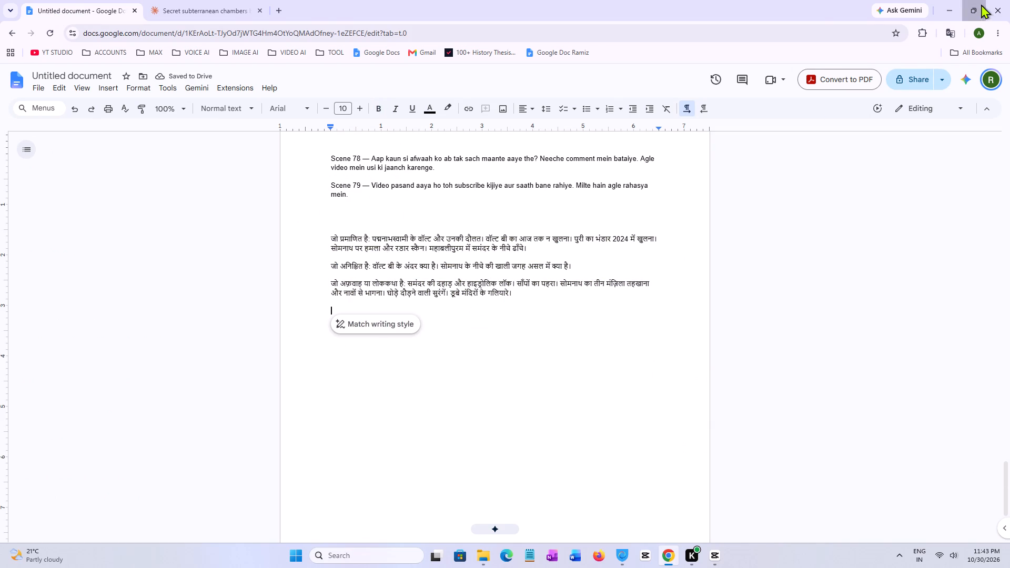
left_click(688, 118)
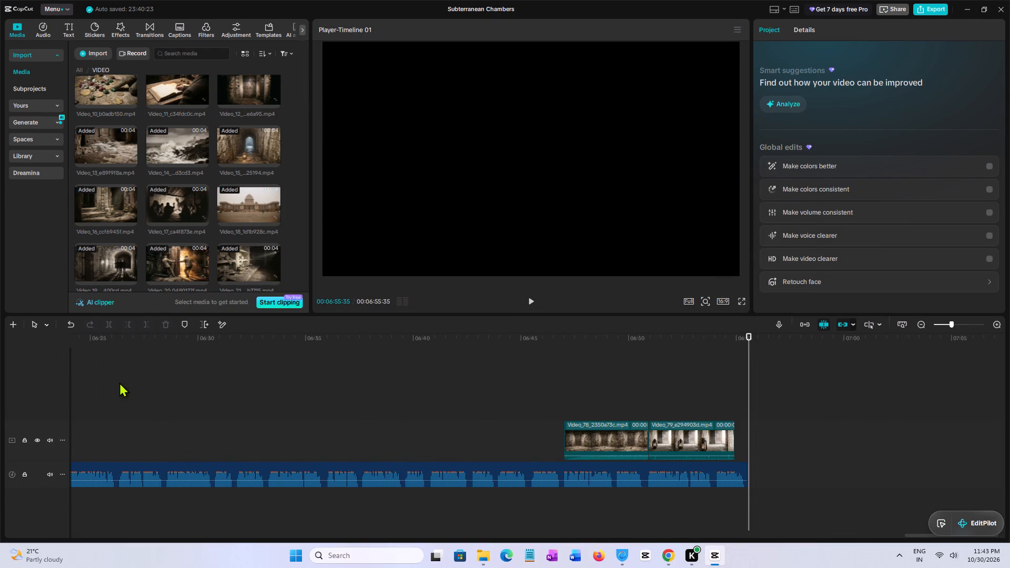
left_click(94, 354)
left_click_drag(94, 354, 107, 367)
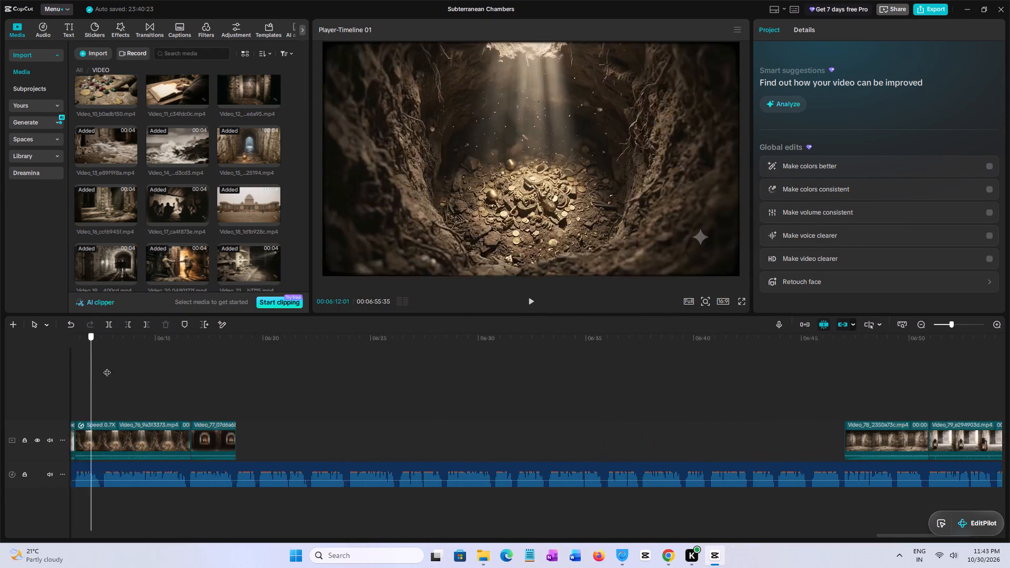
left_click_drag(107, 367, 277, 415)
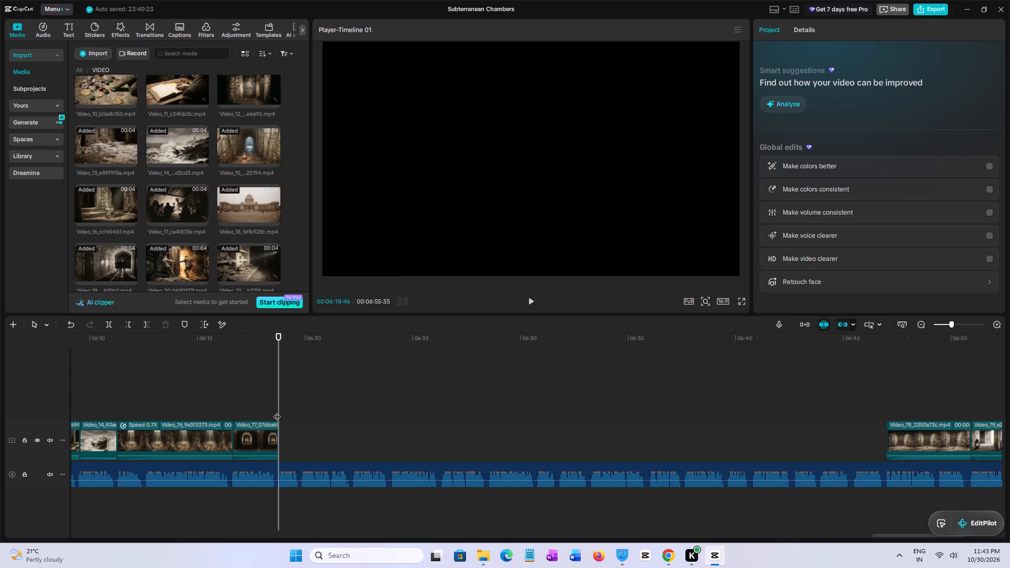
Move the playhead across the empty gap after Video_77 to the start of Video_78.
left_click_drag(279, 407, 884, 431)
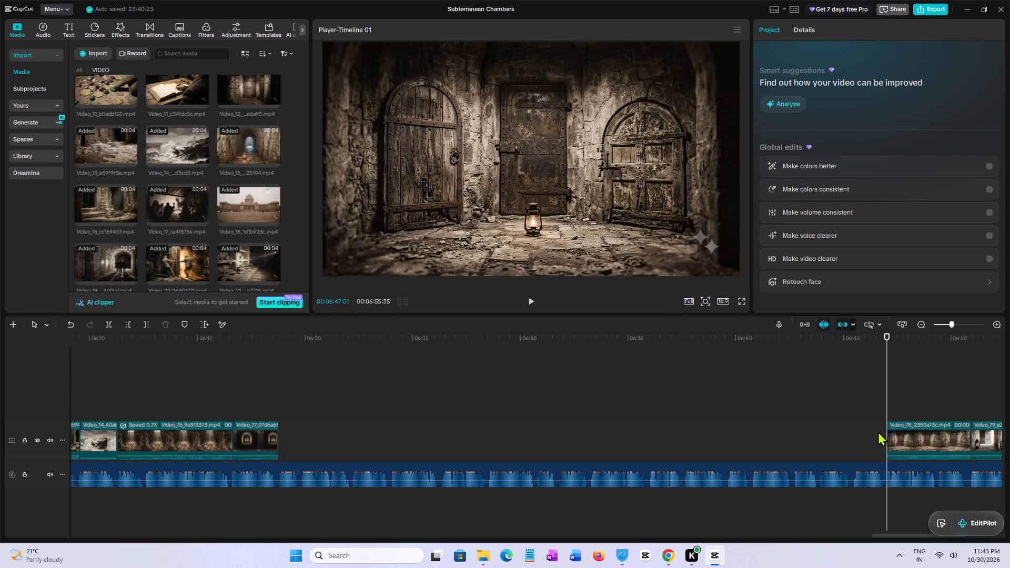
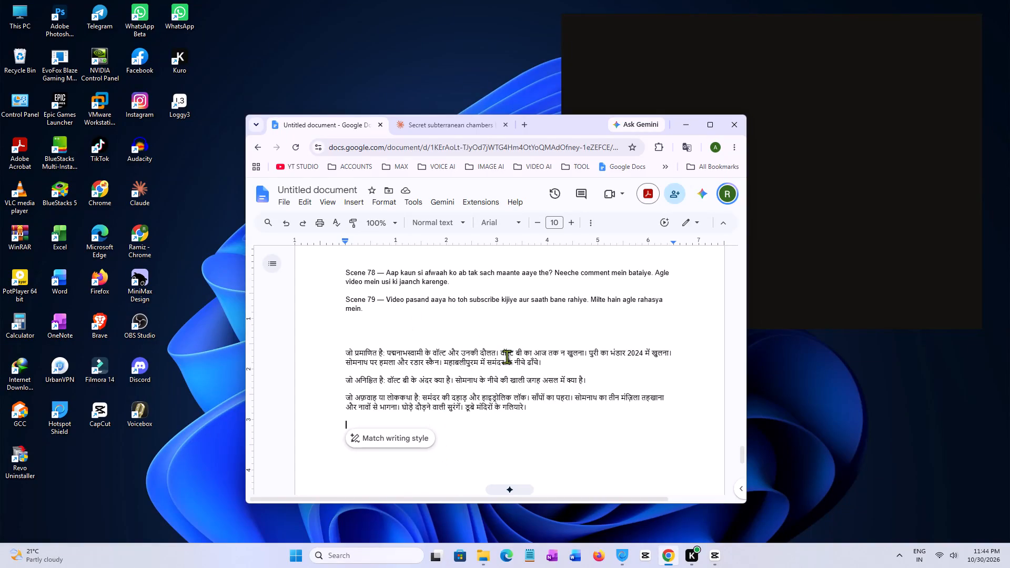
Record the gap's start time as 18-47 on its own line below the pasted scorecard paragraphs, followed by a new line.
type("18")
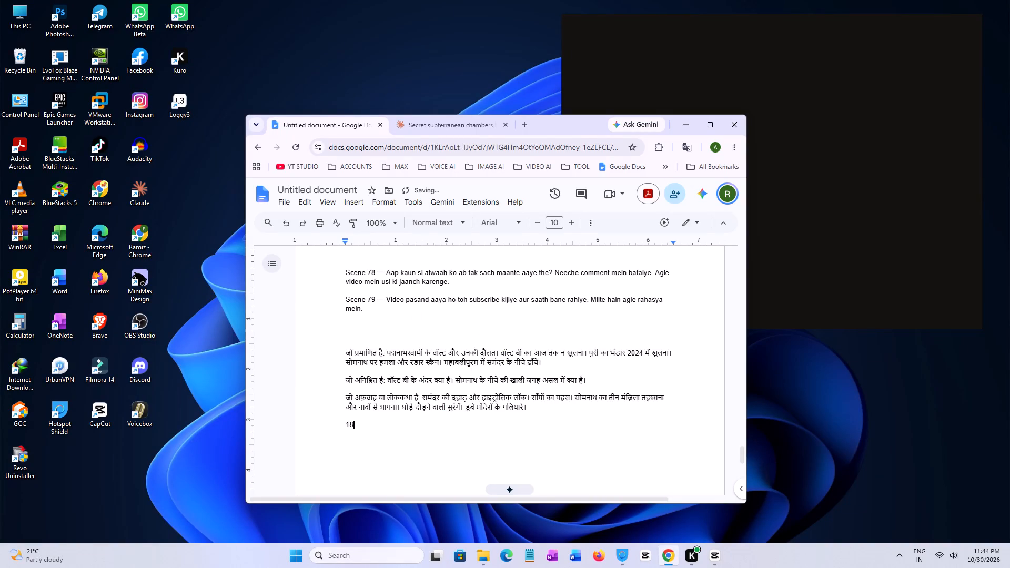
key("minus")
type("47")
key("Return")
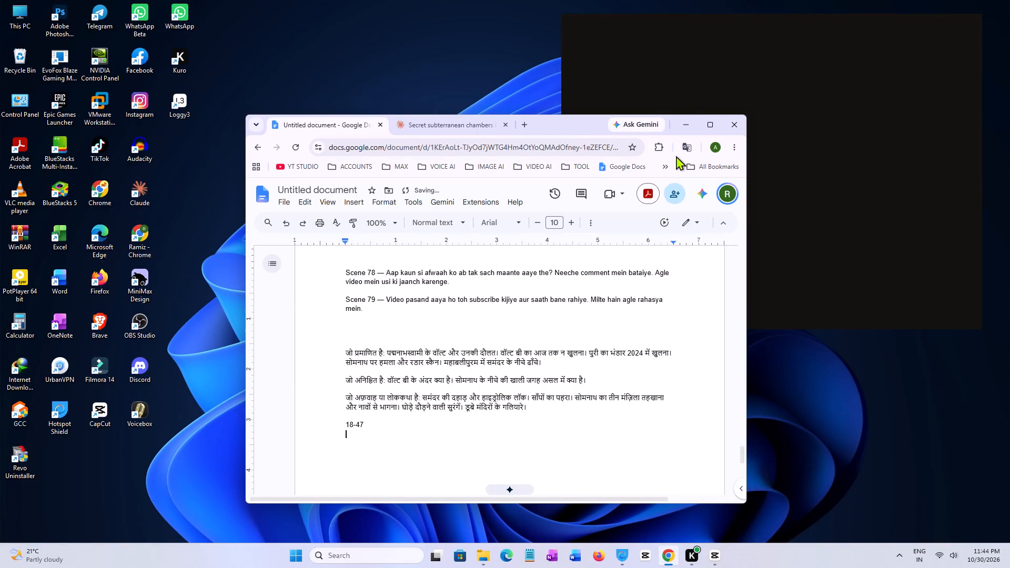
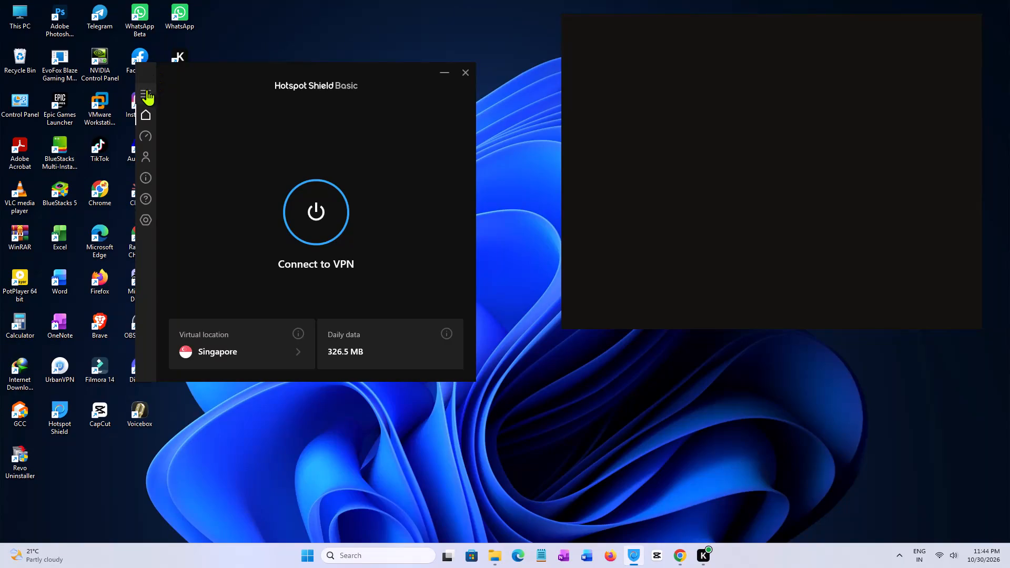
Quit the Hotspot Shield VPN application, leaving the desktop clear.
left_click(174, 245)
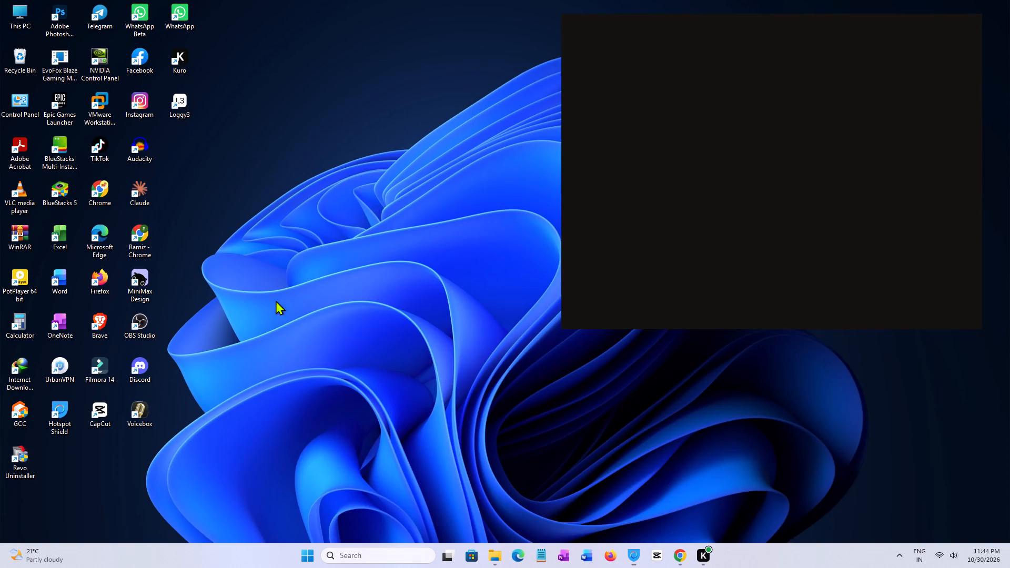